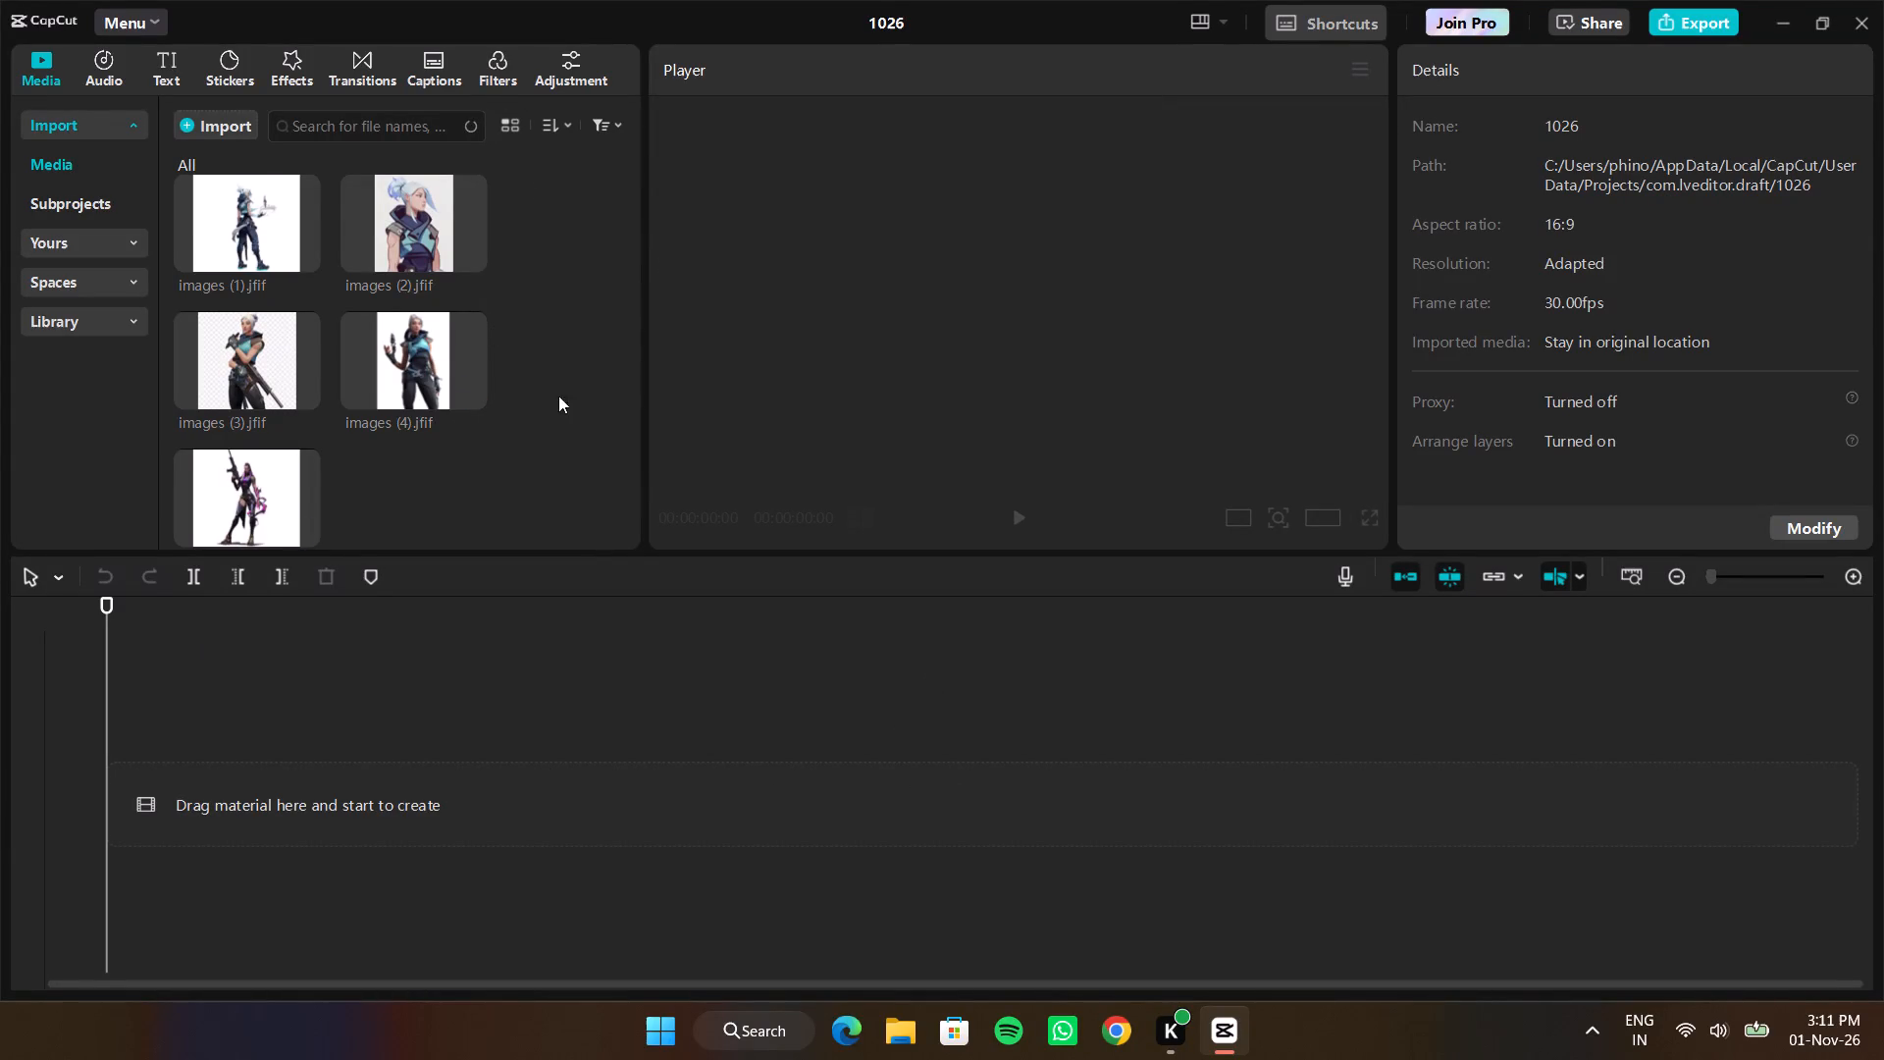
# Delete all the existing images from the project's media library.
pyautogui.scroll(-6, 529, 475)
pyautogui.scroll(3, 434, 435)
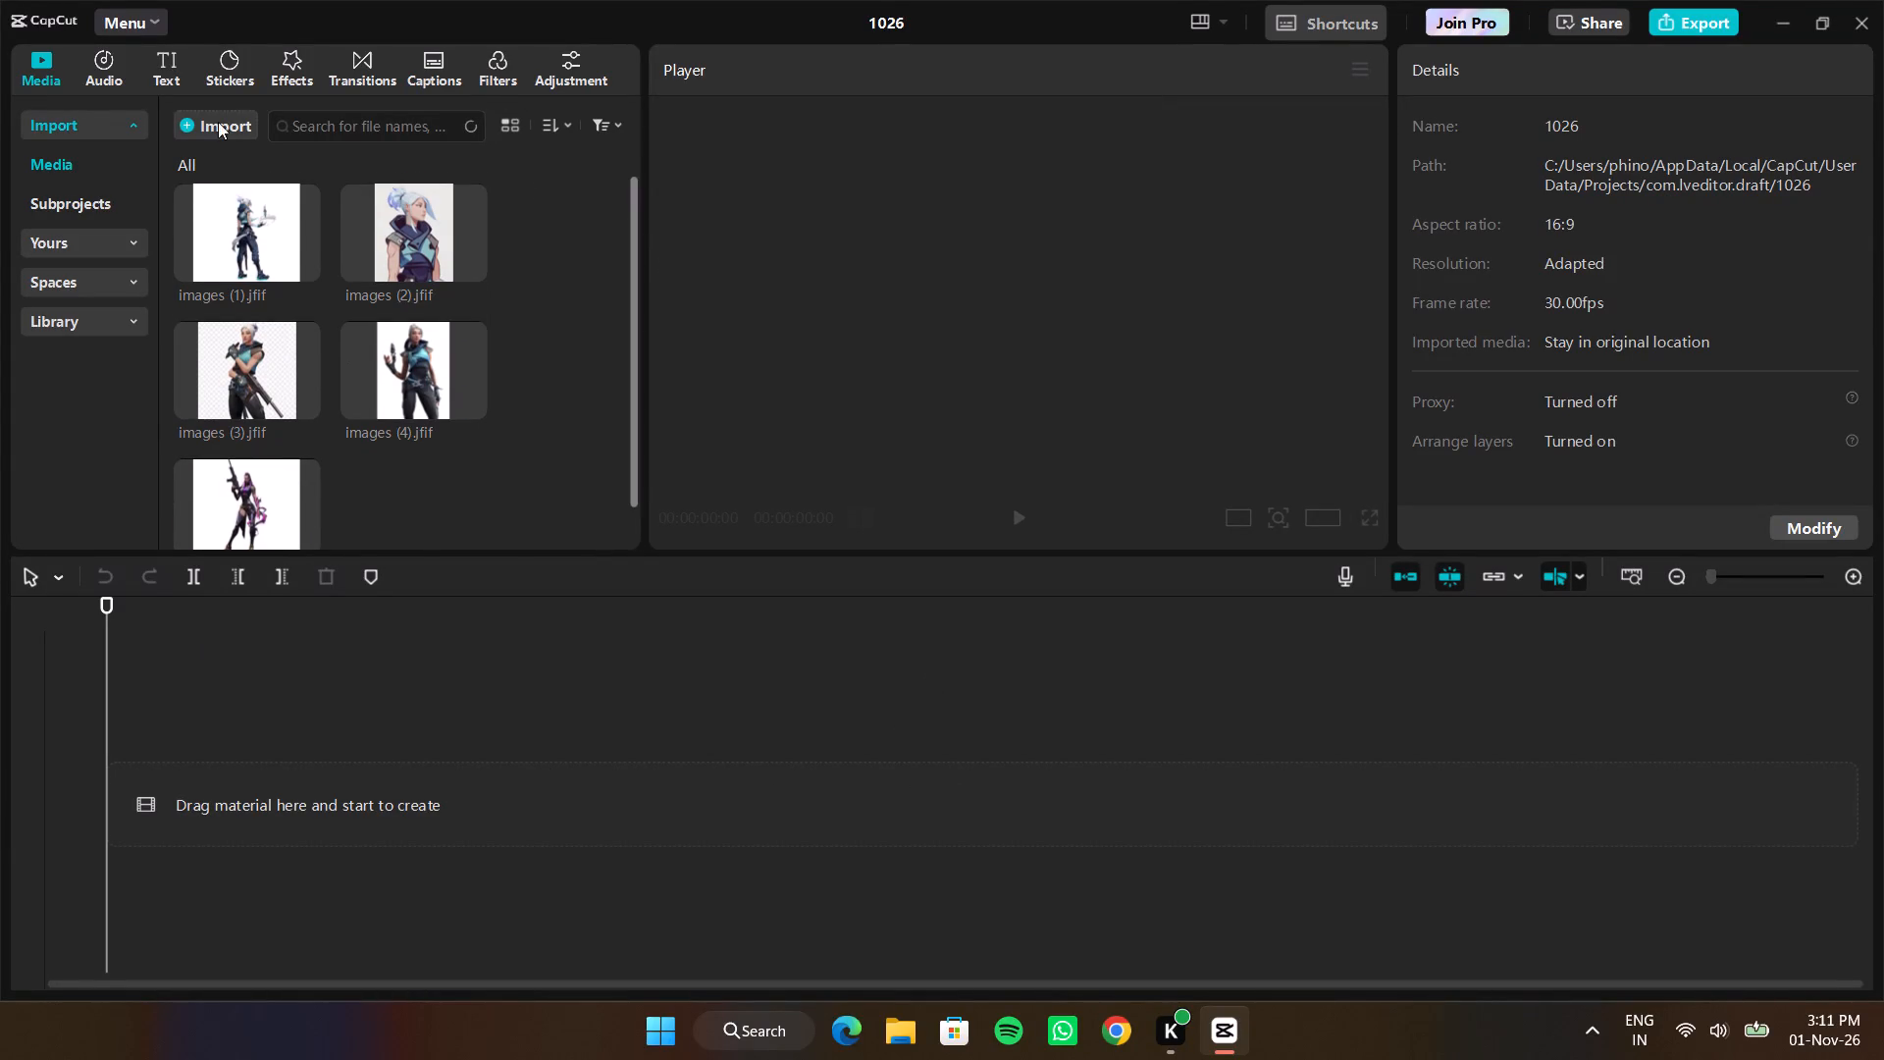
pyautogui.moveTo(411, 503); pyautogui.dragTo(279, 441)
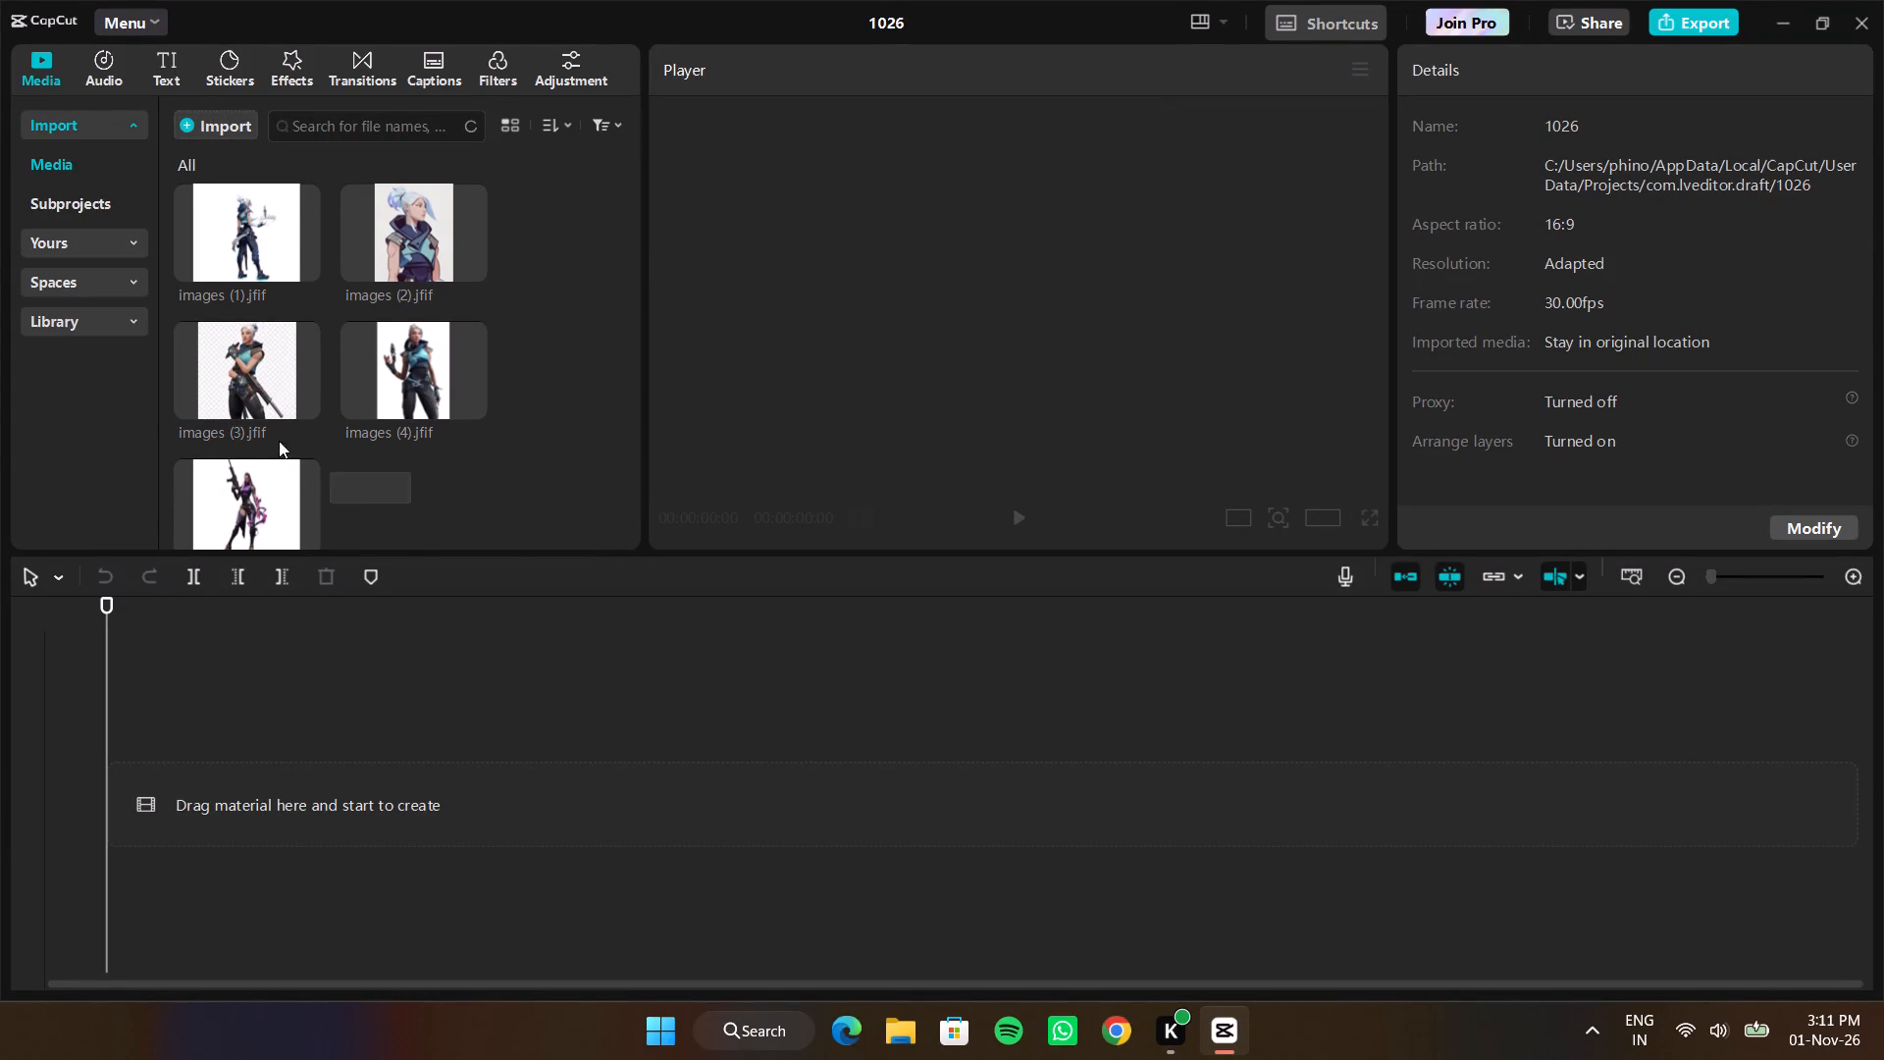
pyautogui.moveTo(279, 441); pyautogui.dragTo(257, 201)
pyautogui.press('Delete')
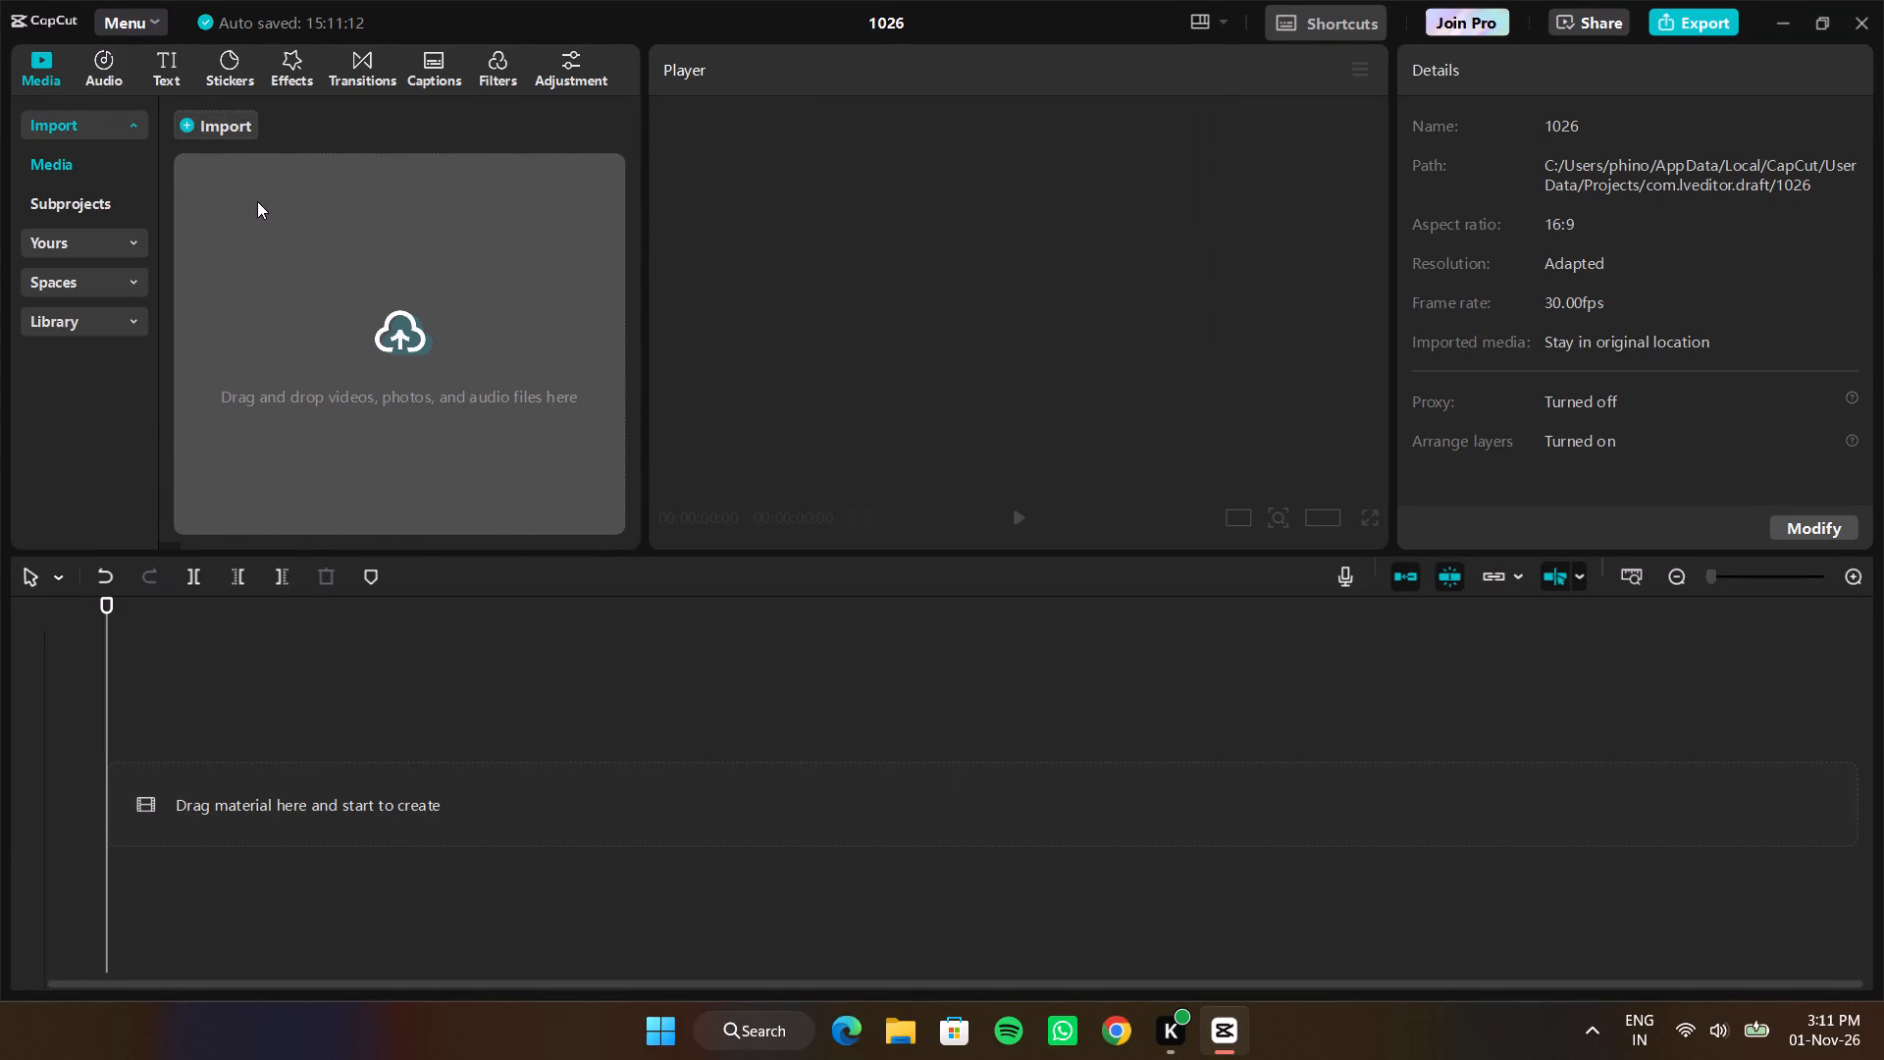
# Import all the image files, from images (1) through images (22), from the capcut edits folder.
pyautogui.click(224, 137)
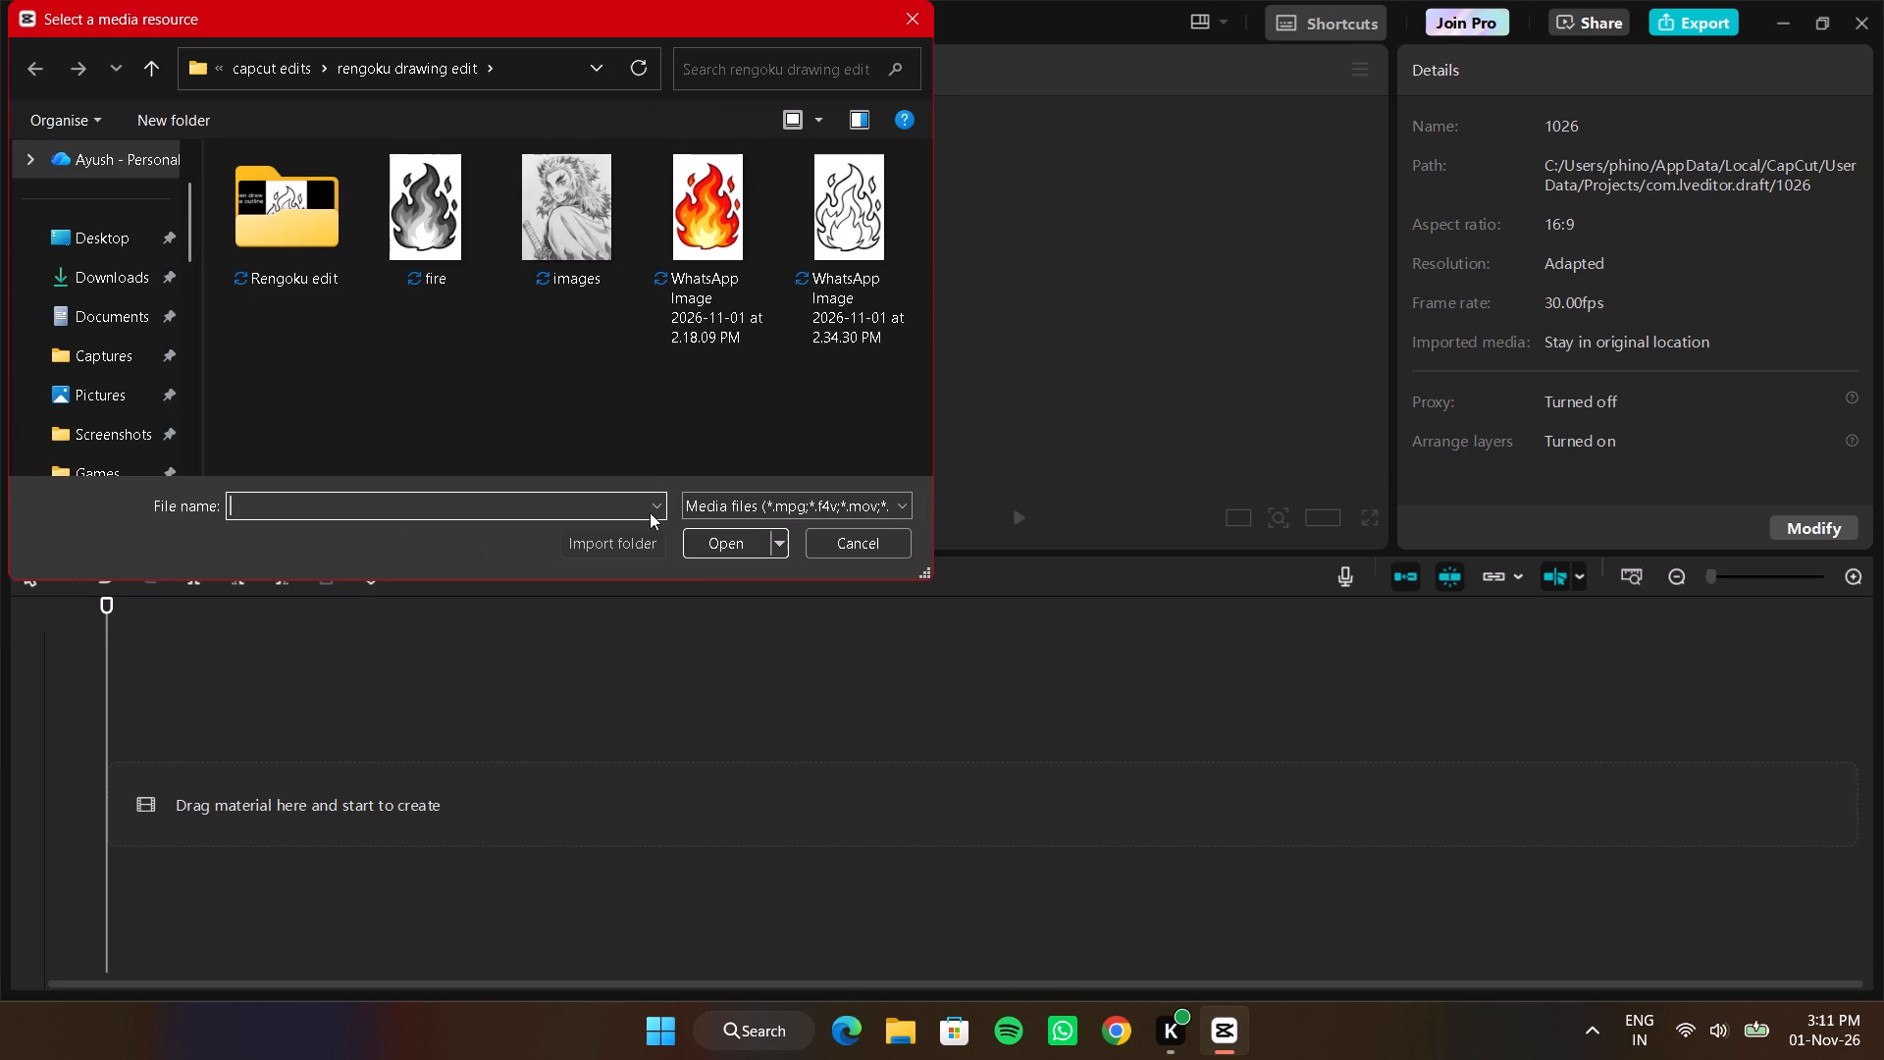
pyautogui.click(256, 68)
pyautogui.click(215, 309)
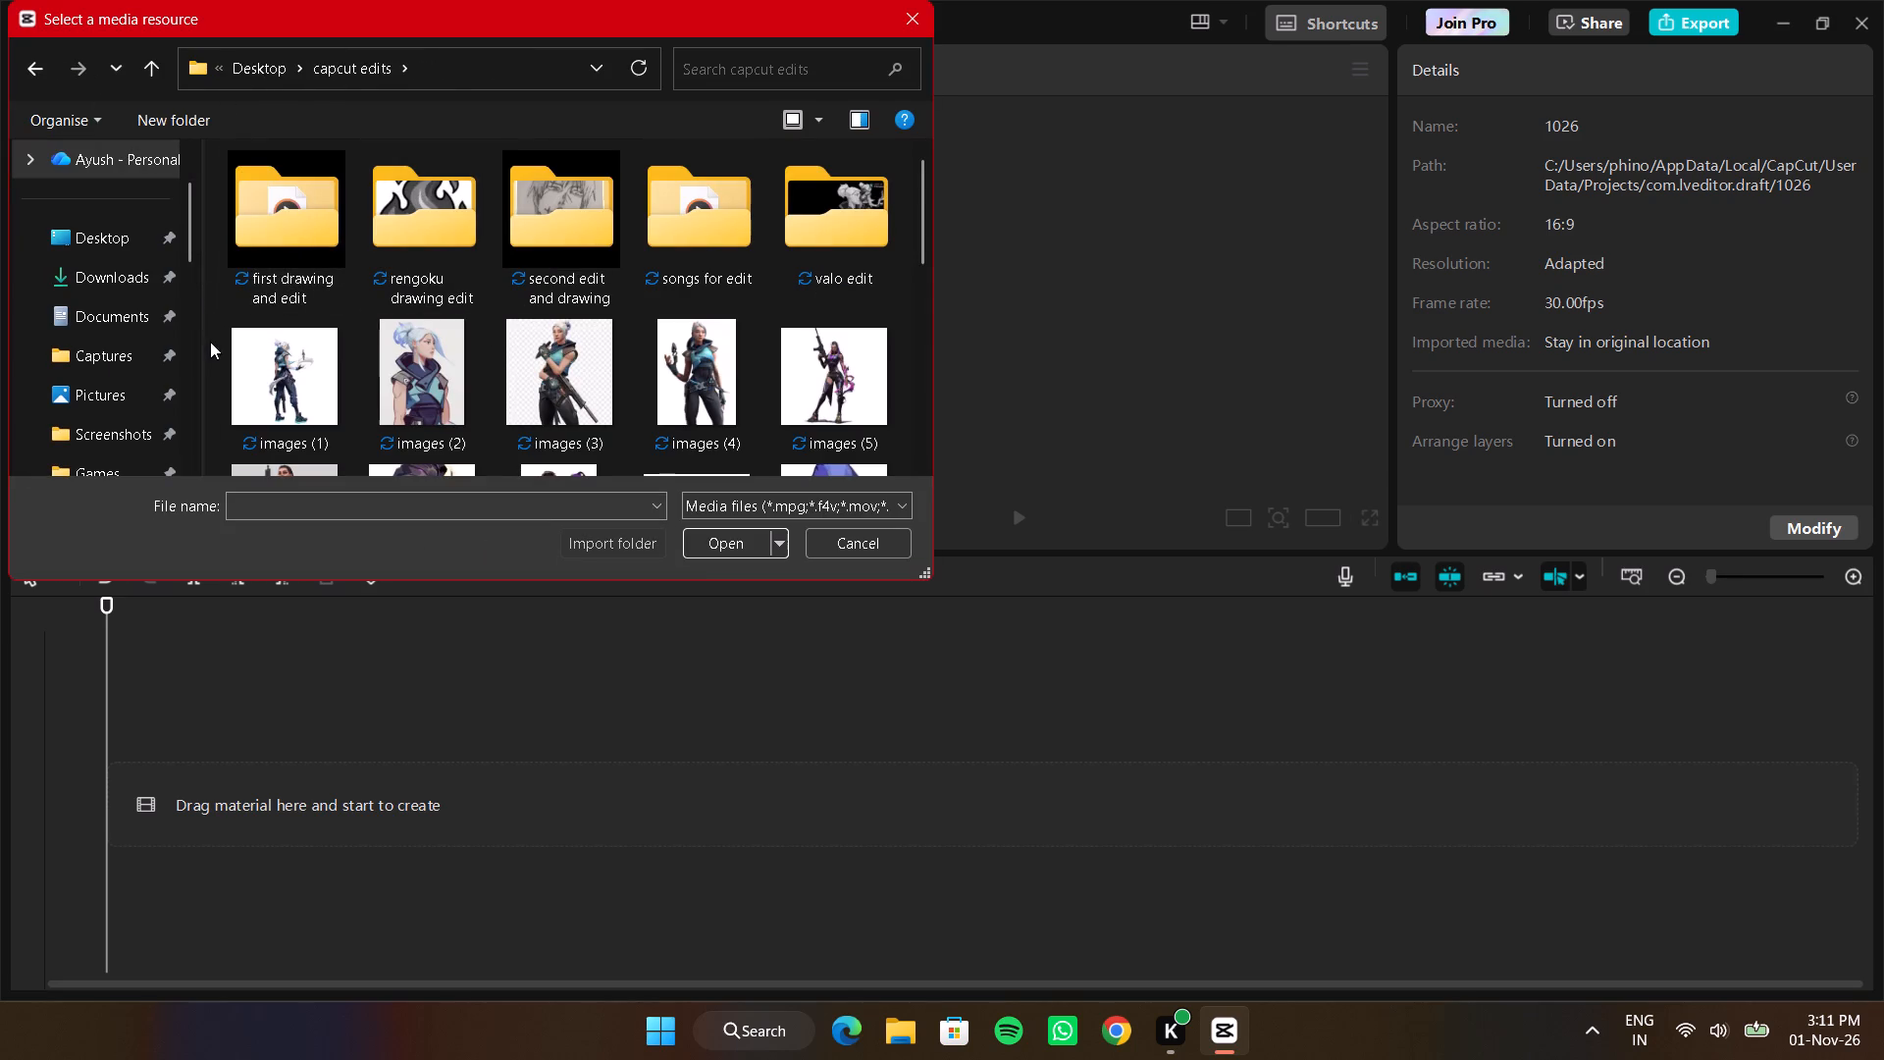
pyautogui.moveTo(209, 343); pyautogui.dragTo(811, 568)
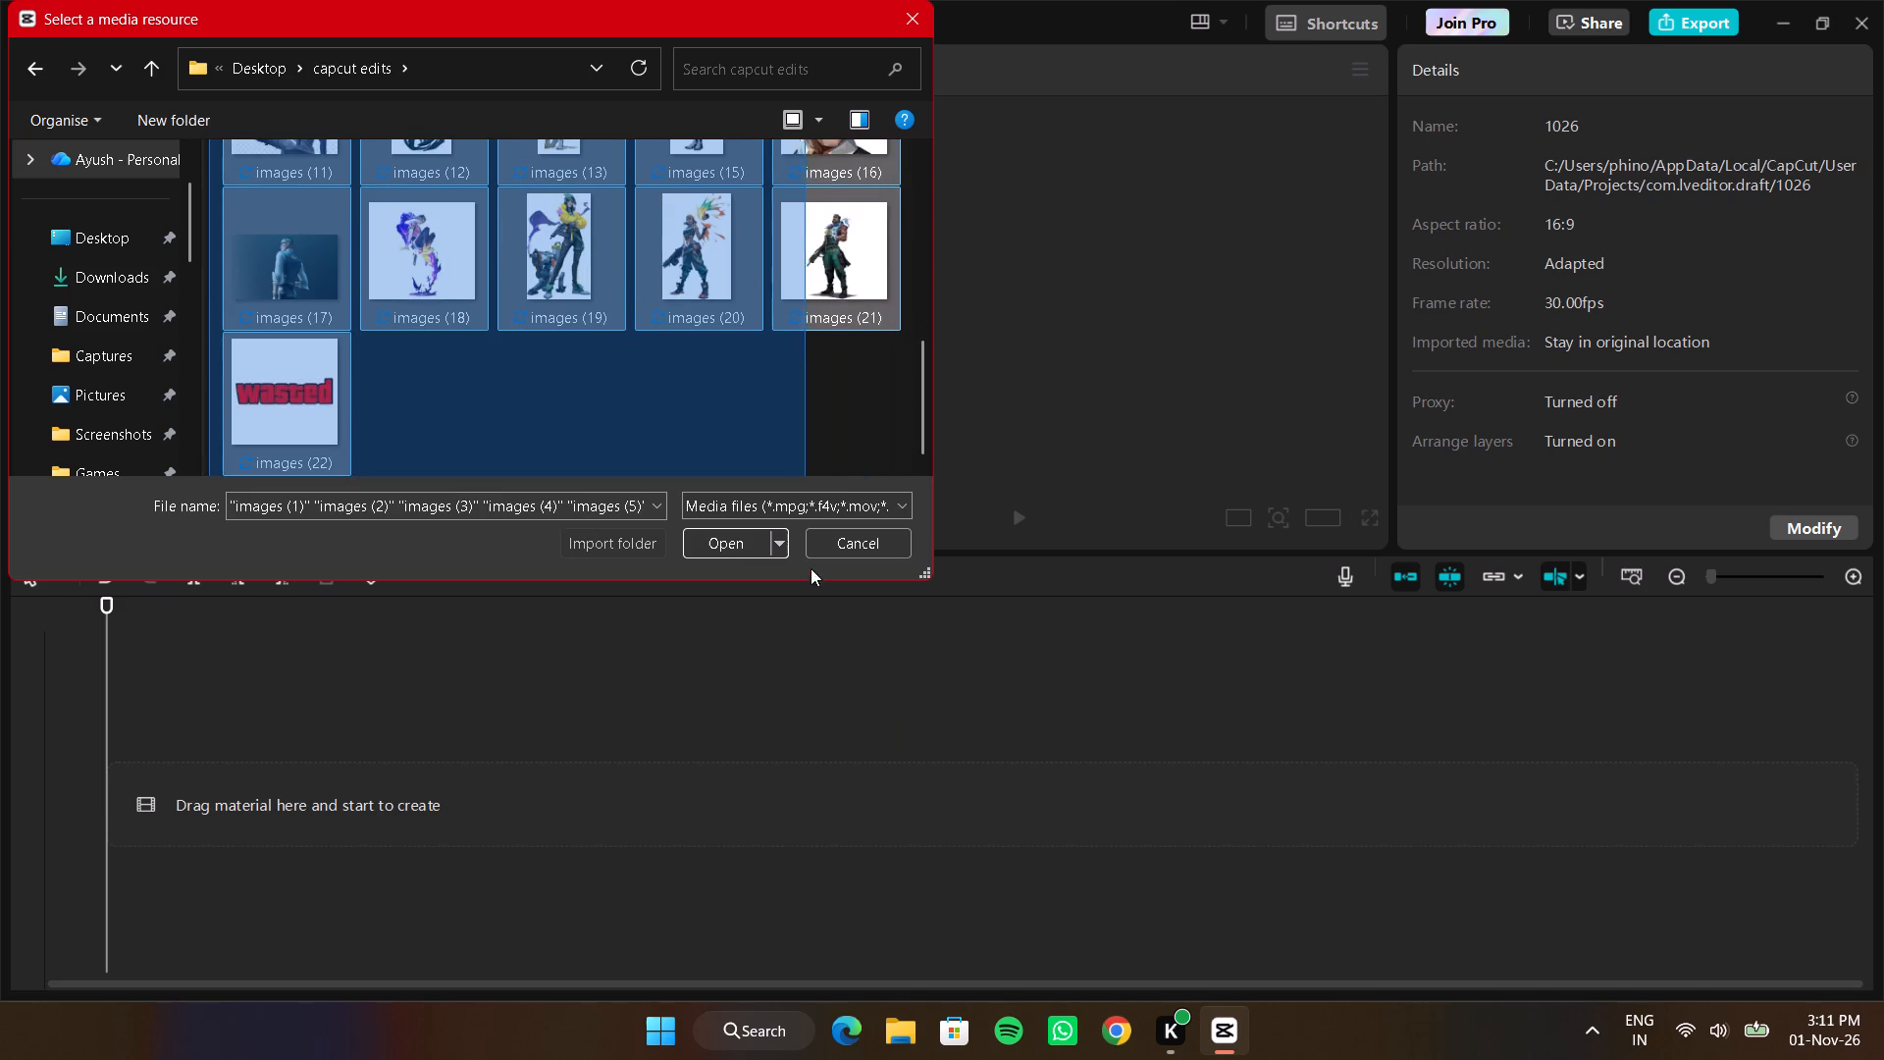
pyautogui.moveTo(811, 568); pyautogui.dragTo(835, 440)
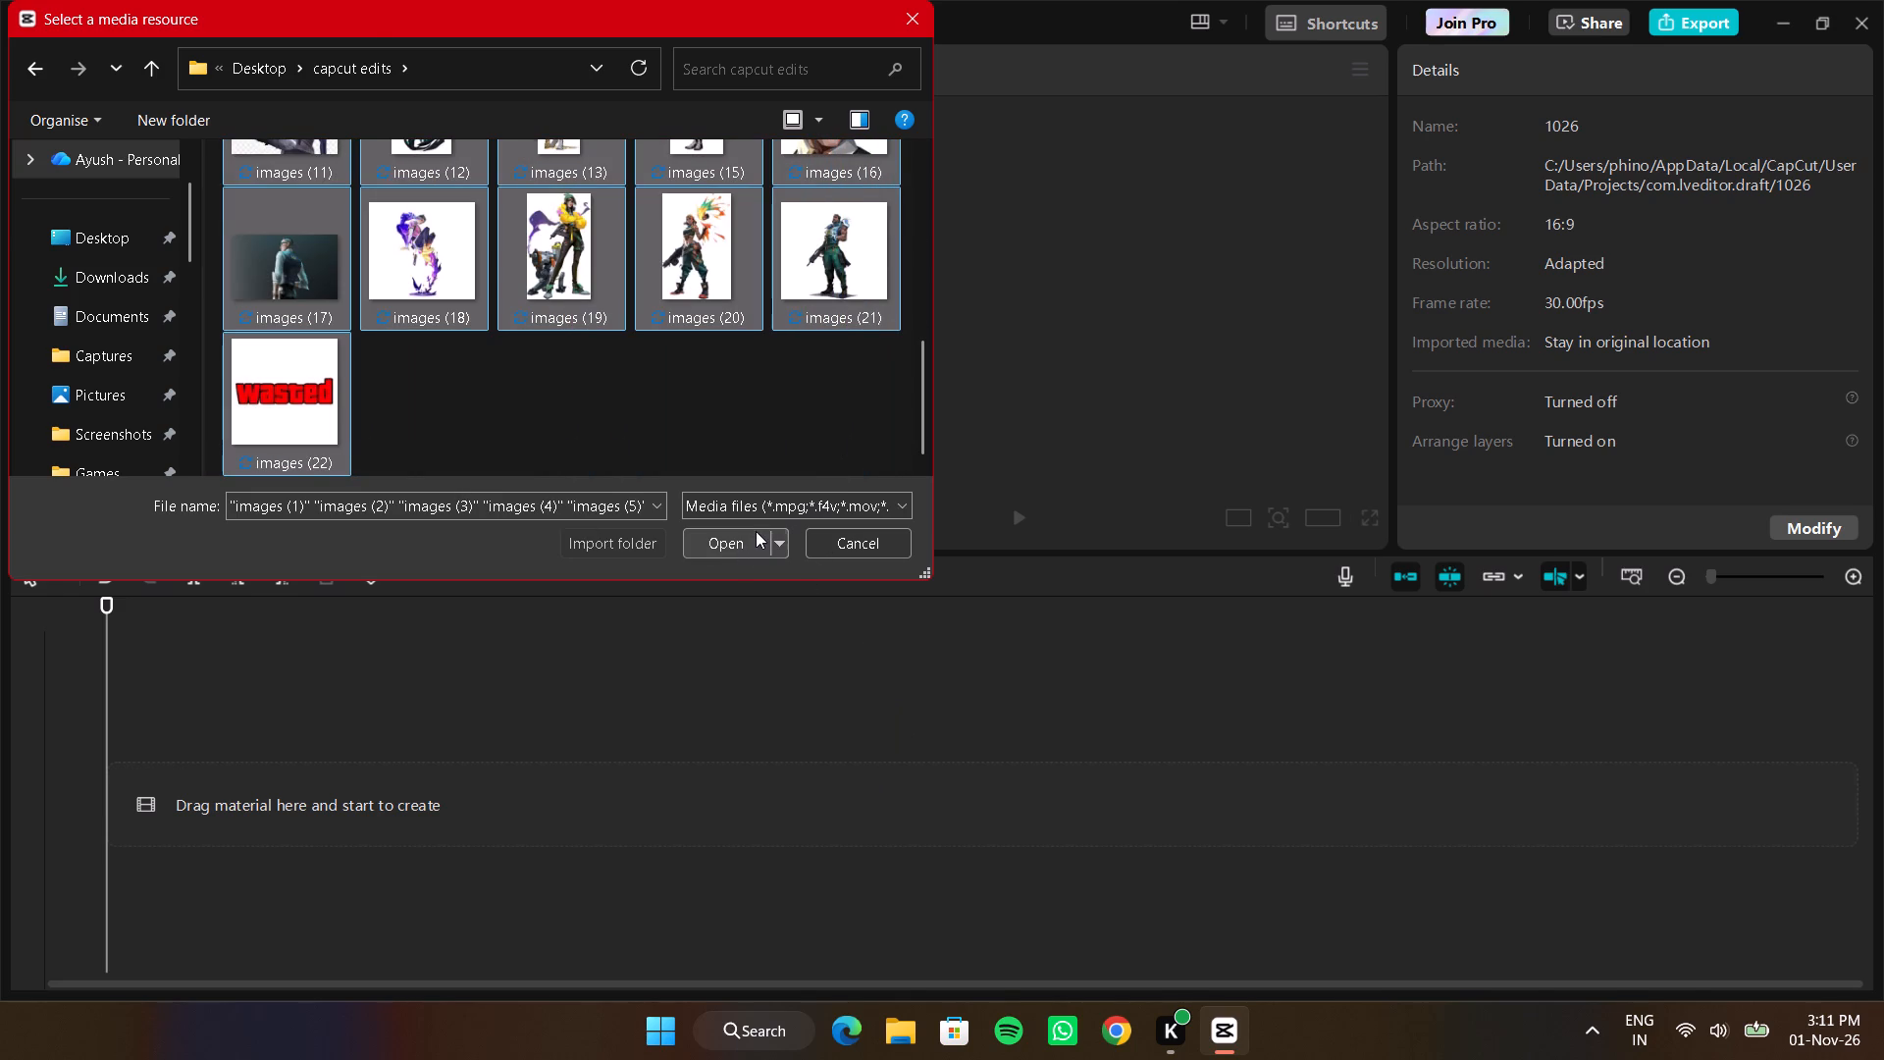
pyautogui.click(756, 531)
pyautogui.click(515, 330)
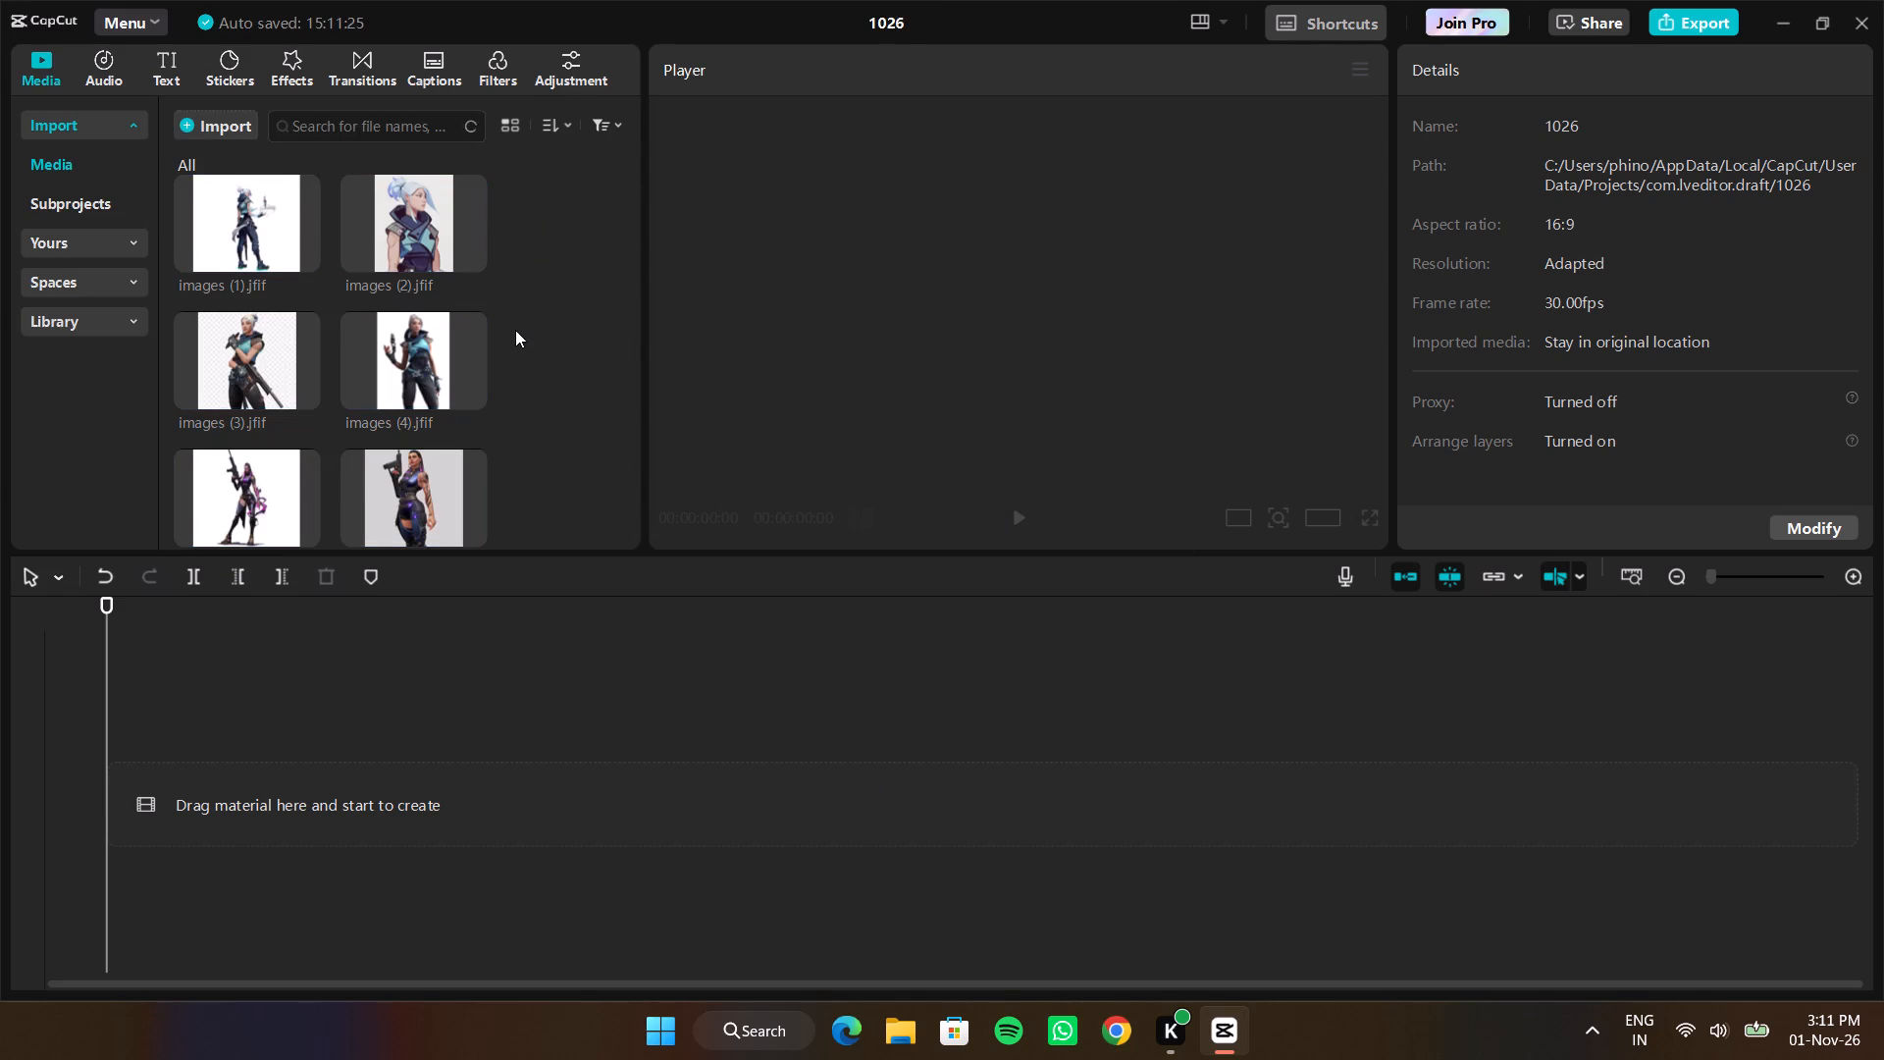
# Look through the imported images in the media library.
pyautogui.scroll(-6, 542, 363)
pyautogui.scroll(4, 422, 352)
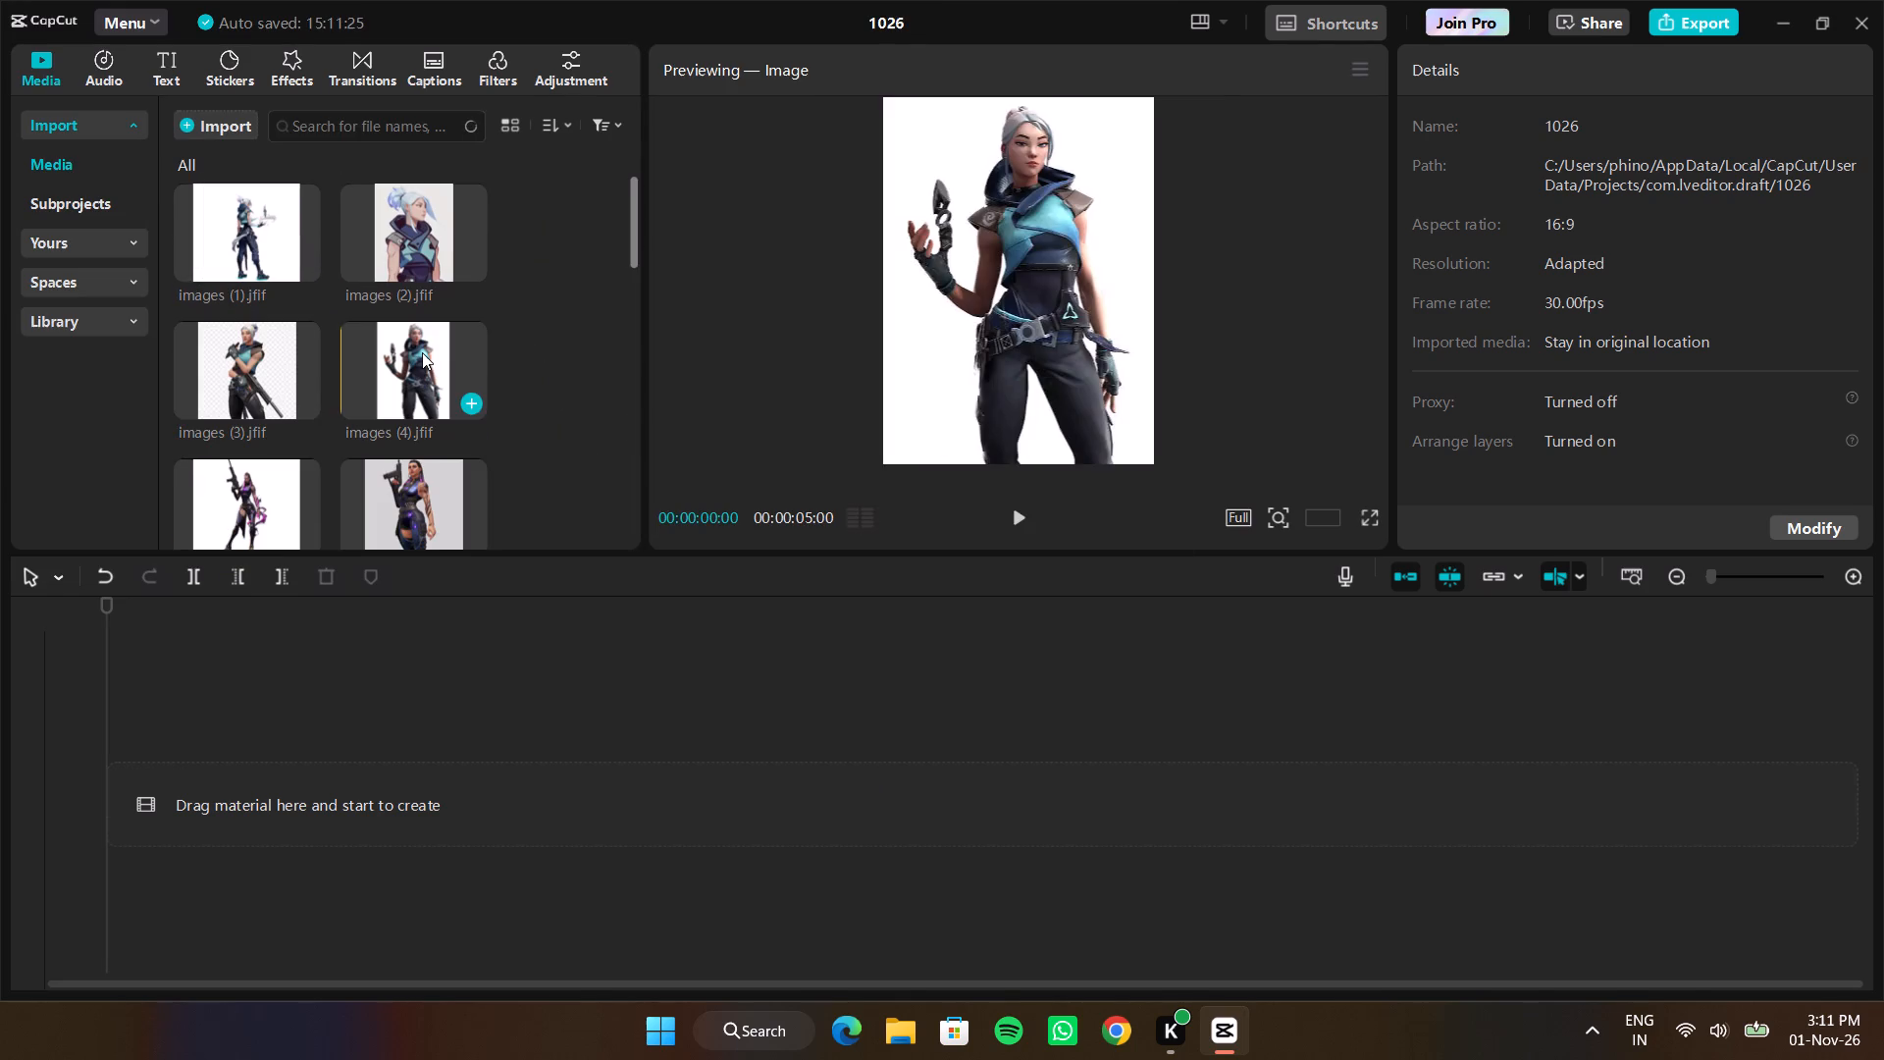
pyautogui.scroll(1, 422, 352)
pyautogui.scroll(-4, 574, 328)
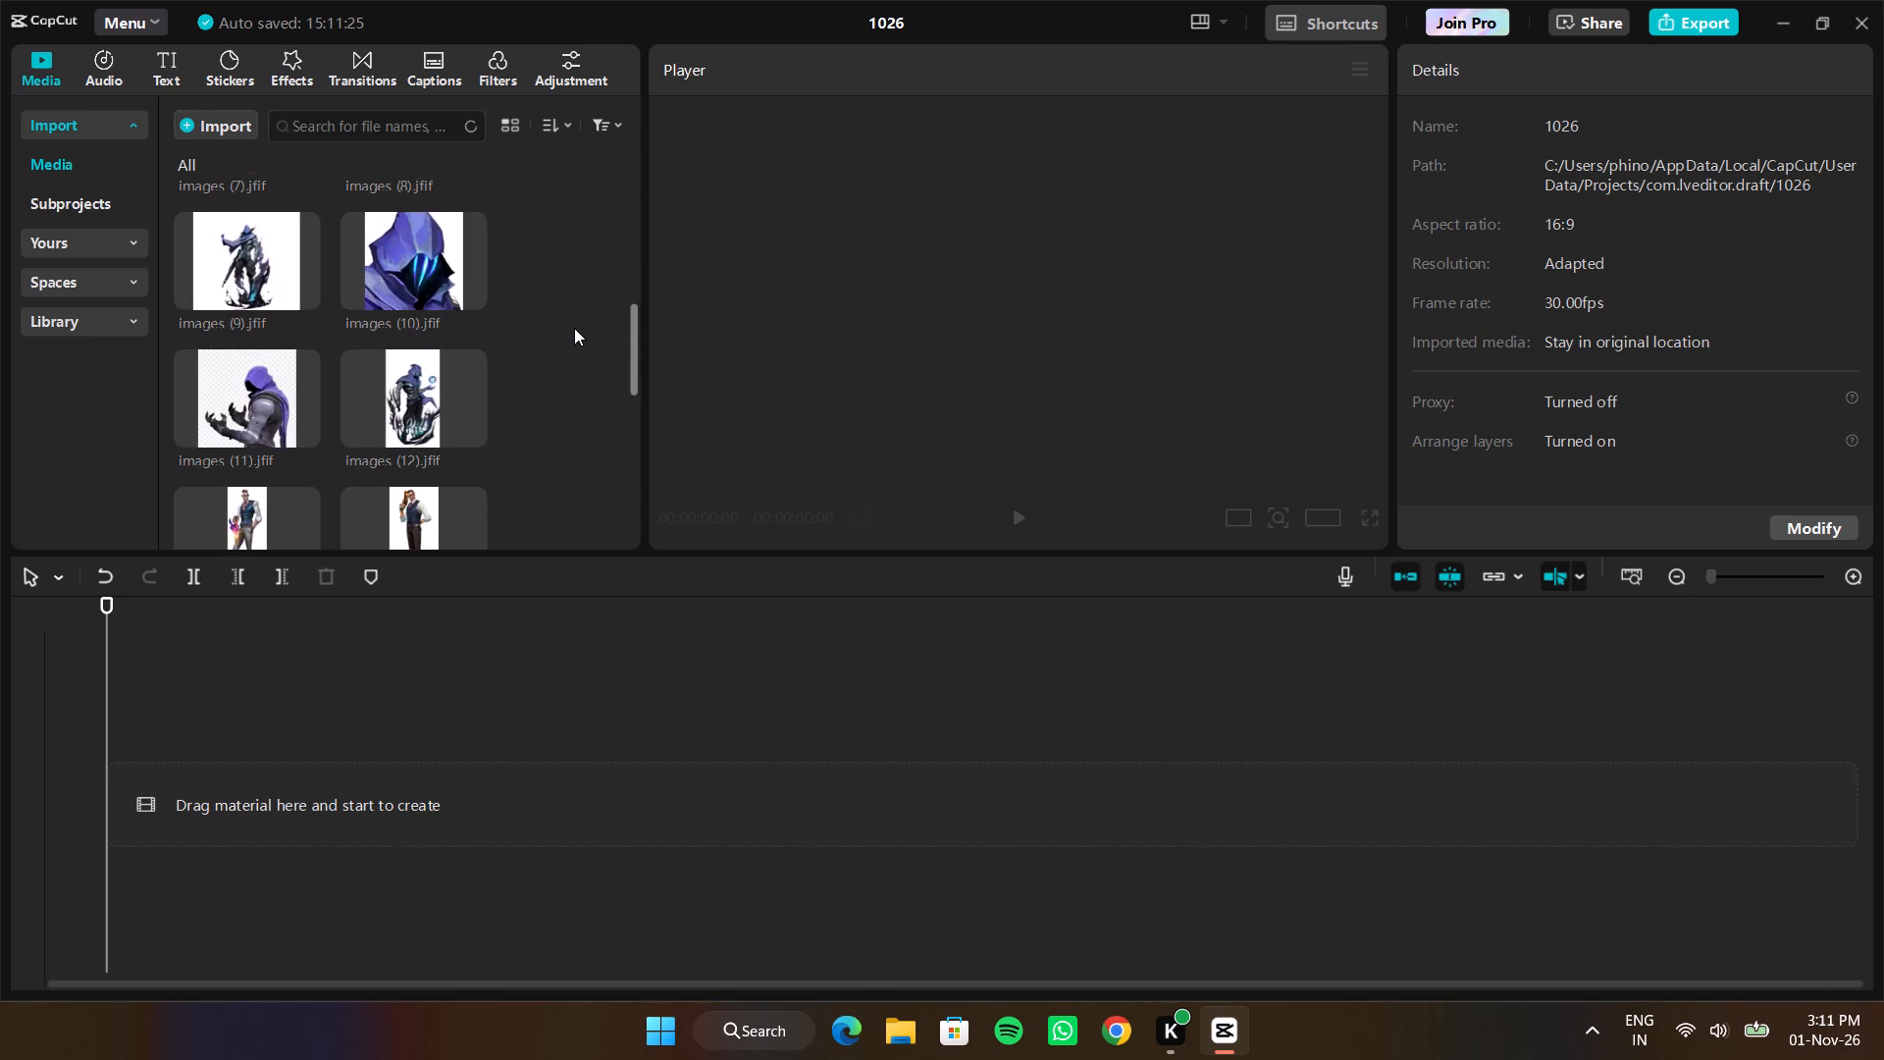
pyautogui.scroll(-6, 574, 328)
pyautogui.scroll(2, 574, 328)
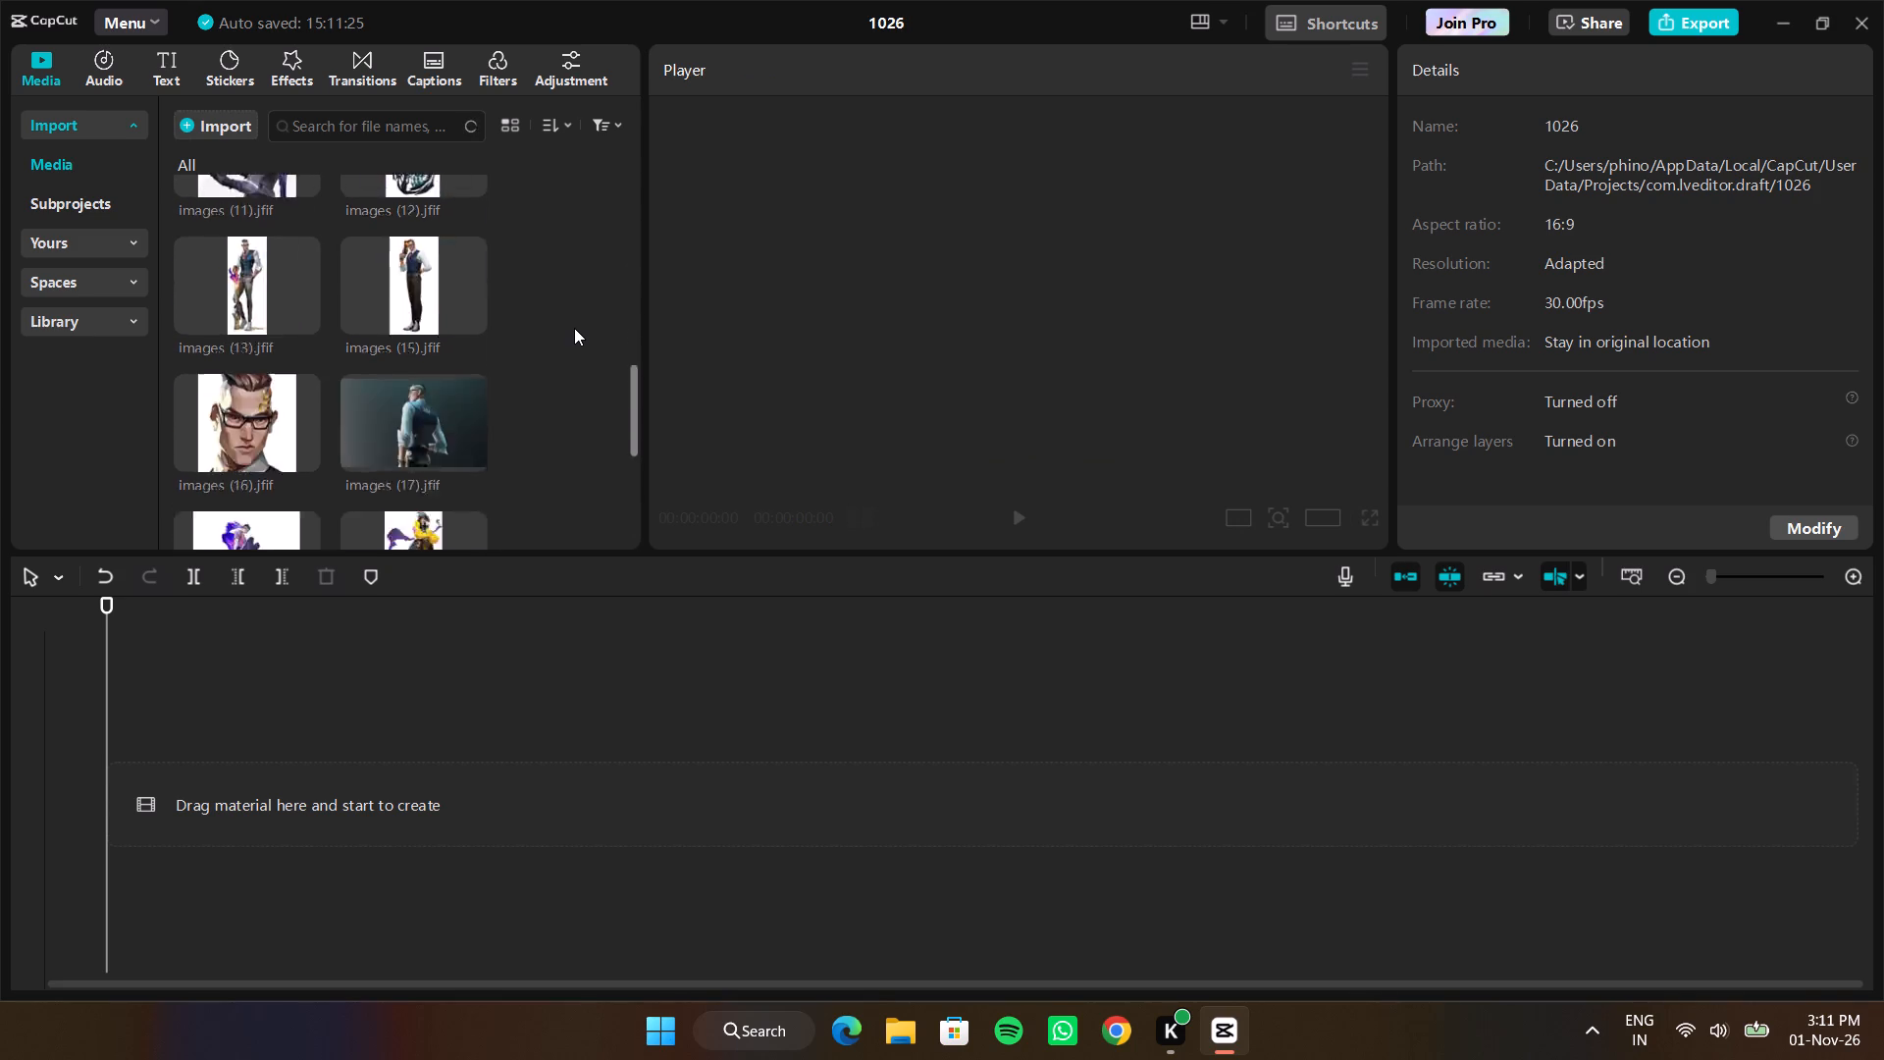
pyautogui.scroll(6, 574, 328)
pyautogui.scroll(-6, 574, 328)
pyautogui.scroll(4, 574, 328)
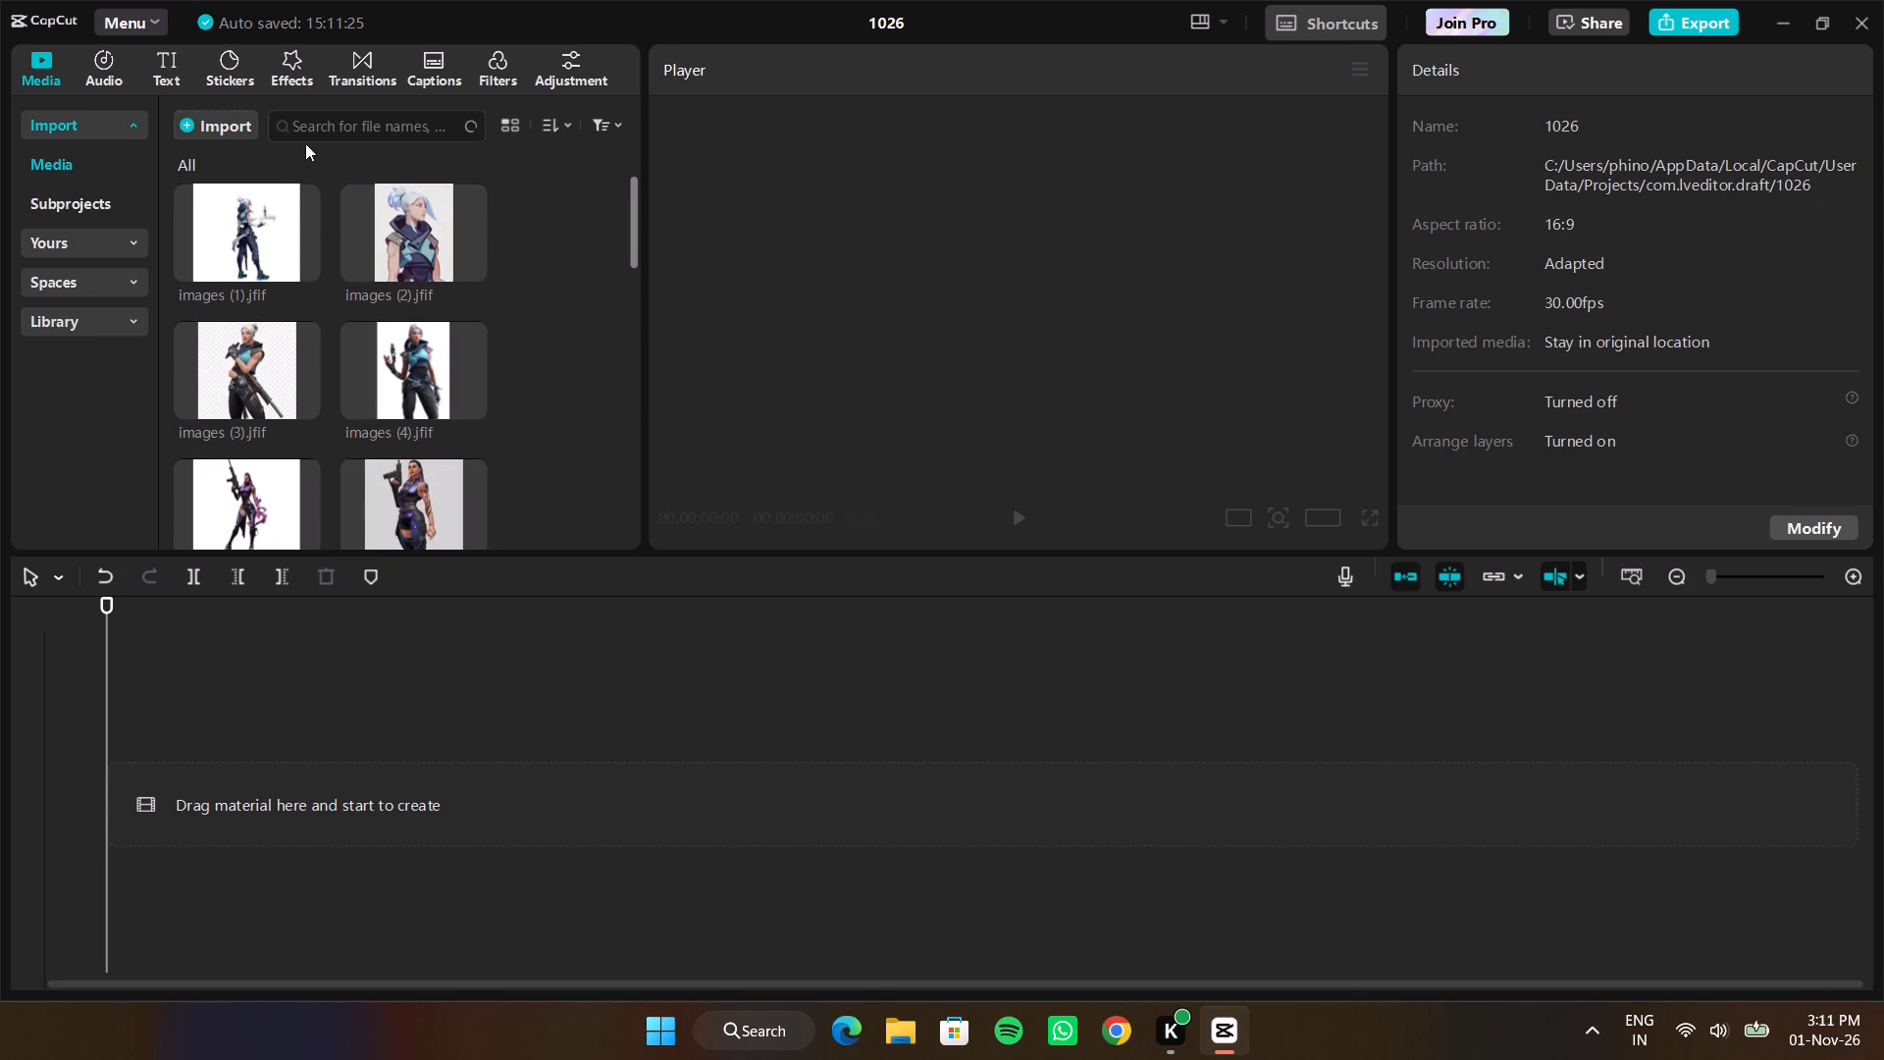
# Import the mutilator audio file from the songs for edit folder inside capcut edits.
pyautogui.click(233, 126)
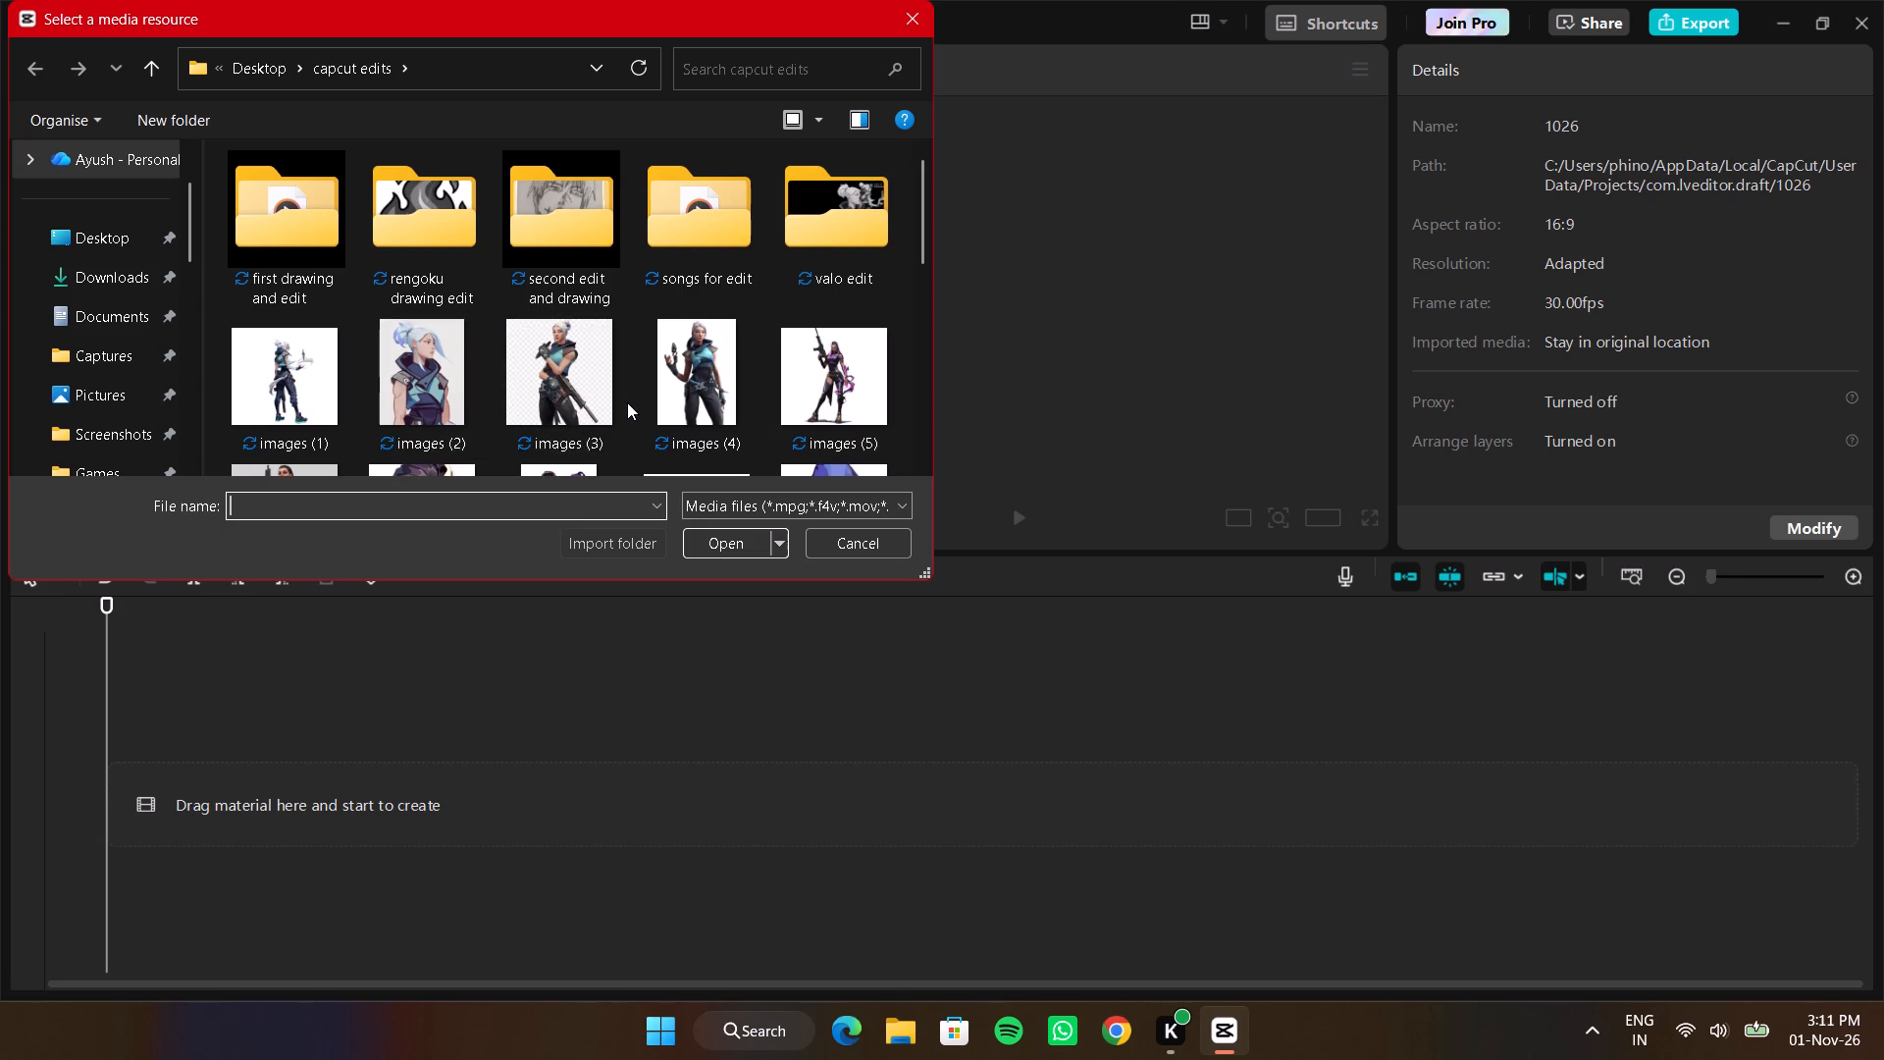
pyautogui.scroll(-5, 627, 402)
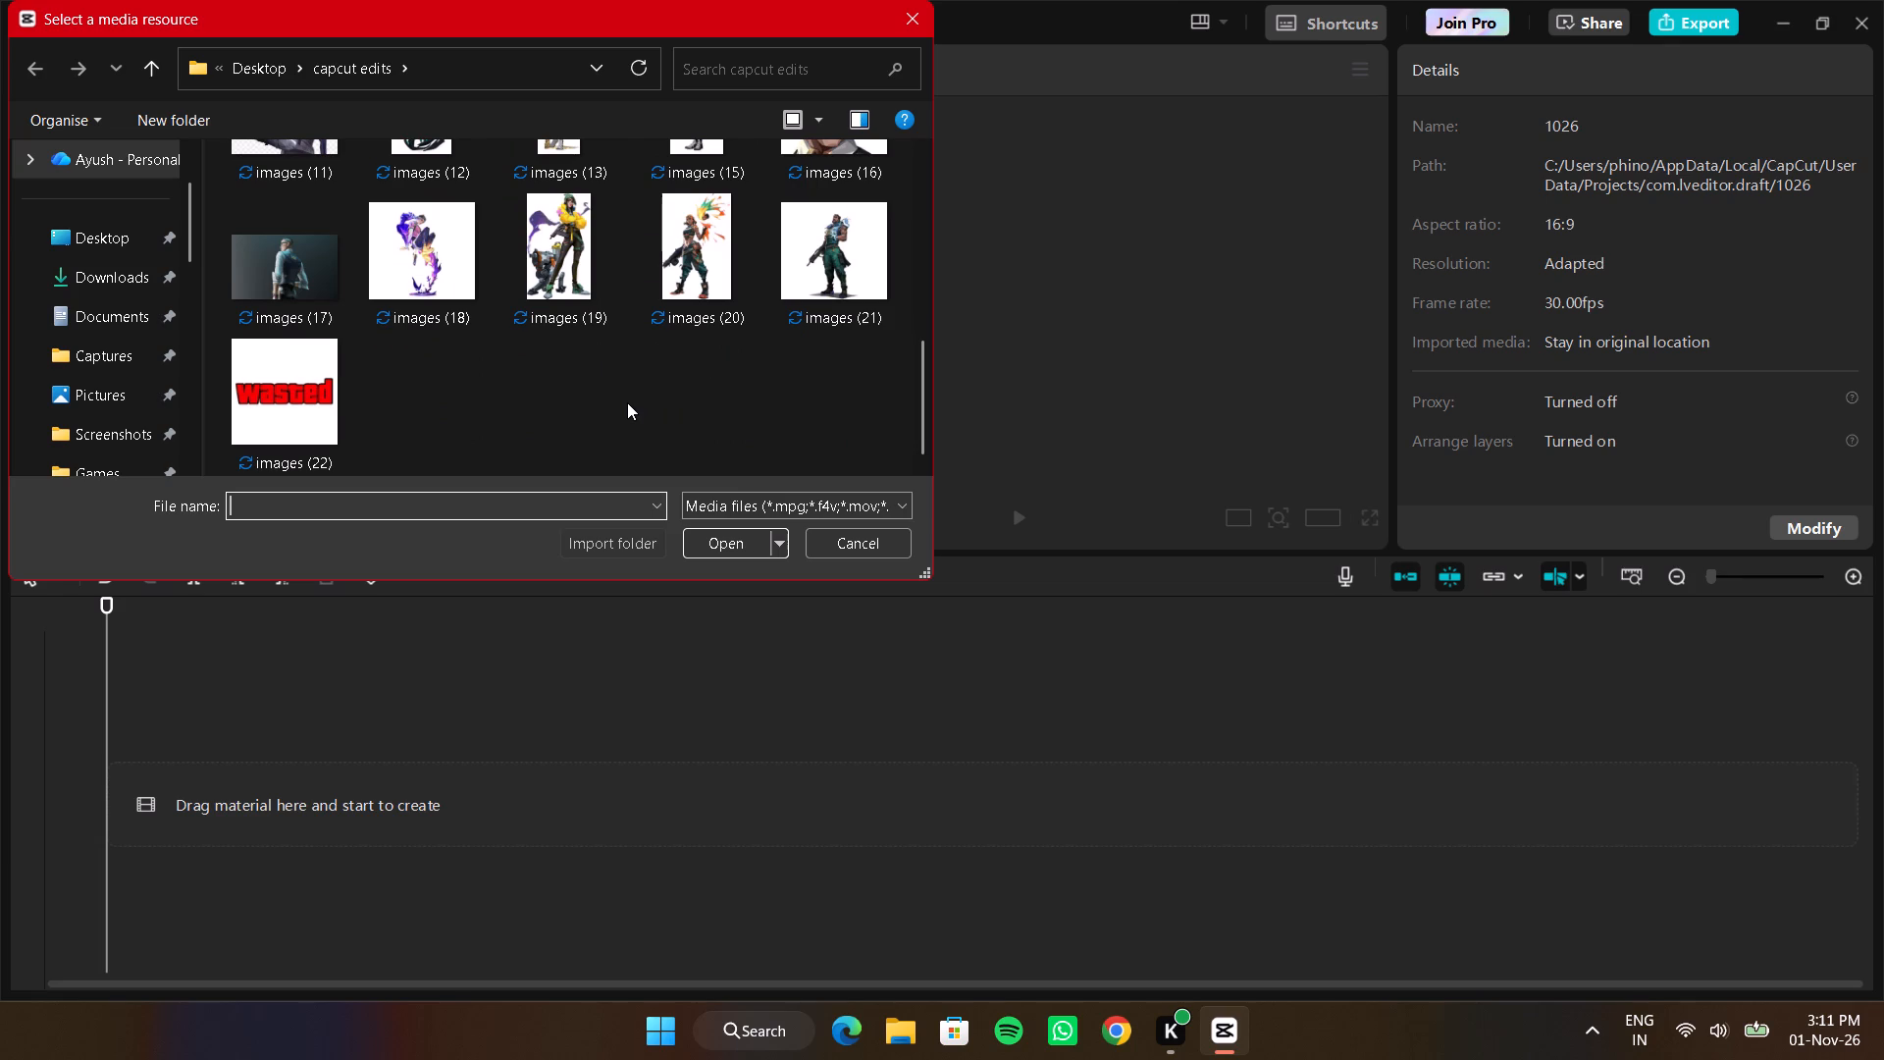
pyautogui.scroll(1, 627, 402)
pyautogui.moveTo(919, 411); pyautogui.dragTo(874, 166)
pyautogui.doubleClick(815, 230)
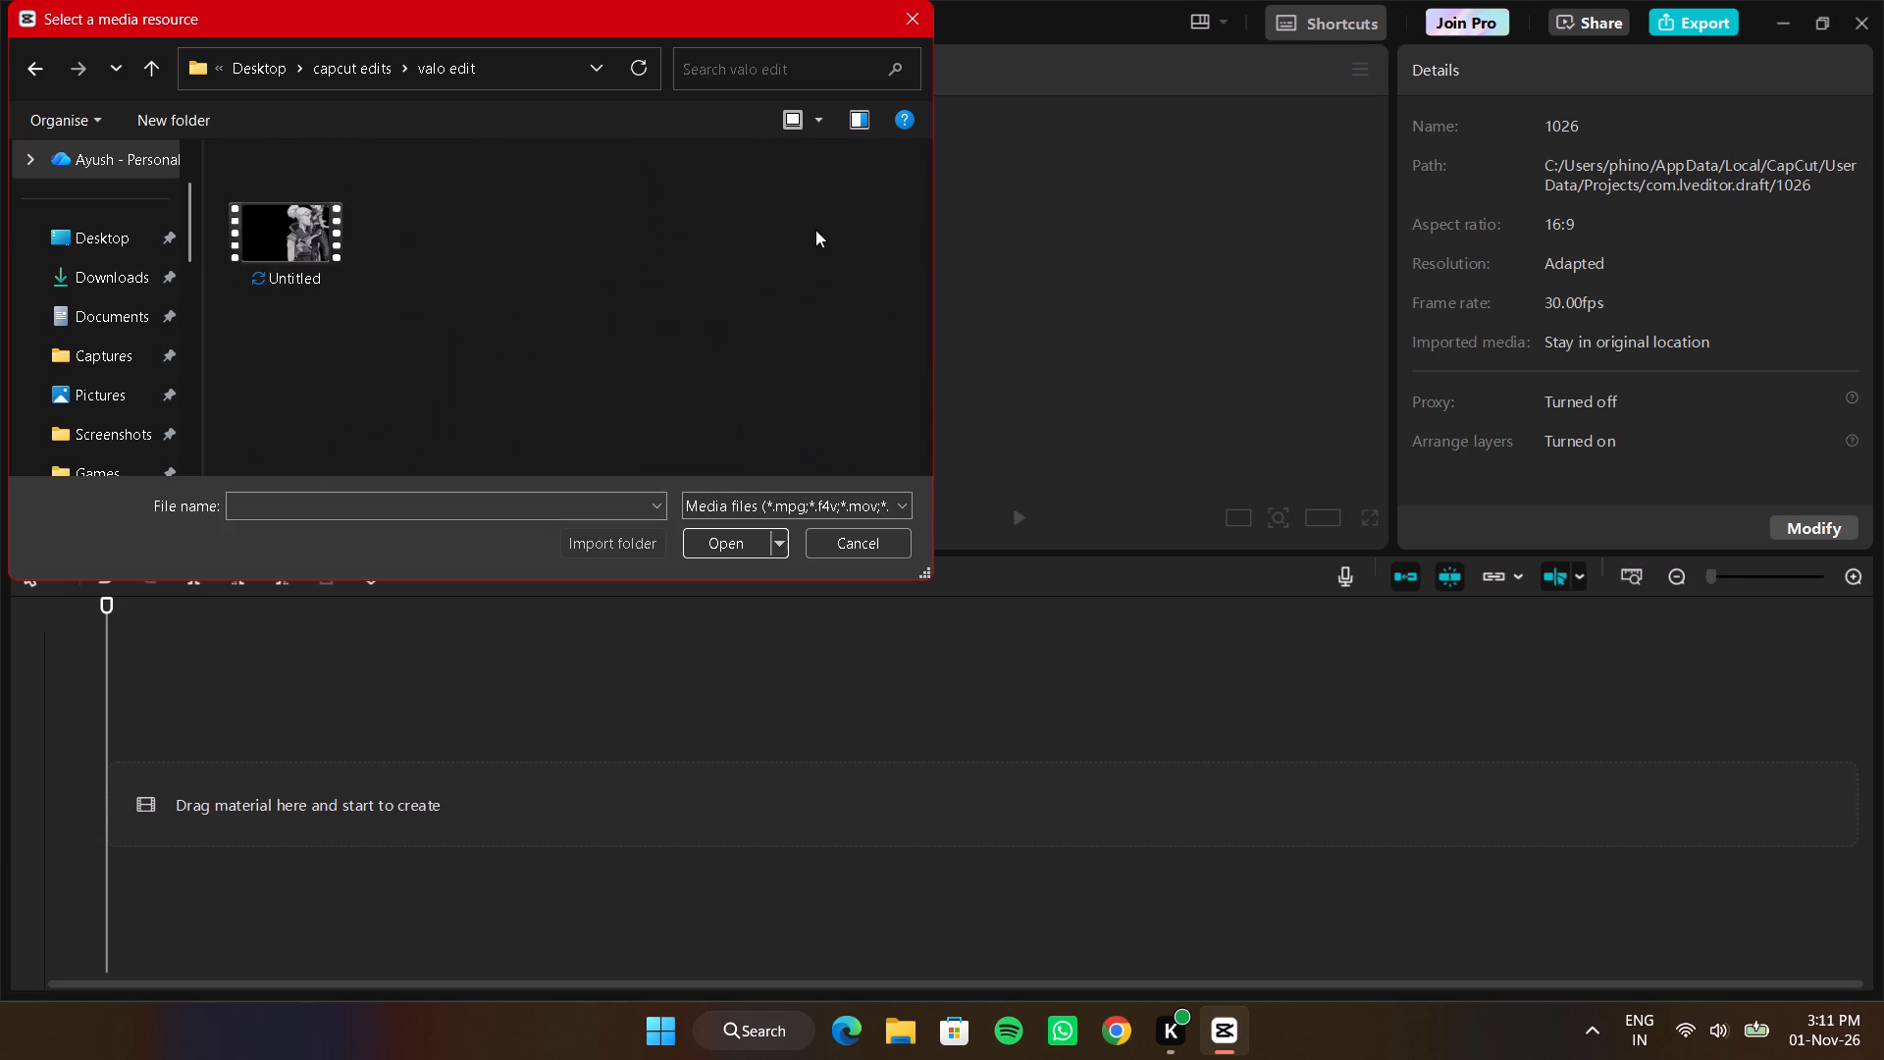
pyautogui.click(32, 74)
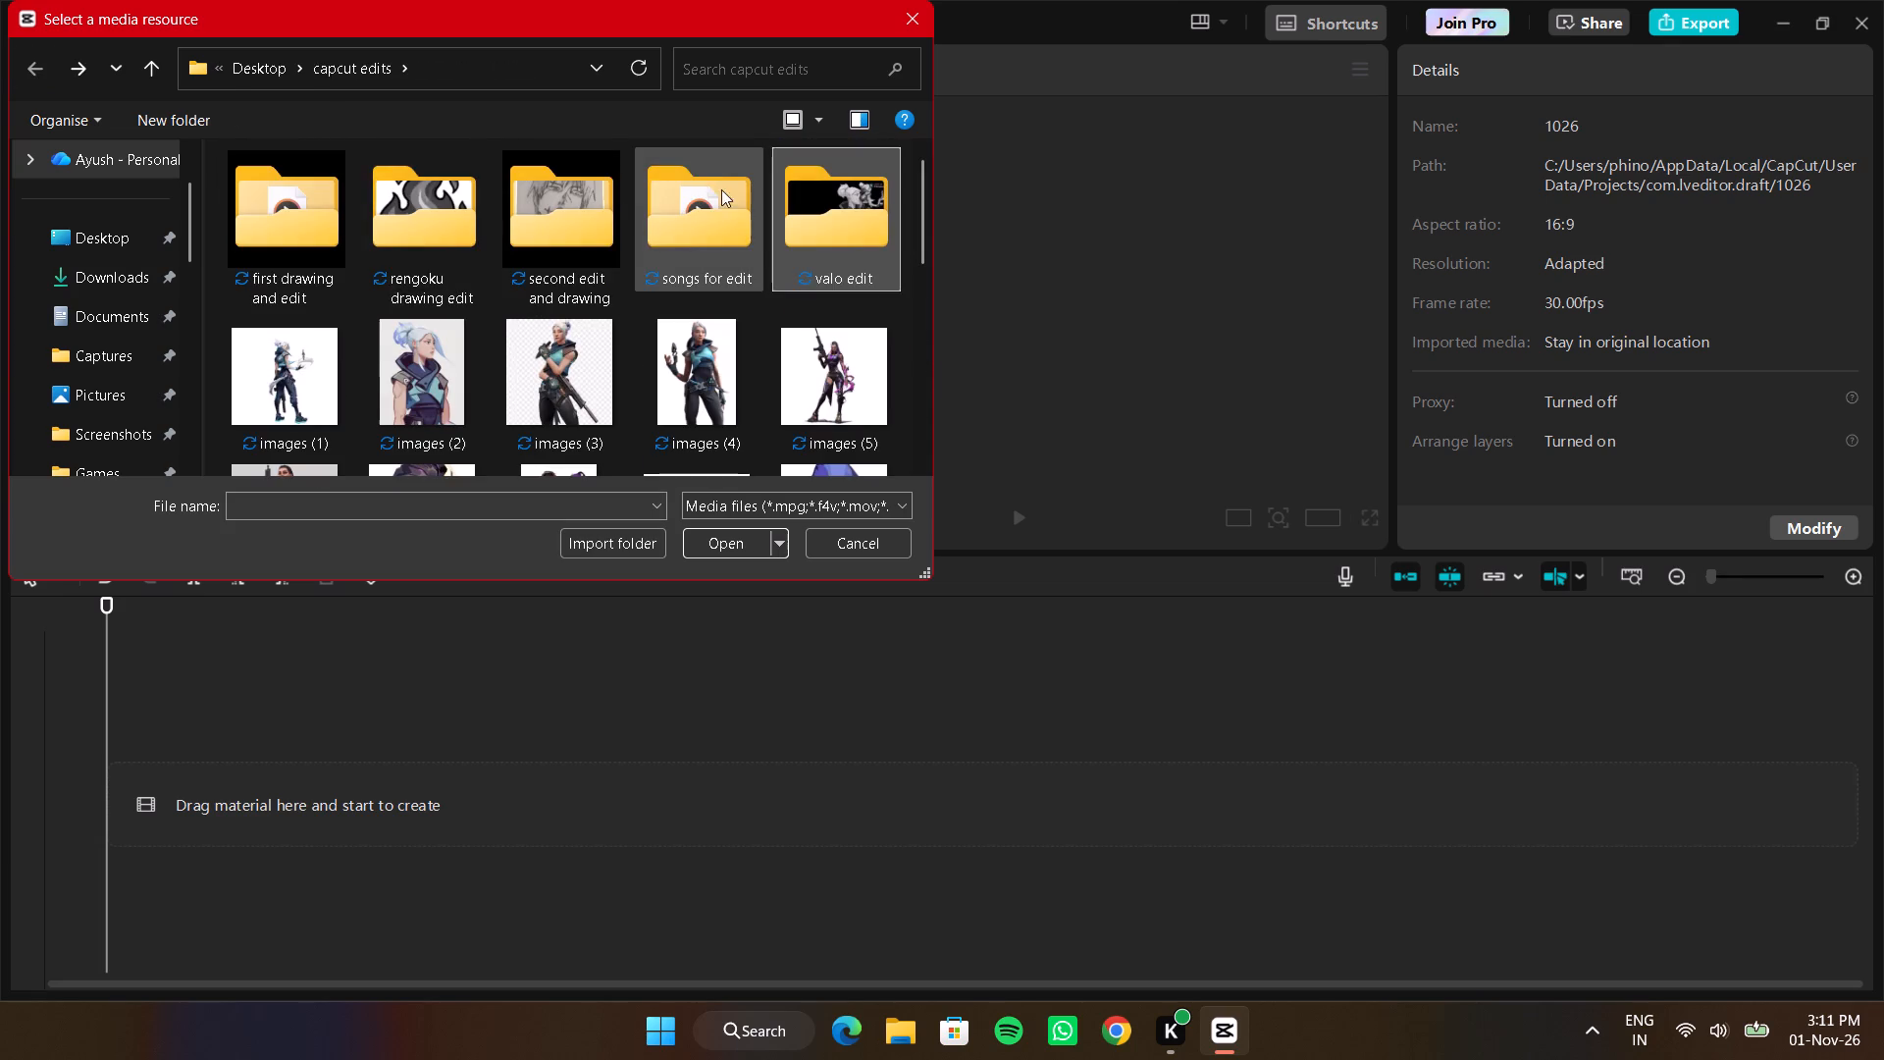
pyautogui.doubleClick(734, 189)
pyautogui.click(477, 241)
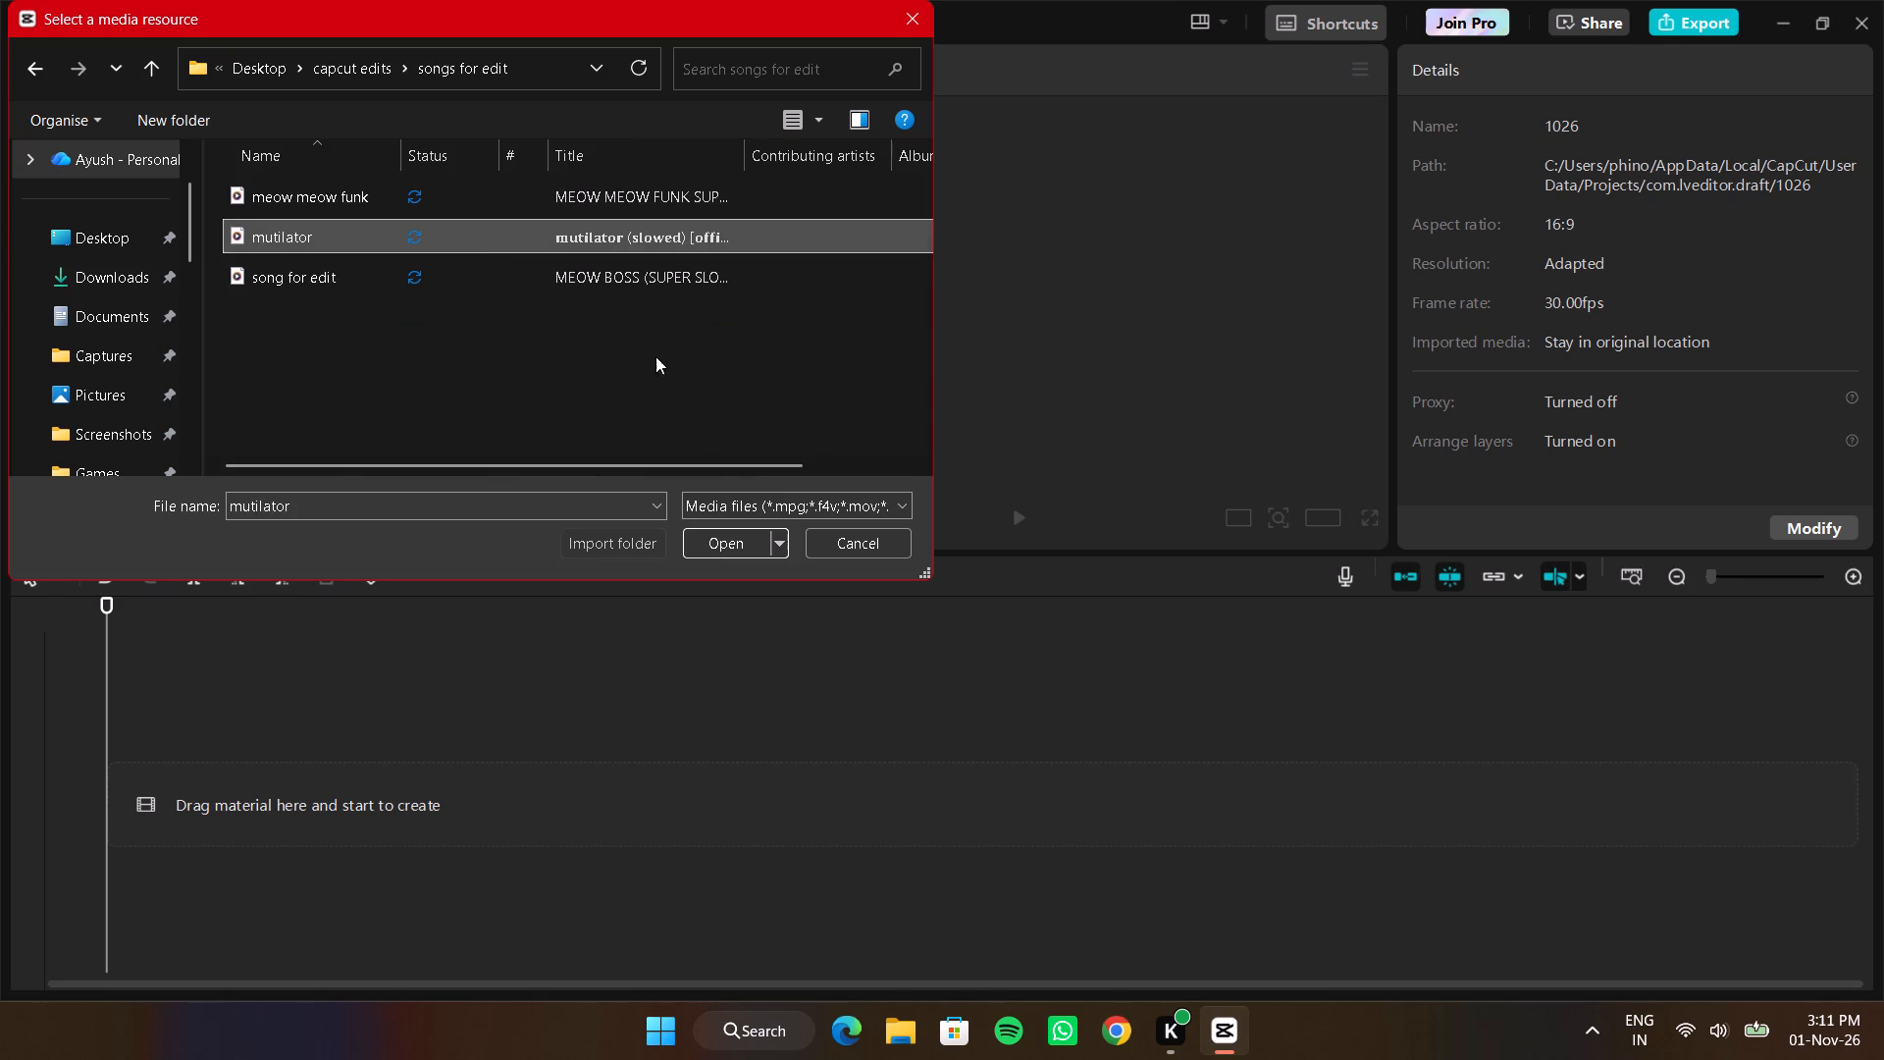
pyautogui.click(715, 537)
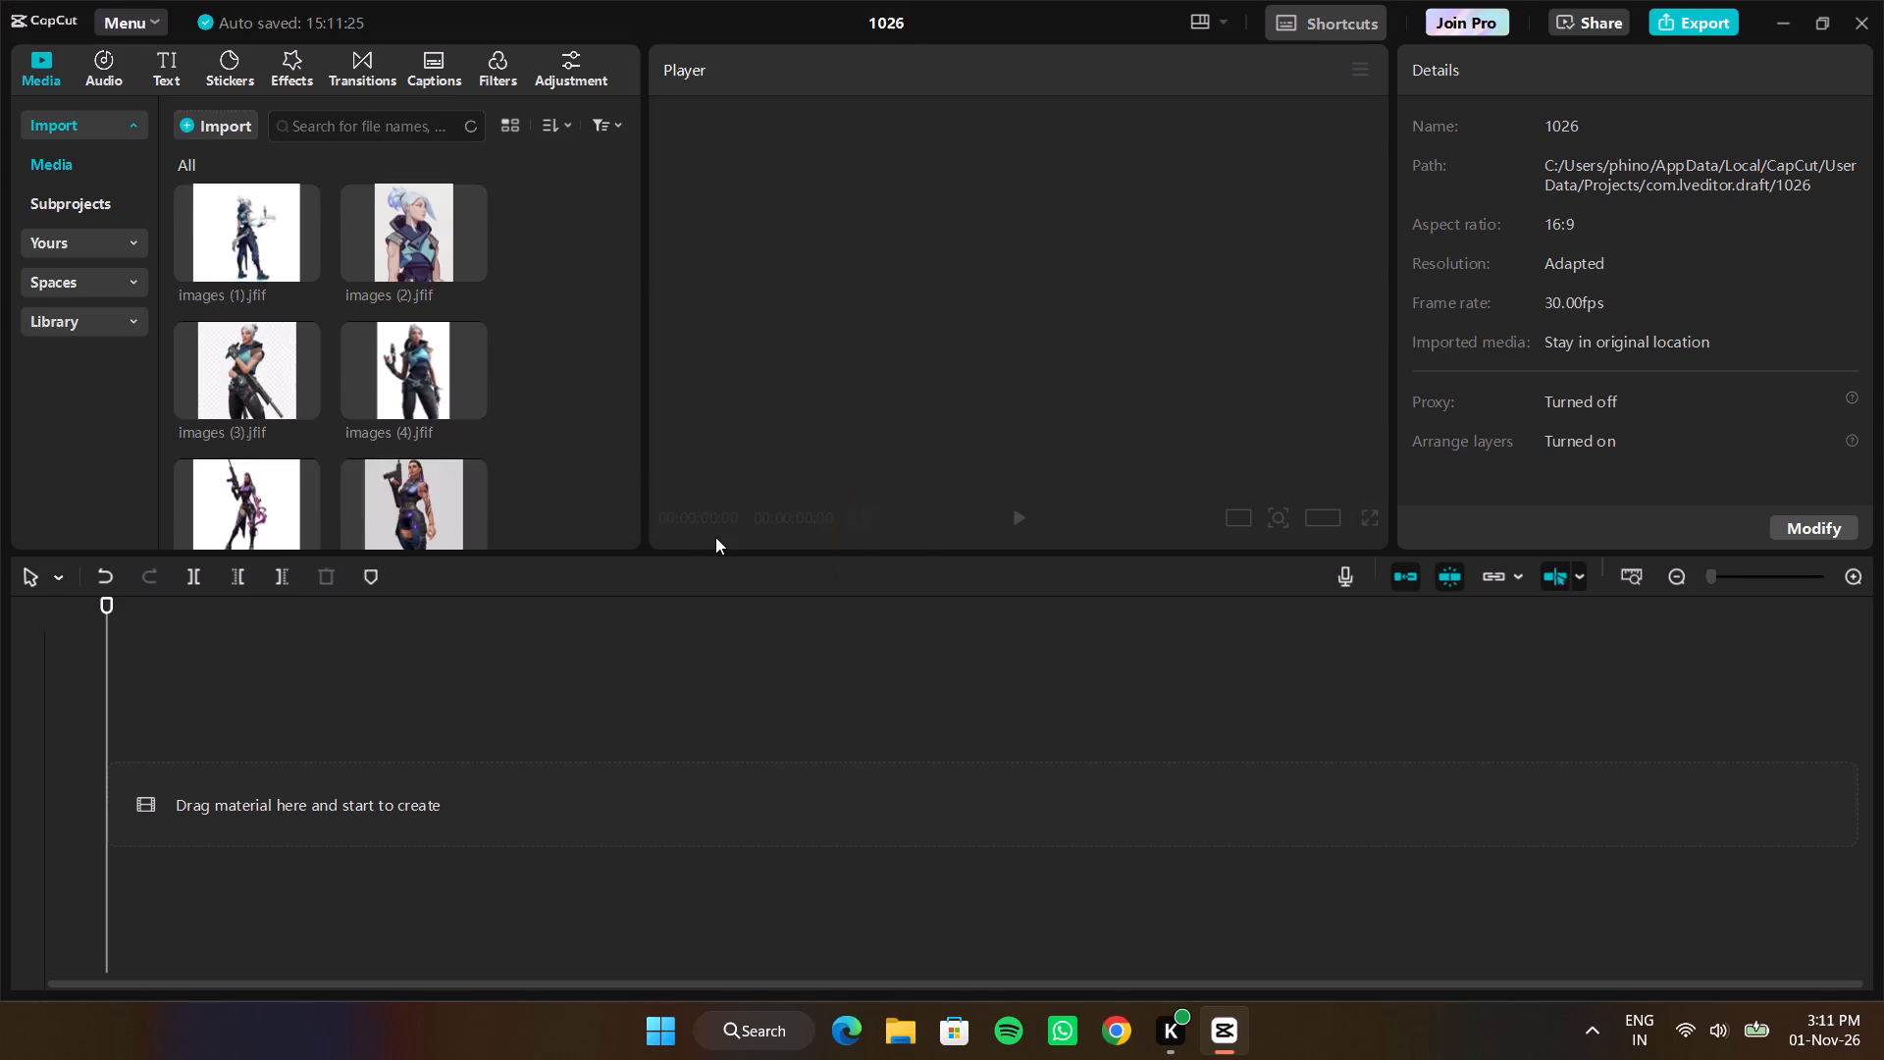
# Add mutilator.mp3 to the timeline as an audio track starting at 00:00.
pyautogui.moveTo(394, 468); pyautogui.dragTo(394, 541)
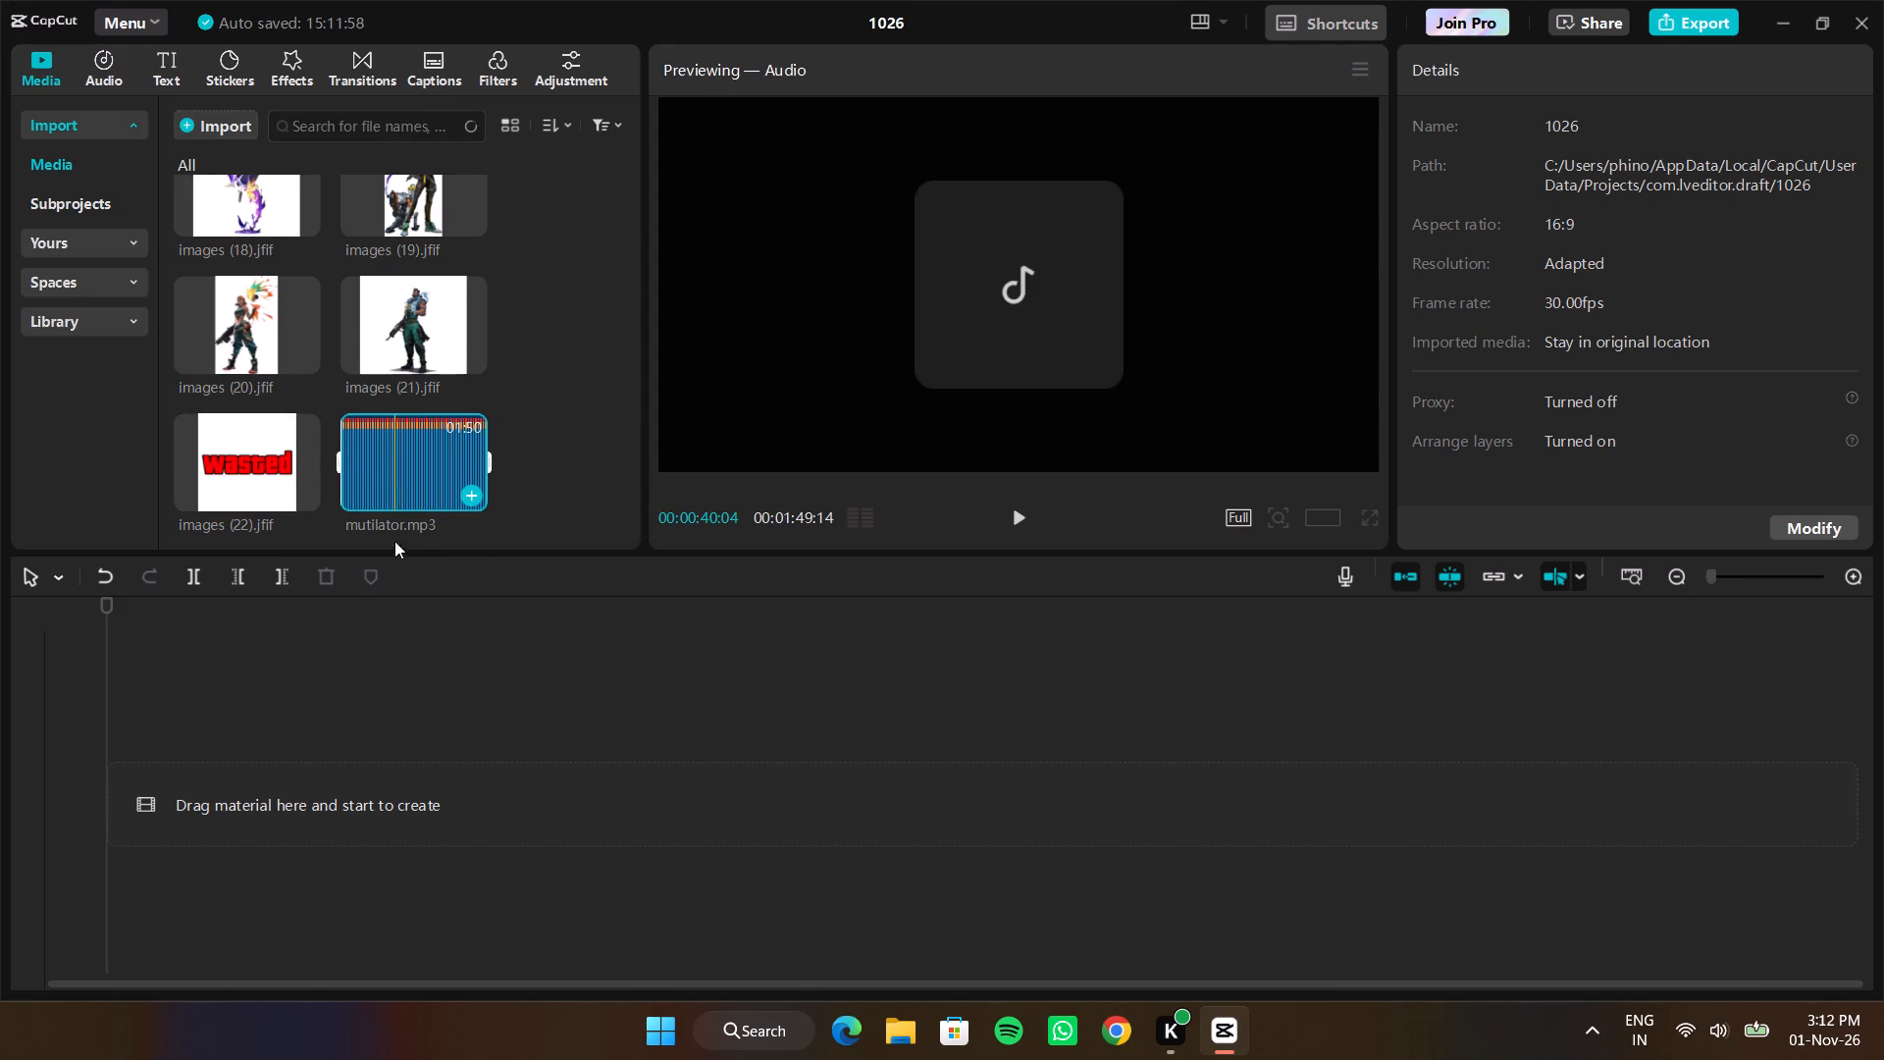
pyautogui.moveTo(394, 541); pyautogui.dragTo(238, 789)
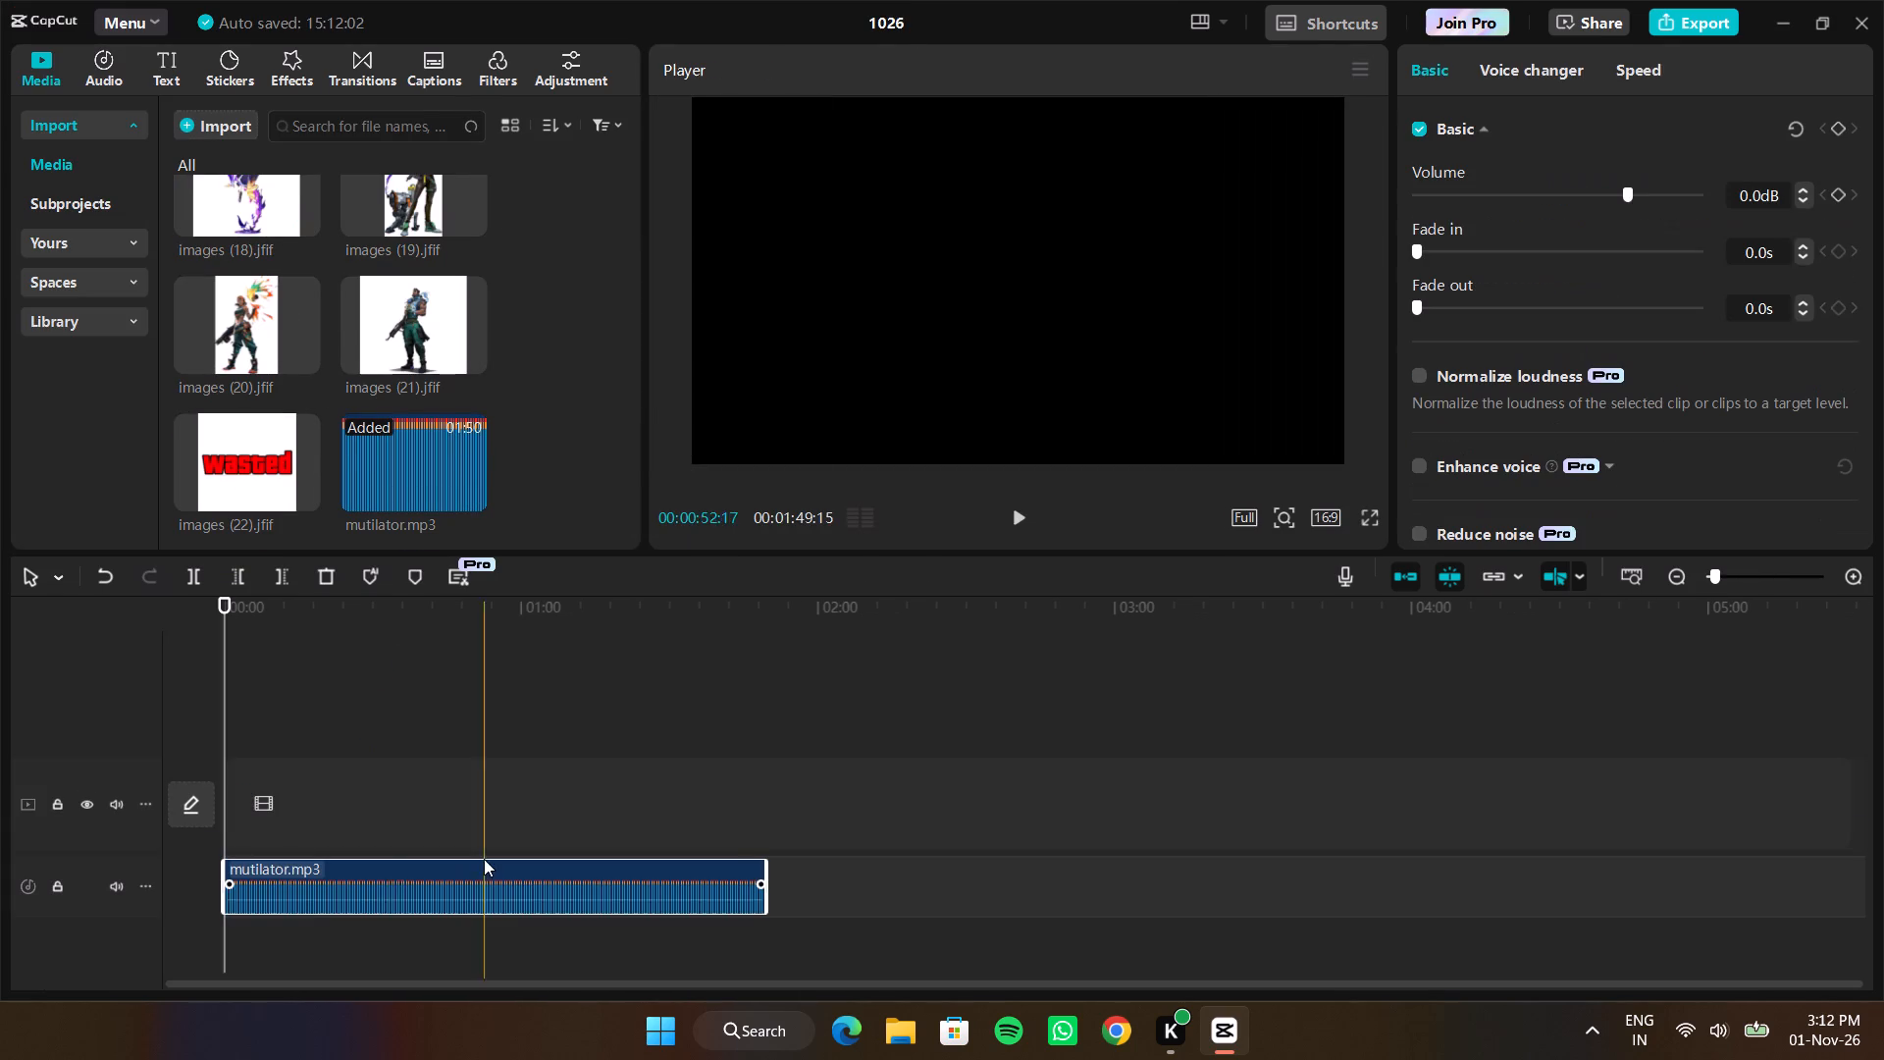
# Play the mutilator.mp3 track from the start and examine its enlarged waveform for beats, stopping at about 19 seconds.
pyautogui.press('space')
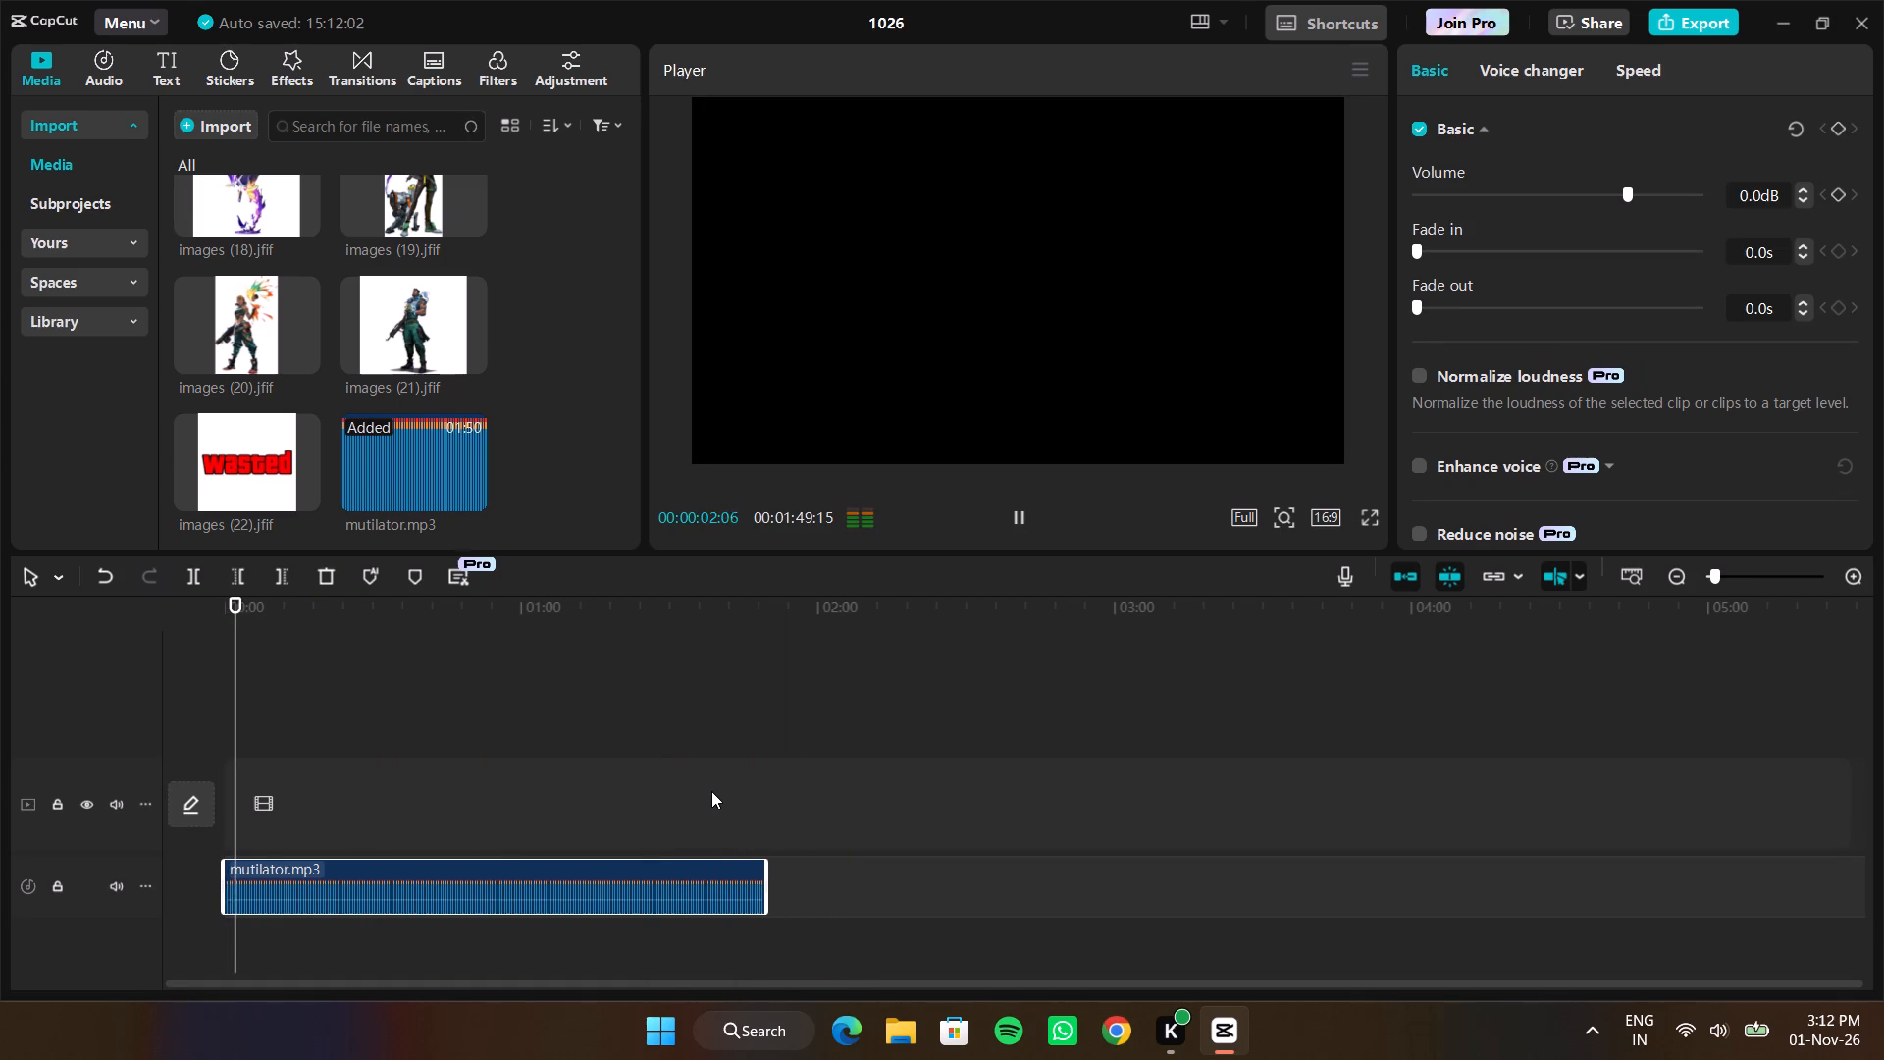
pyautogui.keyDown('ctrl'); pyautogui.scroll(15, 711, 791); pyautogui.keyUp('ctrl')
pyautogui.hscroll(1, 706, 791)
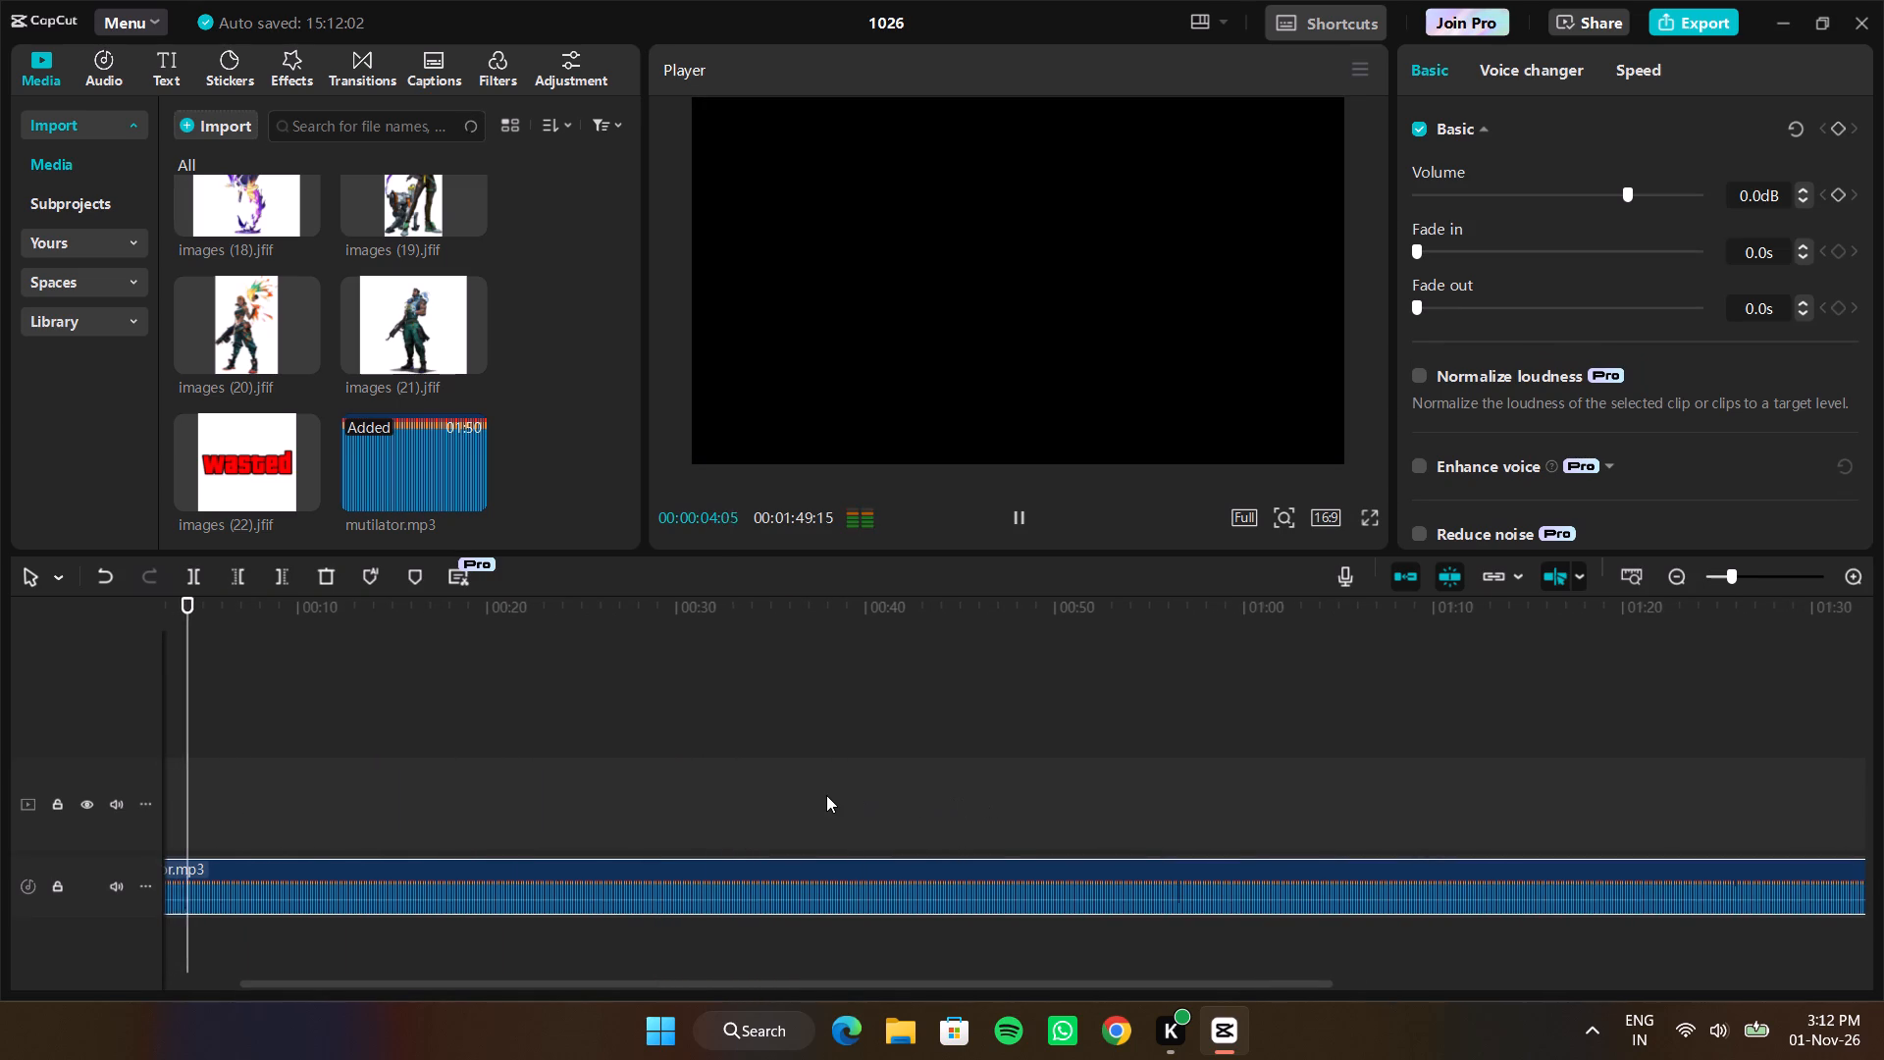
pyautogui.hscroll(13, 826, 795)
pyautogui.keyDown('ctrl'); pyautogui.scroll(14, 663, 789); pyautogui.keyUp('ctrl')
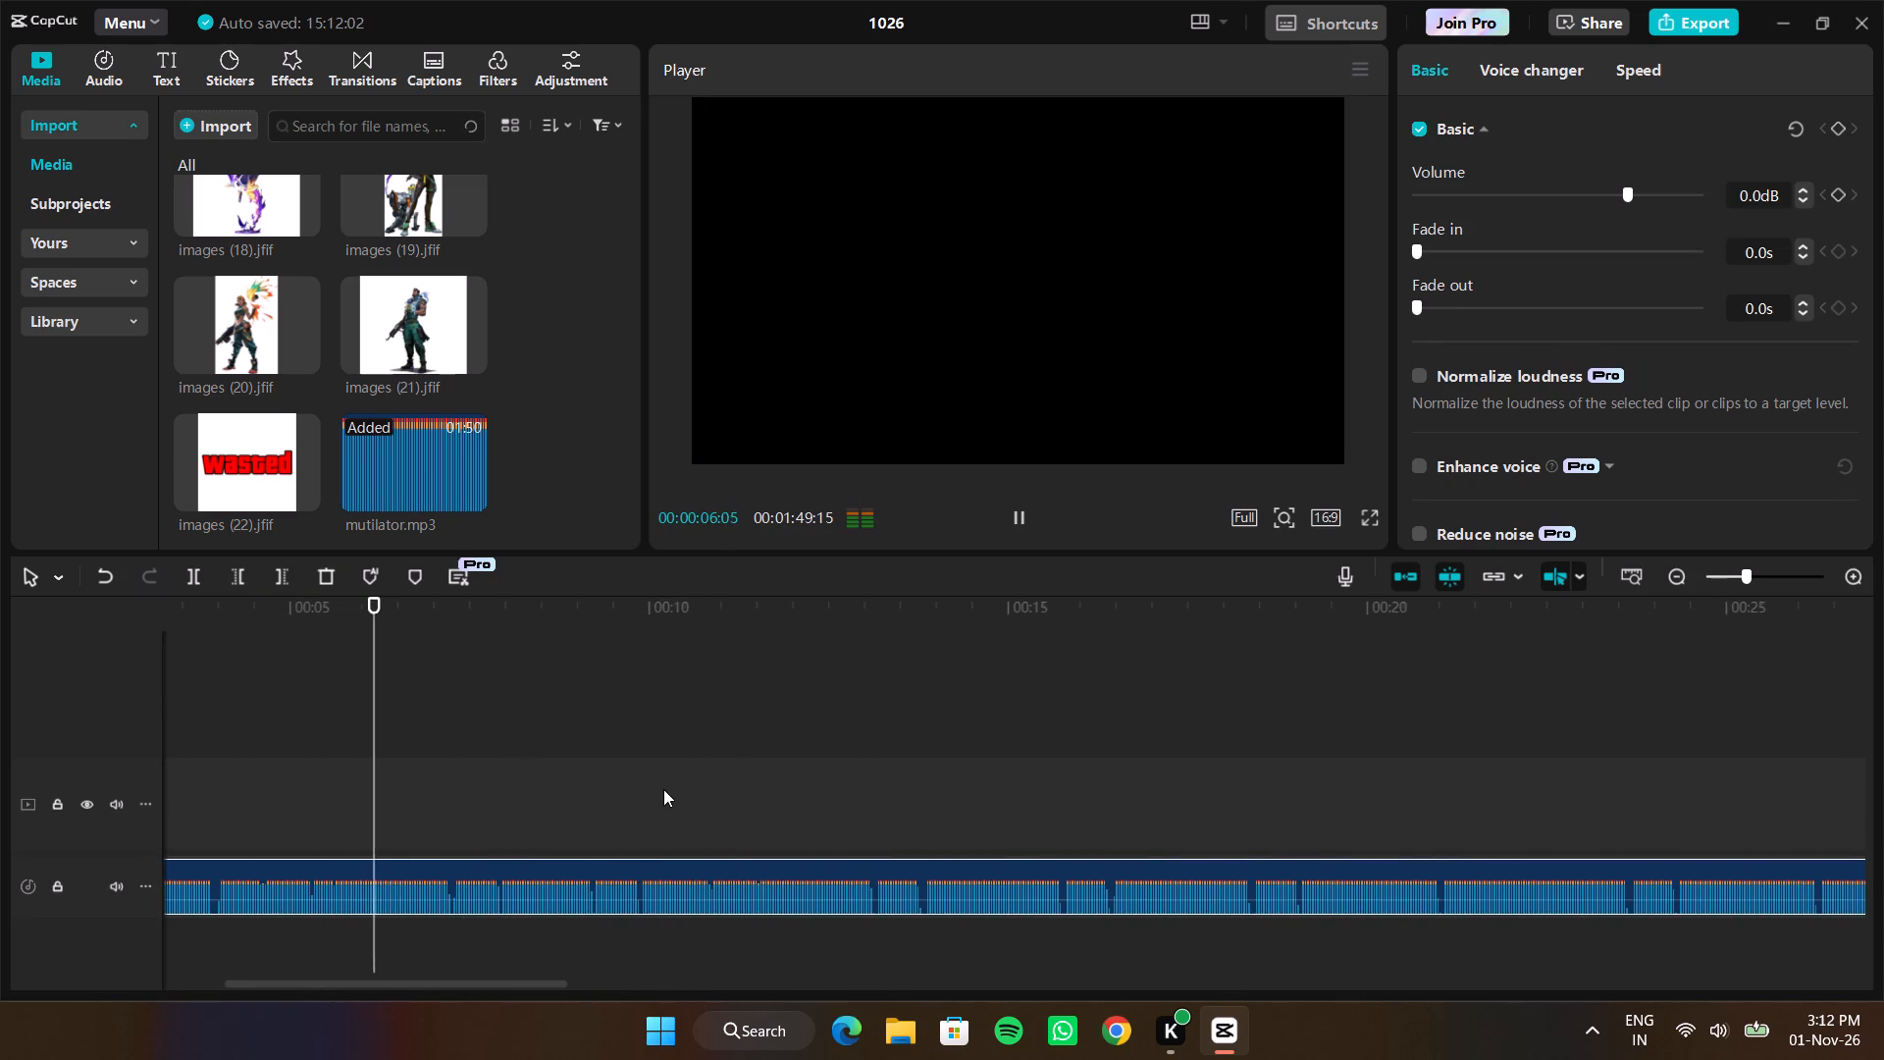
pyautogui.keyDown('ctrl'); pyautogui.scroll(13, 663, 789); pyautogui.keyUp('ctrl')
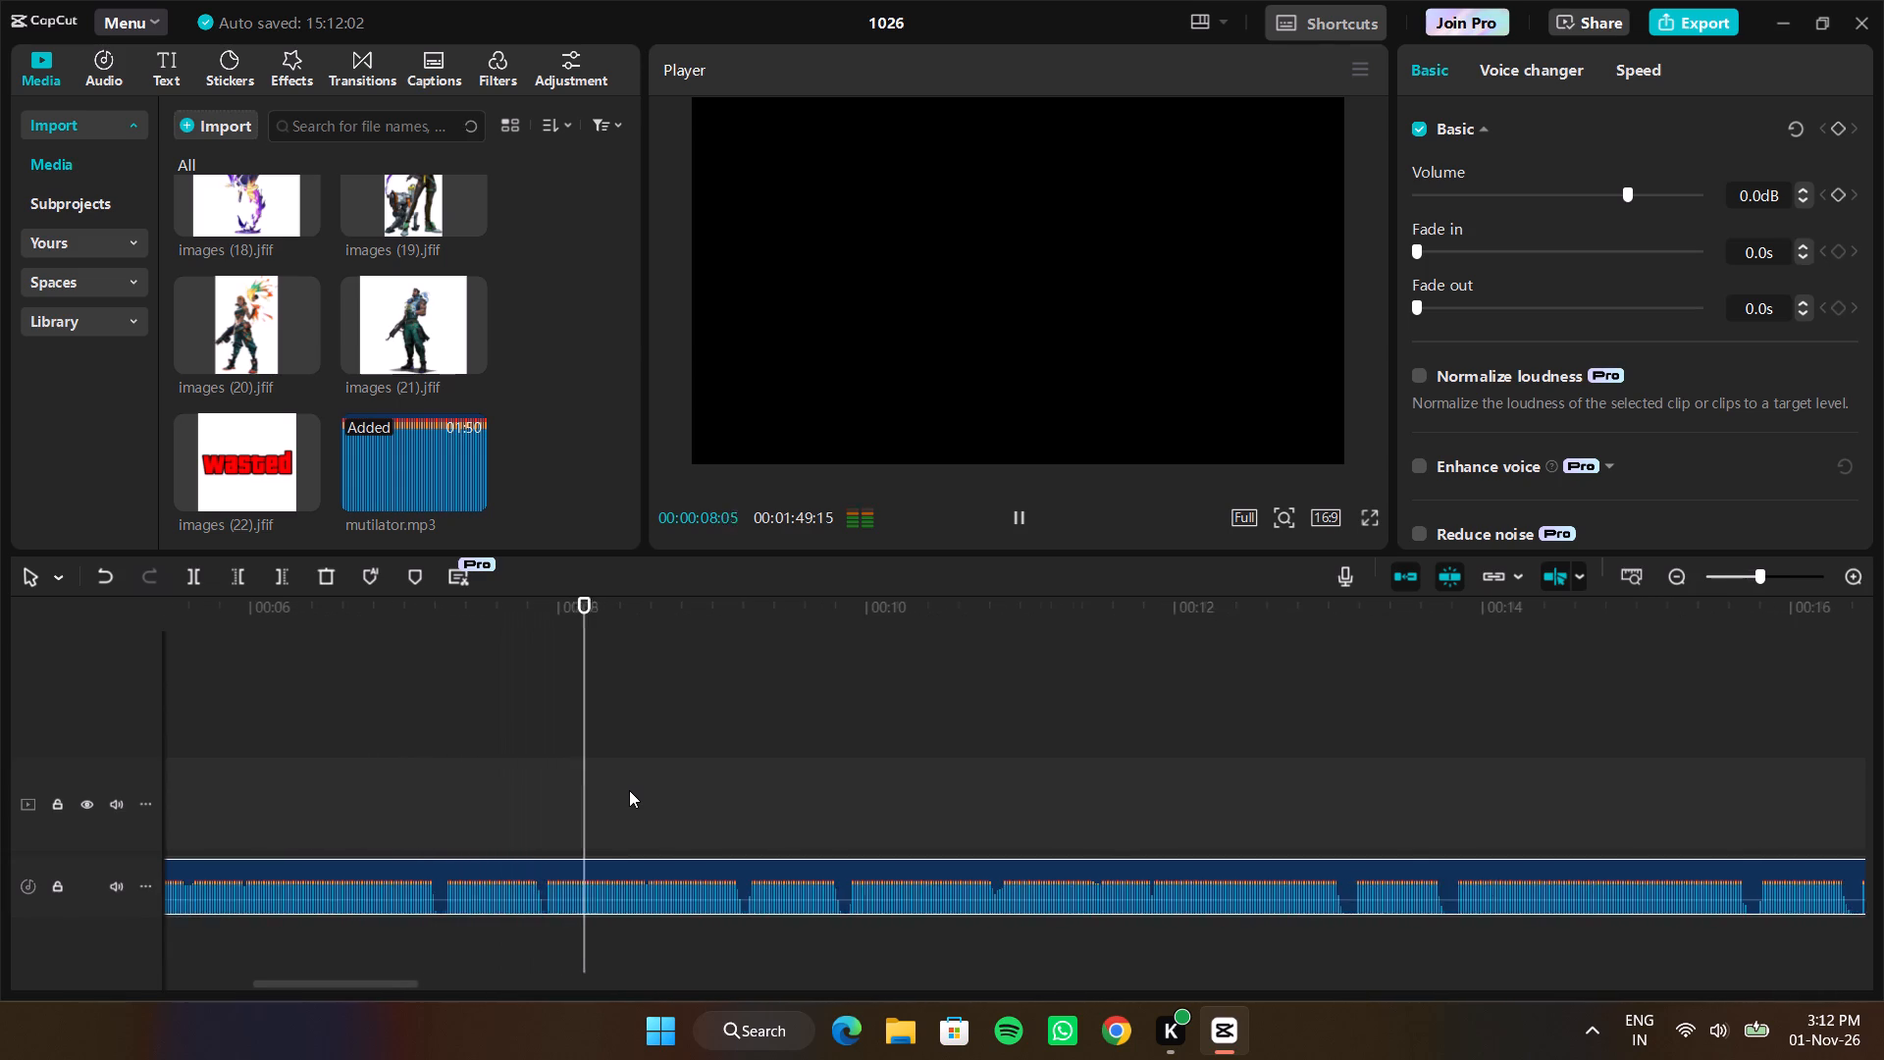
pyautogui.keyDown('ctrl'); pyautogui.scroll(11, 629, 790); pyautogui.keyUp('ctrl')
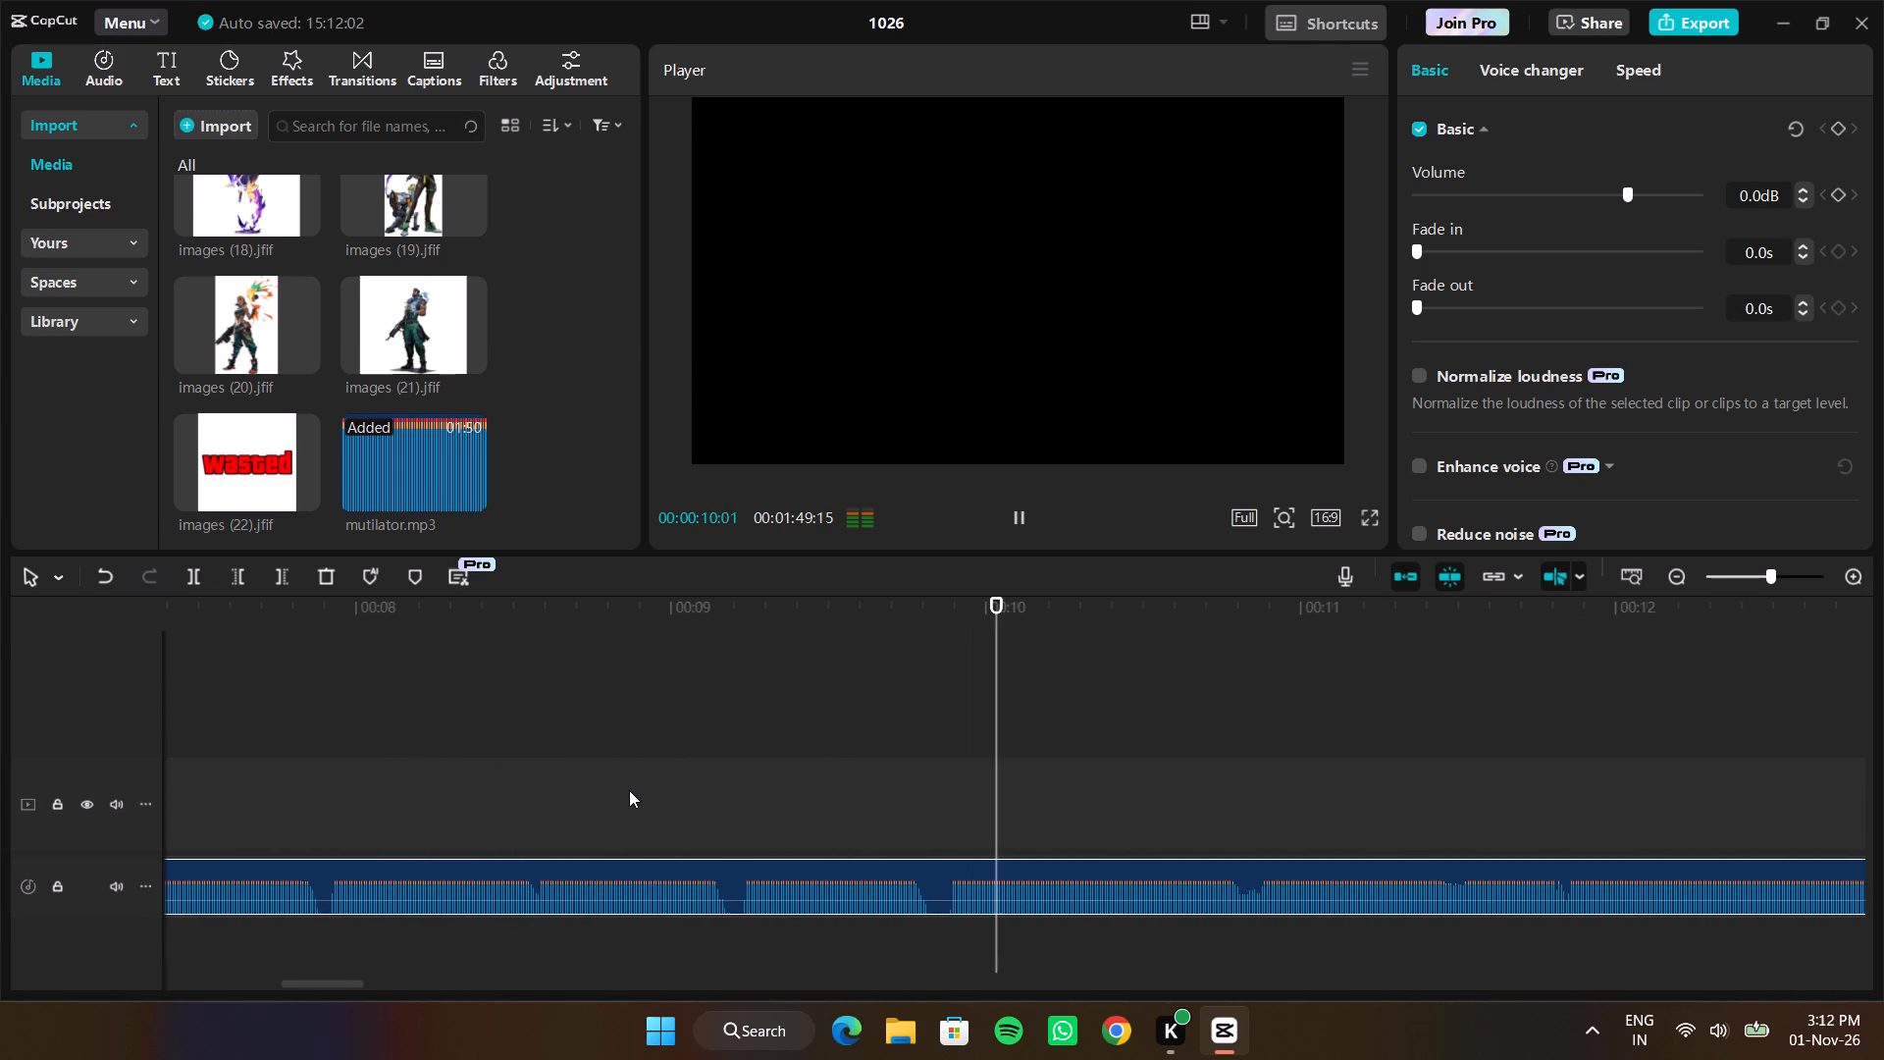
pyautogui.keyDown('ctrl'); pyautogui.scroll(3, 629, 790); pyautogui.keyUp('ctrl')
pyautogui.keyDown('ctrl'); pyautogui.scroll(-2, 629, 790); pyautogui.keyUp('ctrl')
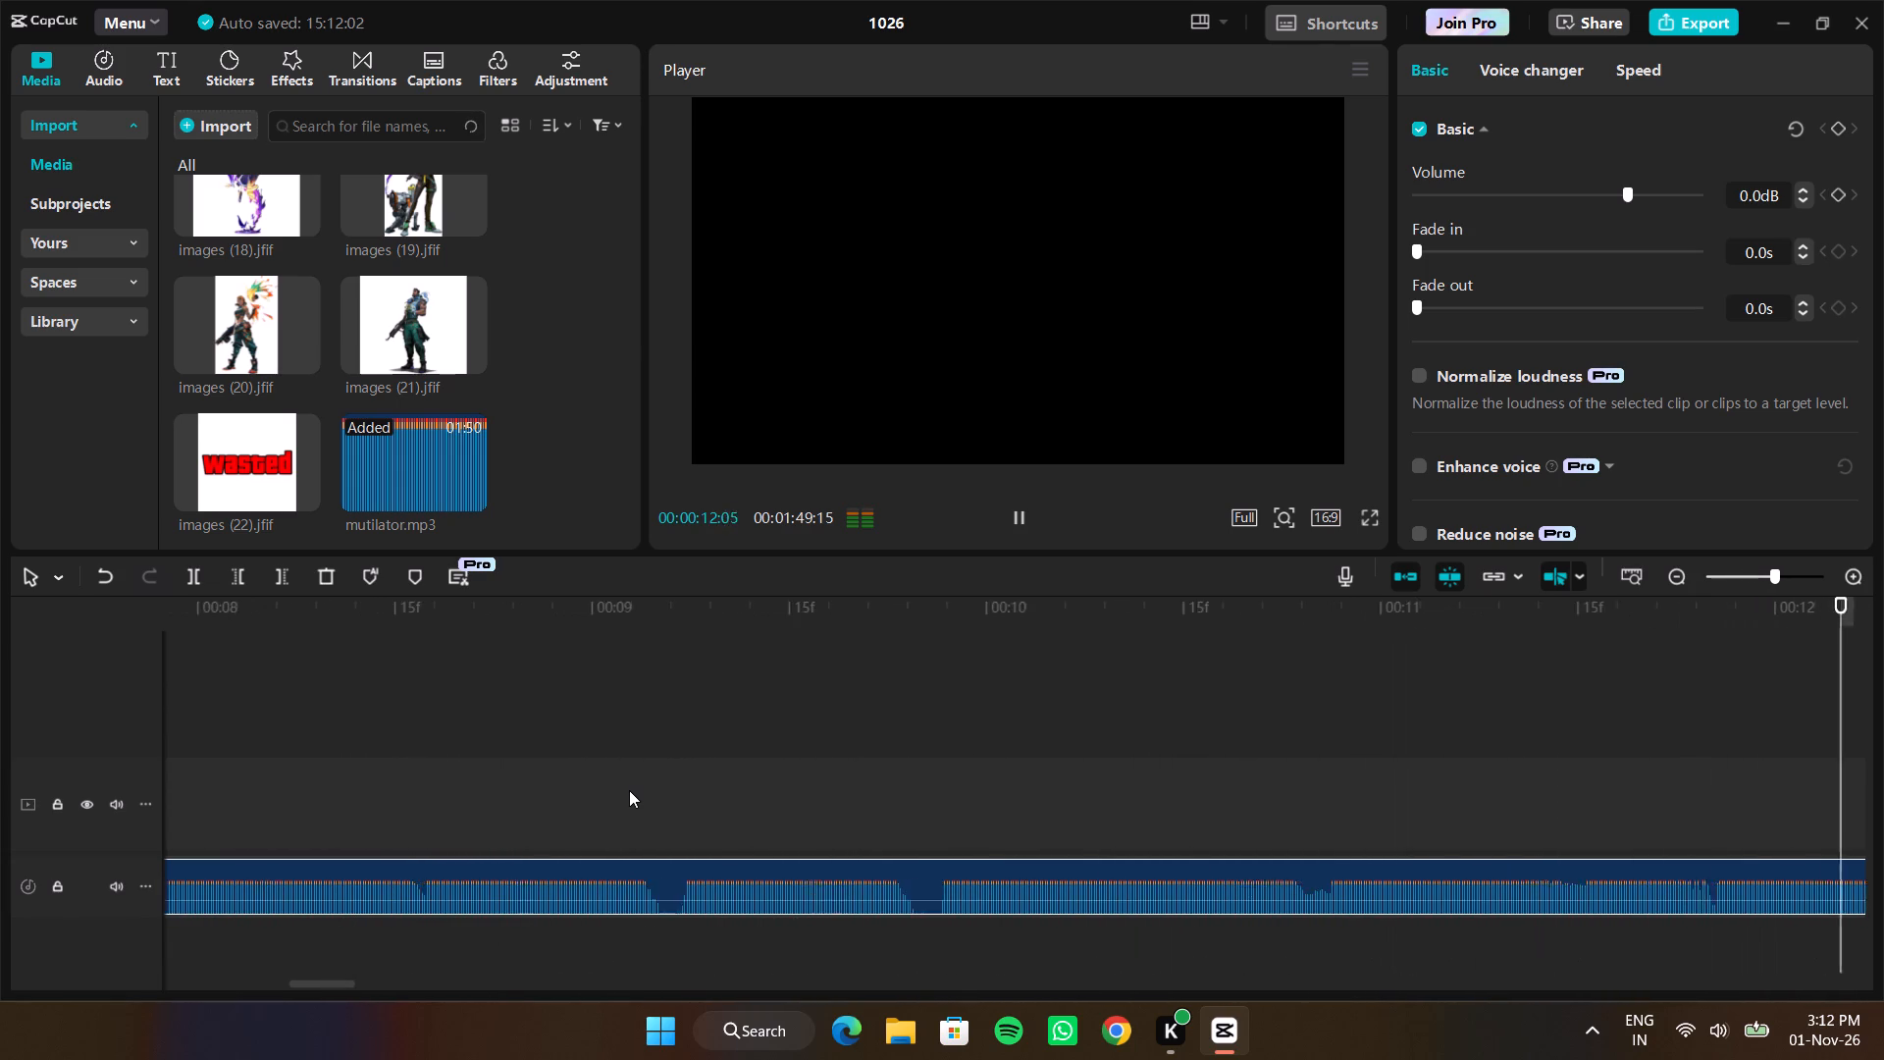
pyautogui.keyDown('ctrl'); pyautogui.scroll(-7, 629, 790); pyautogui.keyUp('ctrl')
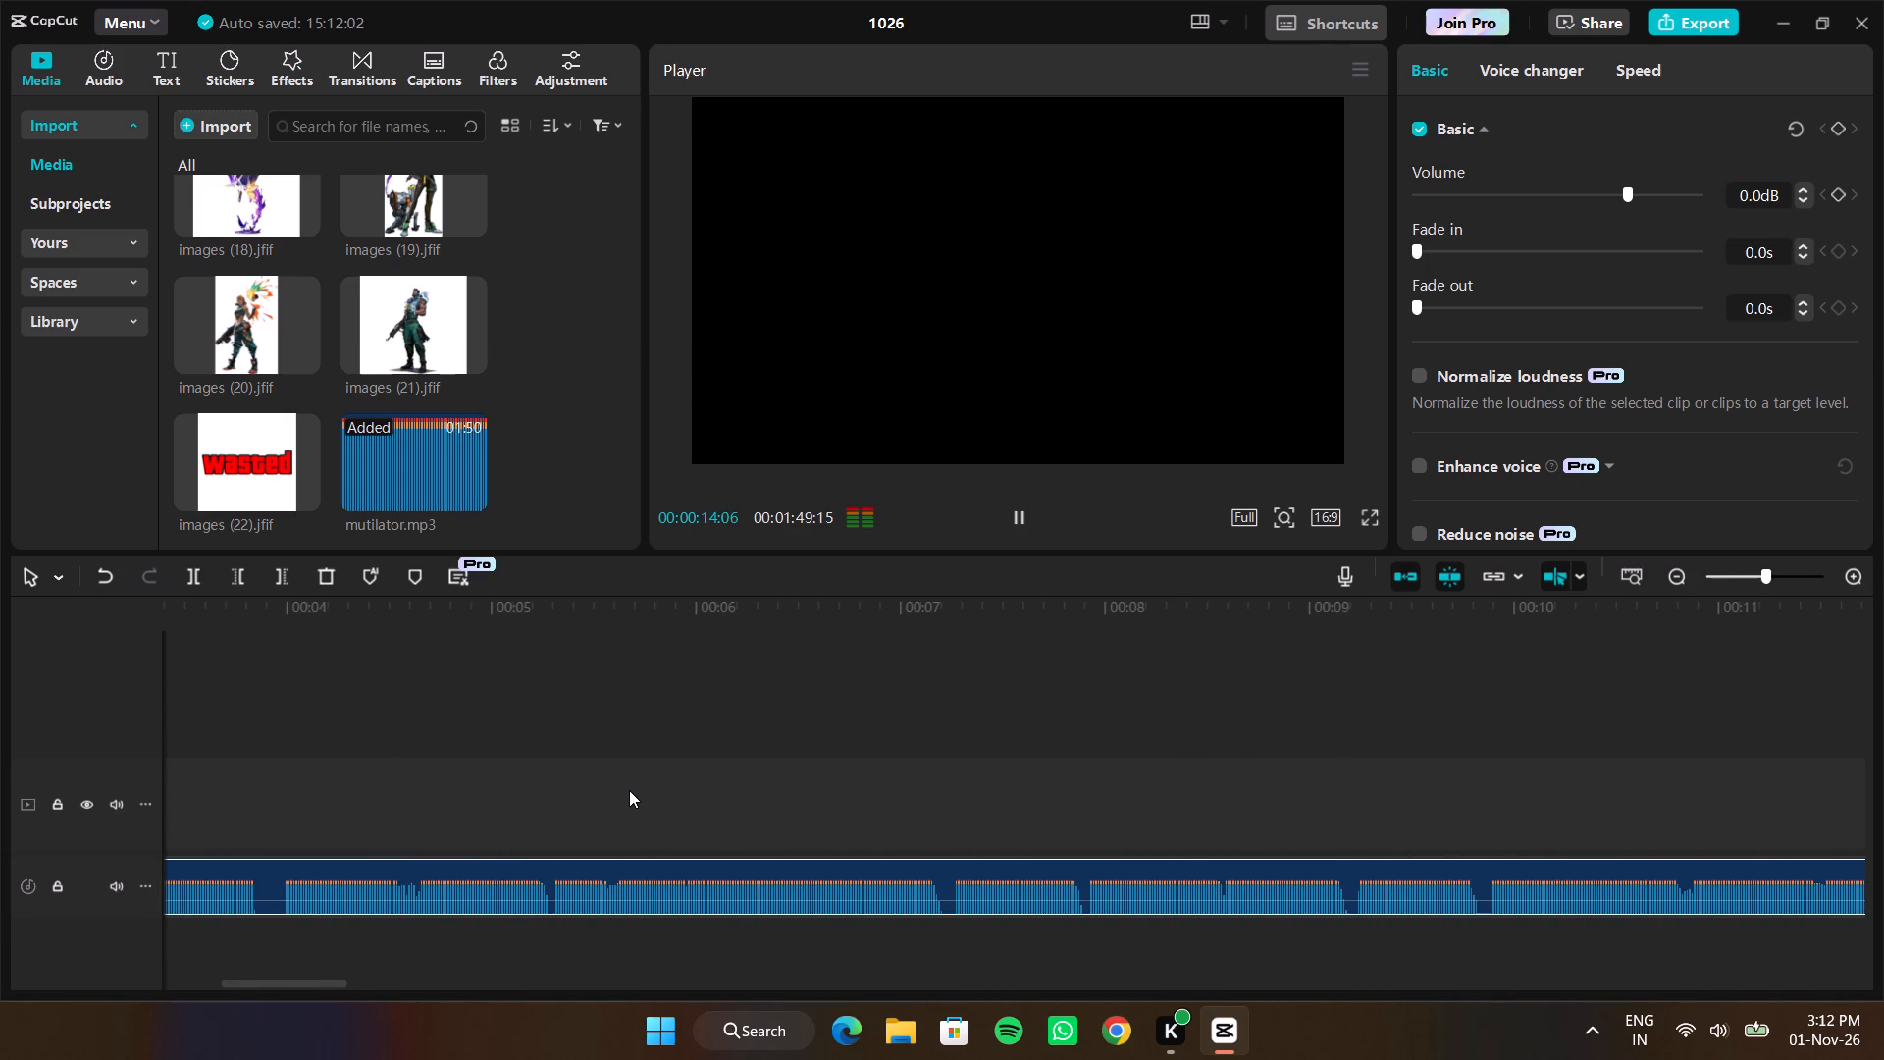
pyautogui.keyDown('ctrl'); pyautogui.scroll(-3, 651, 790); pyautogui.keyUp('ctrl')
pyautogui.keyDown('ctrl'); pyautogui.scroll(1, 651, 790); pyautogui.keyUp('ctrl')
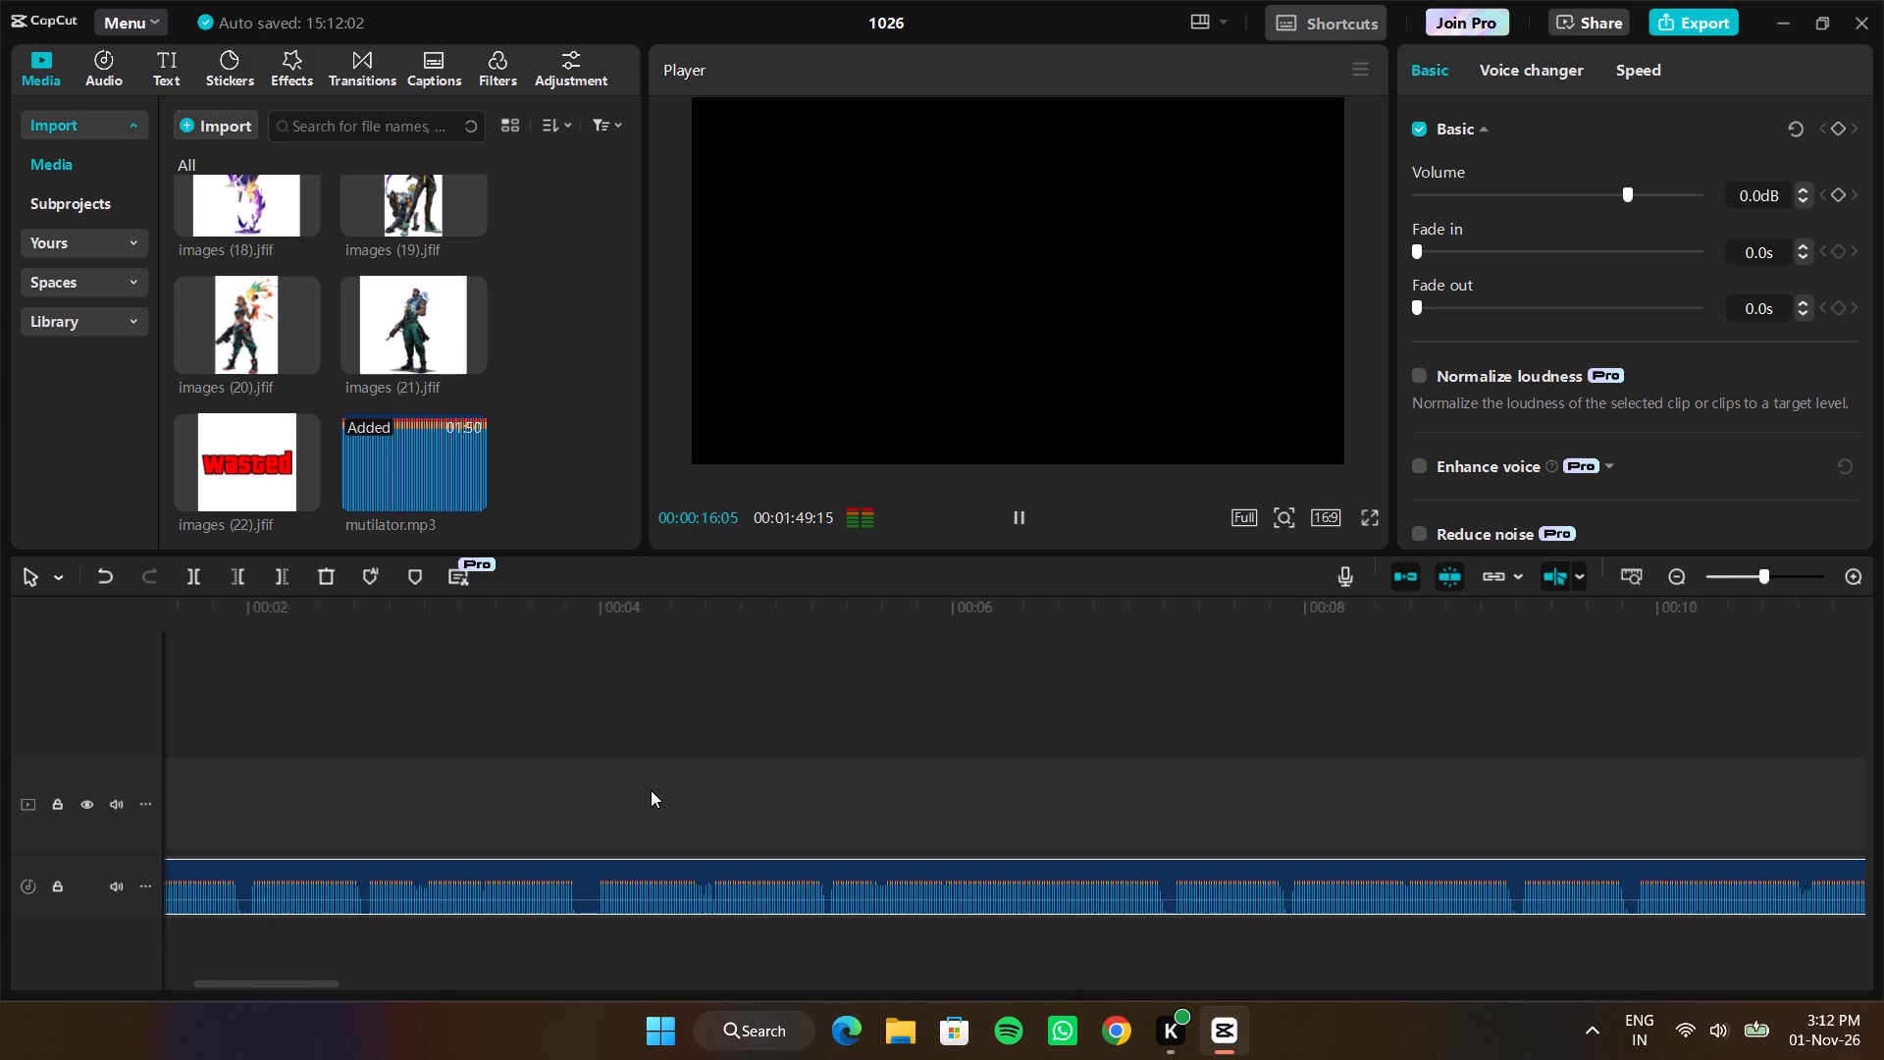
pyautogui.keyDown('ctrl'); pyautogui.scroll(2, 651, 790); pyautogui.keyUp('ctrl')
pyautogui.hscroll(4, 811, 777)
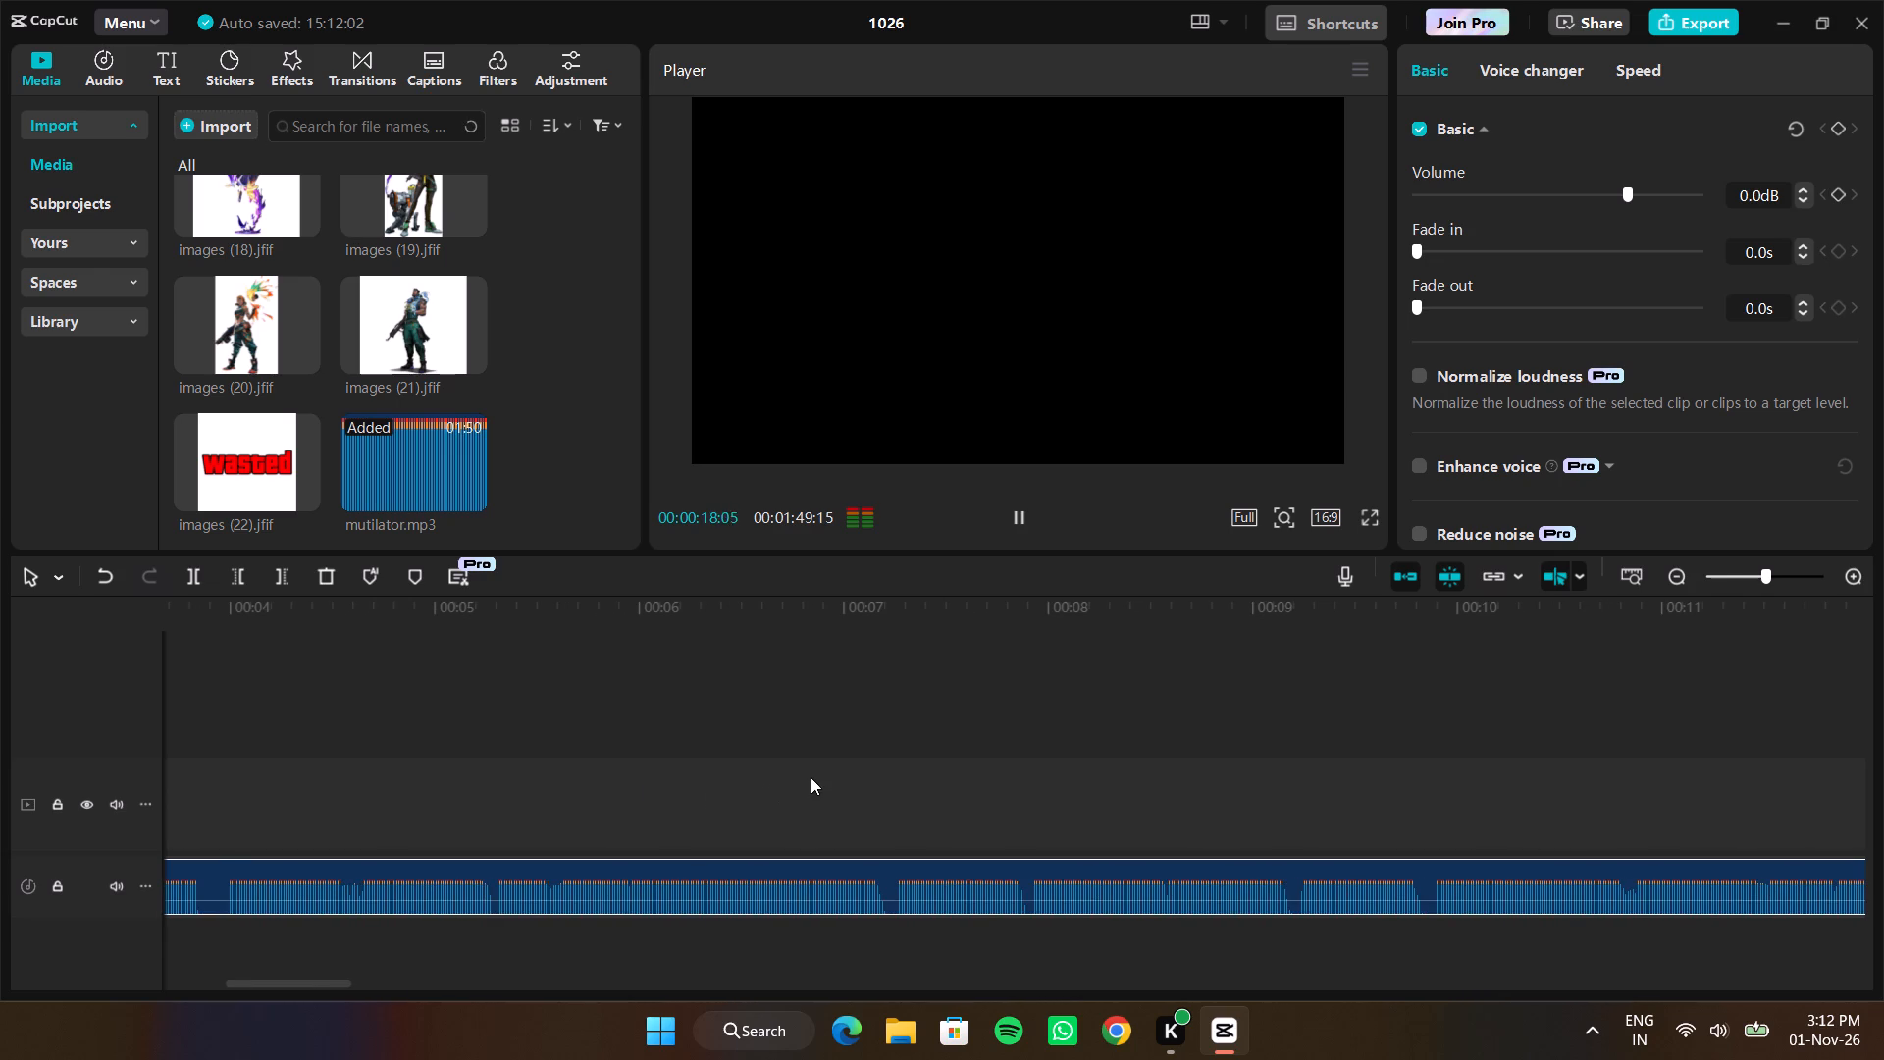
pyautogui.hscroll(12, 811, 777)
pyautogui.press('space')
# Replay mutilator.mp3 from the start to about 23 seconds while examining its waveform for beats, and return the playhead to 00:00.
pyautogui.hscroll(20, 219, 746)
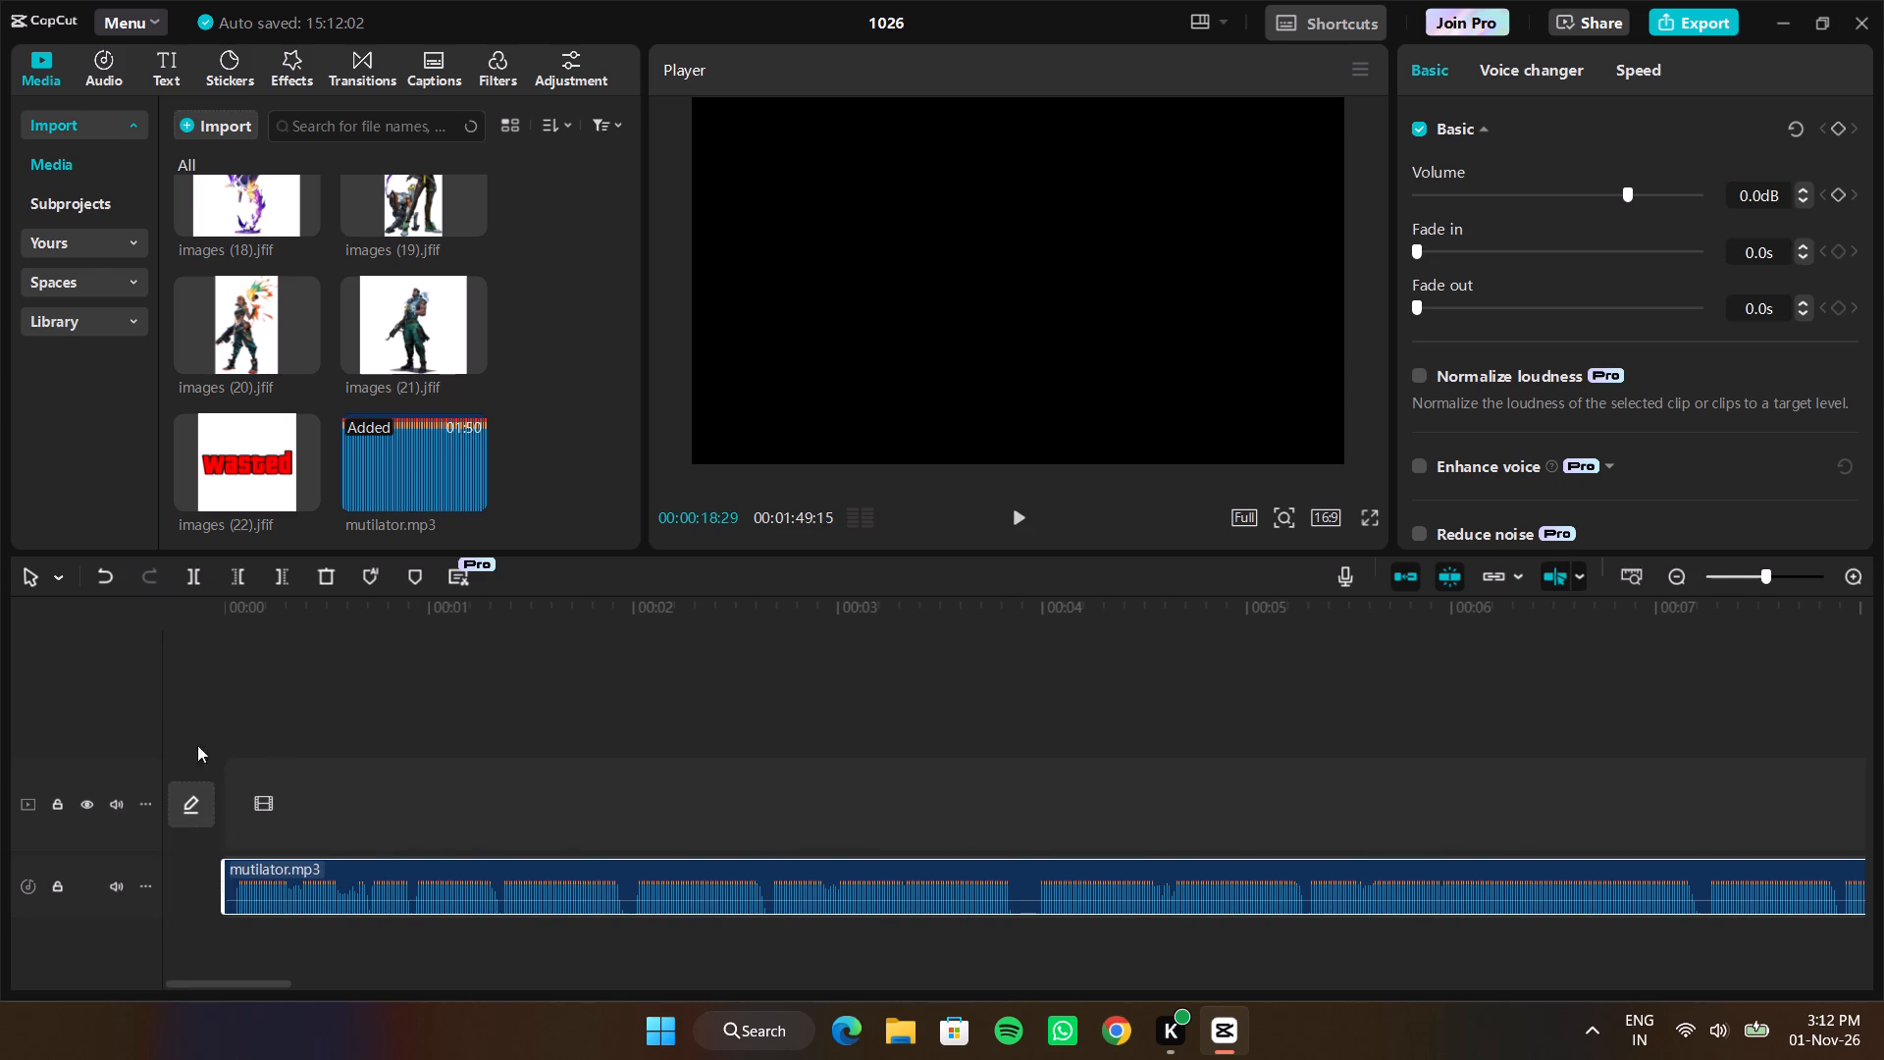
pyautogui.press('space')
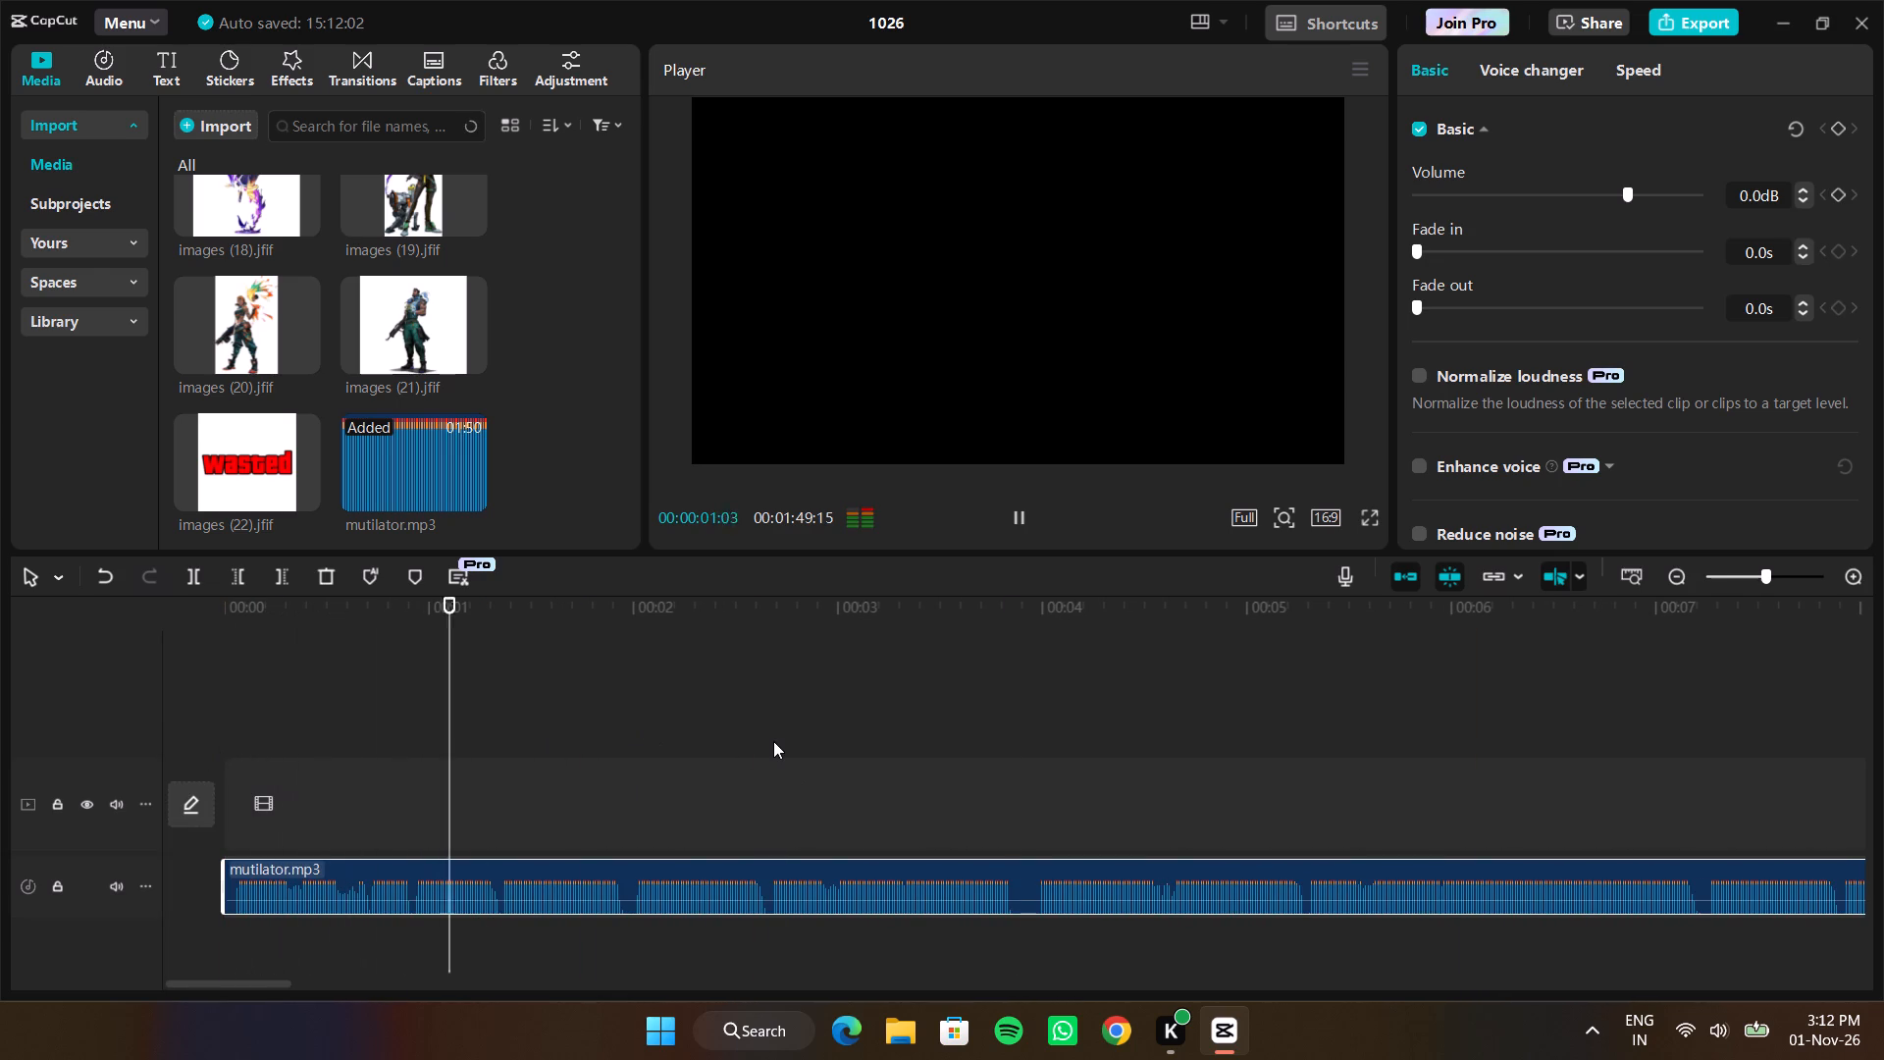
pyautogui.hscroll(-4, 773, 741)
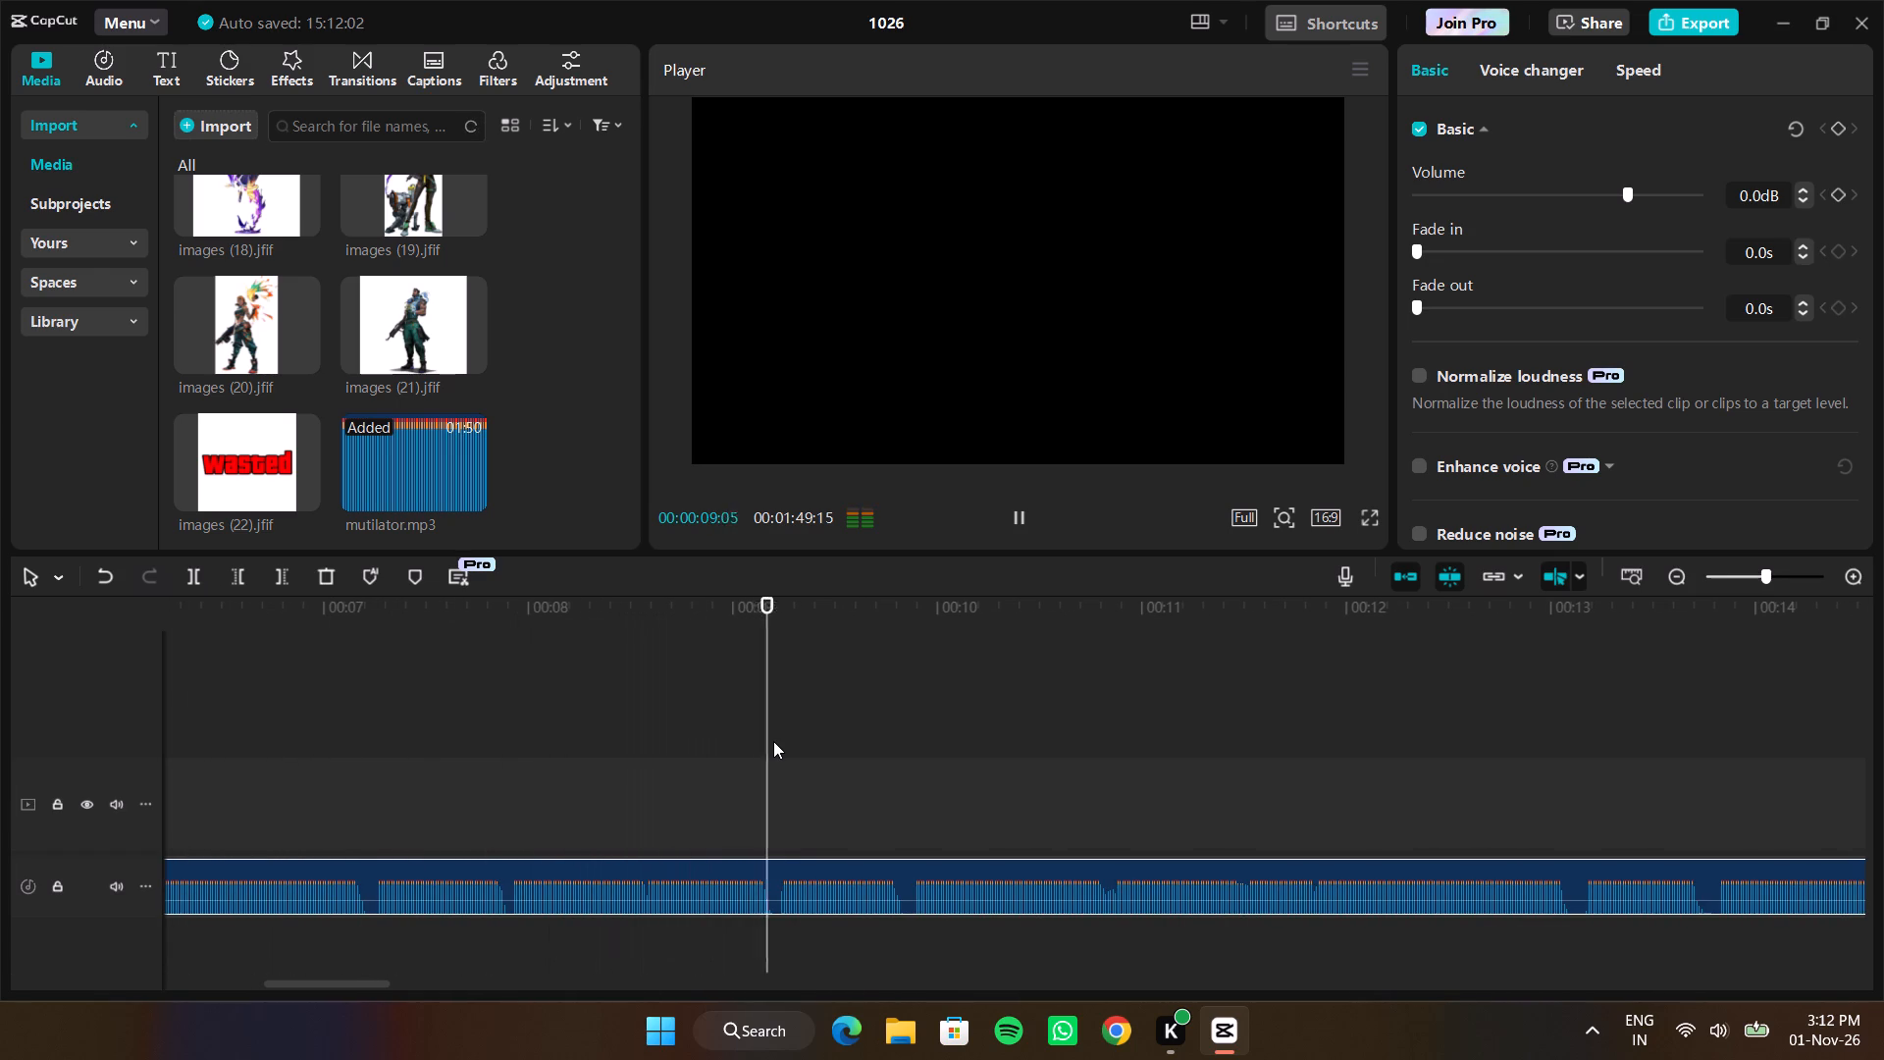
pyautogui.hscroll(-1, 1587, 747)
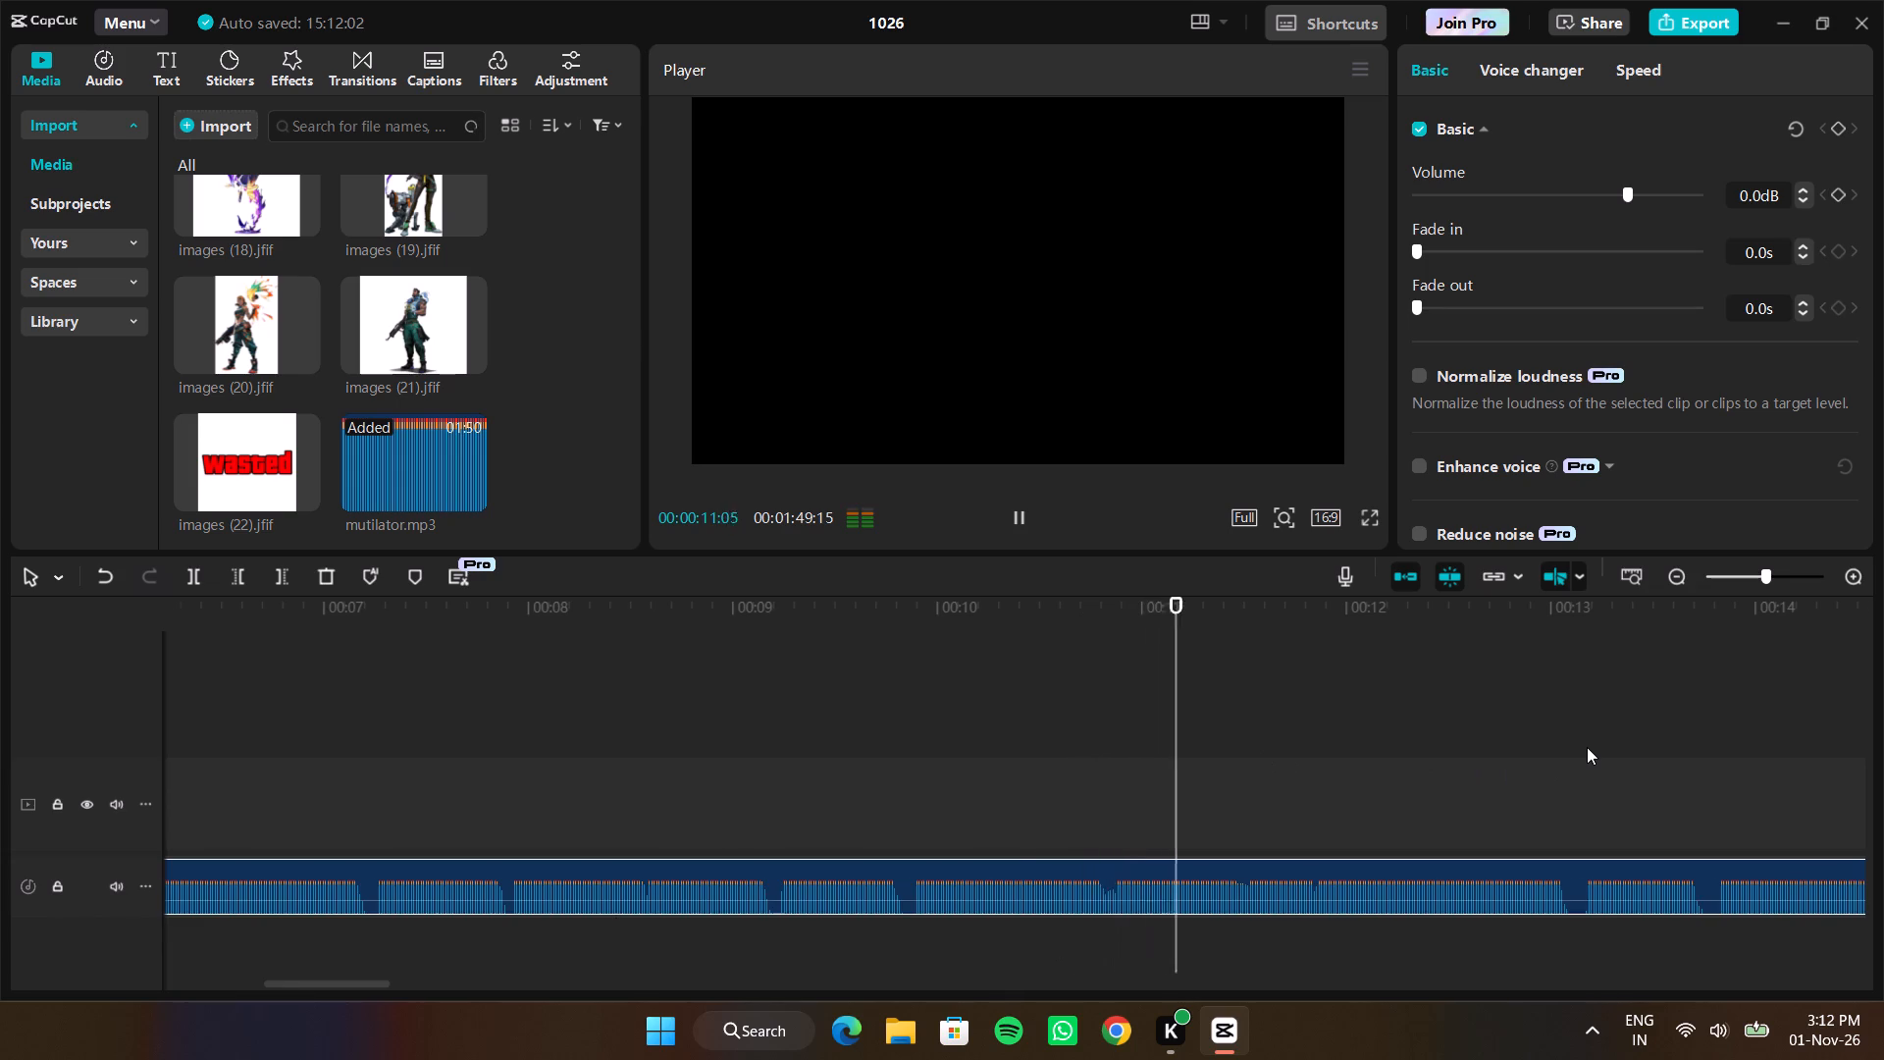
pyautogui.hscroll(-1, 1587, 747)
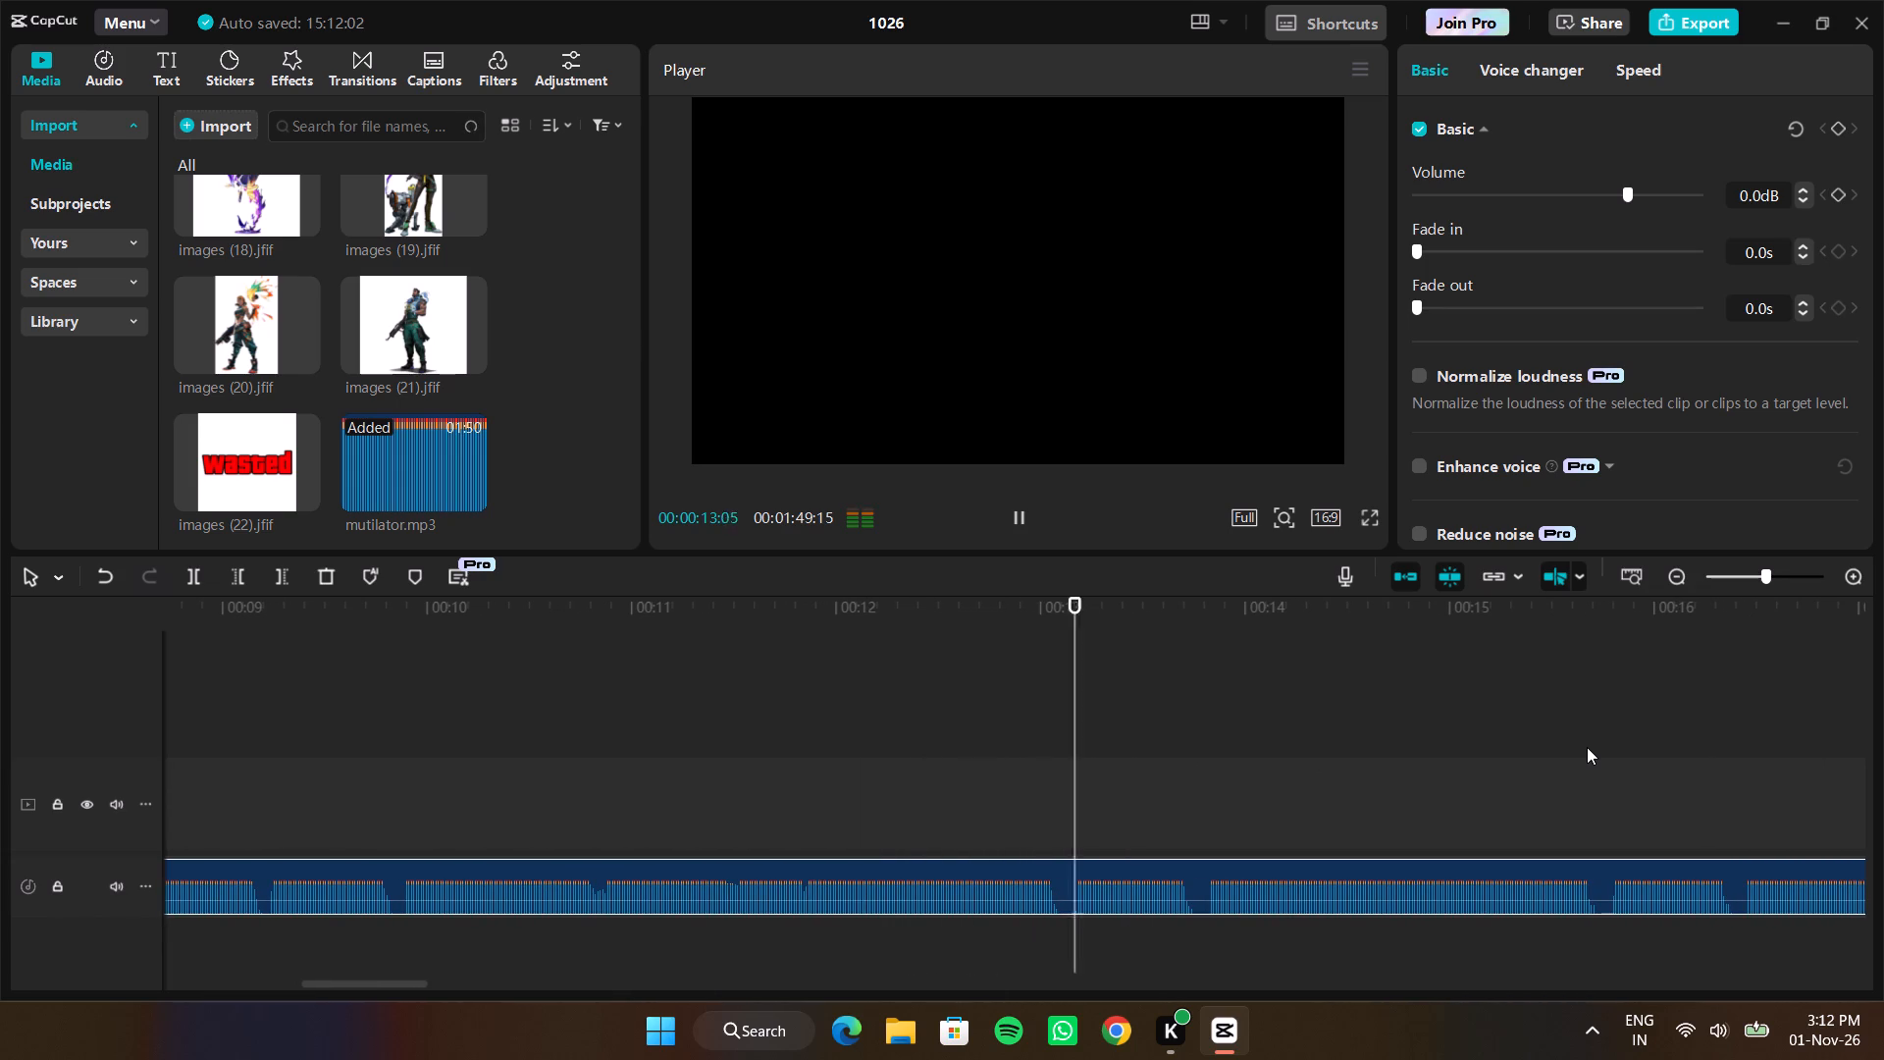
pyautogui.hscroll(-2, 1587, 747)
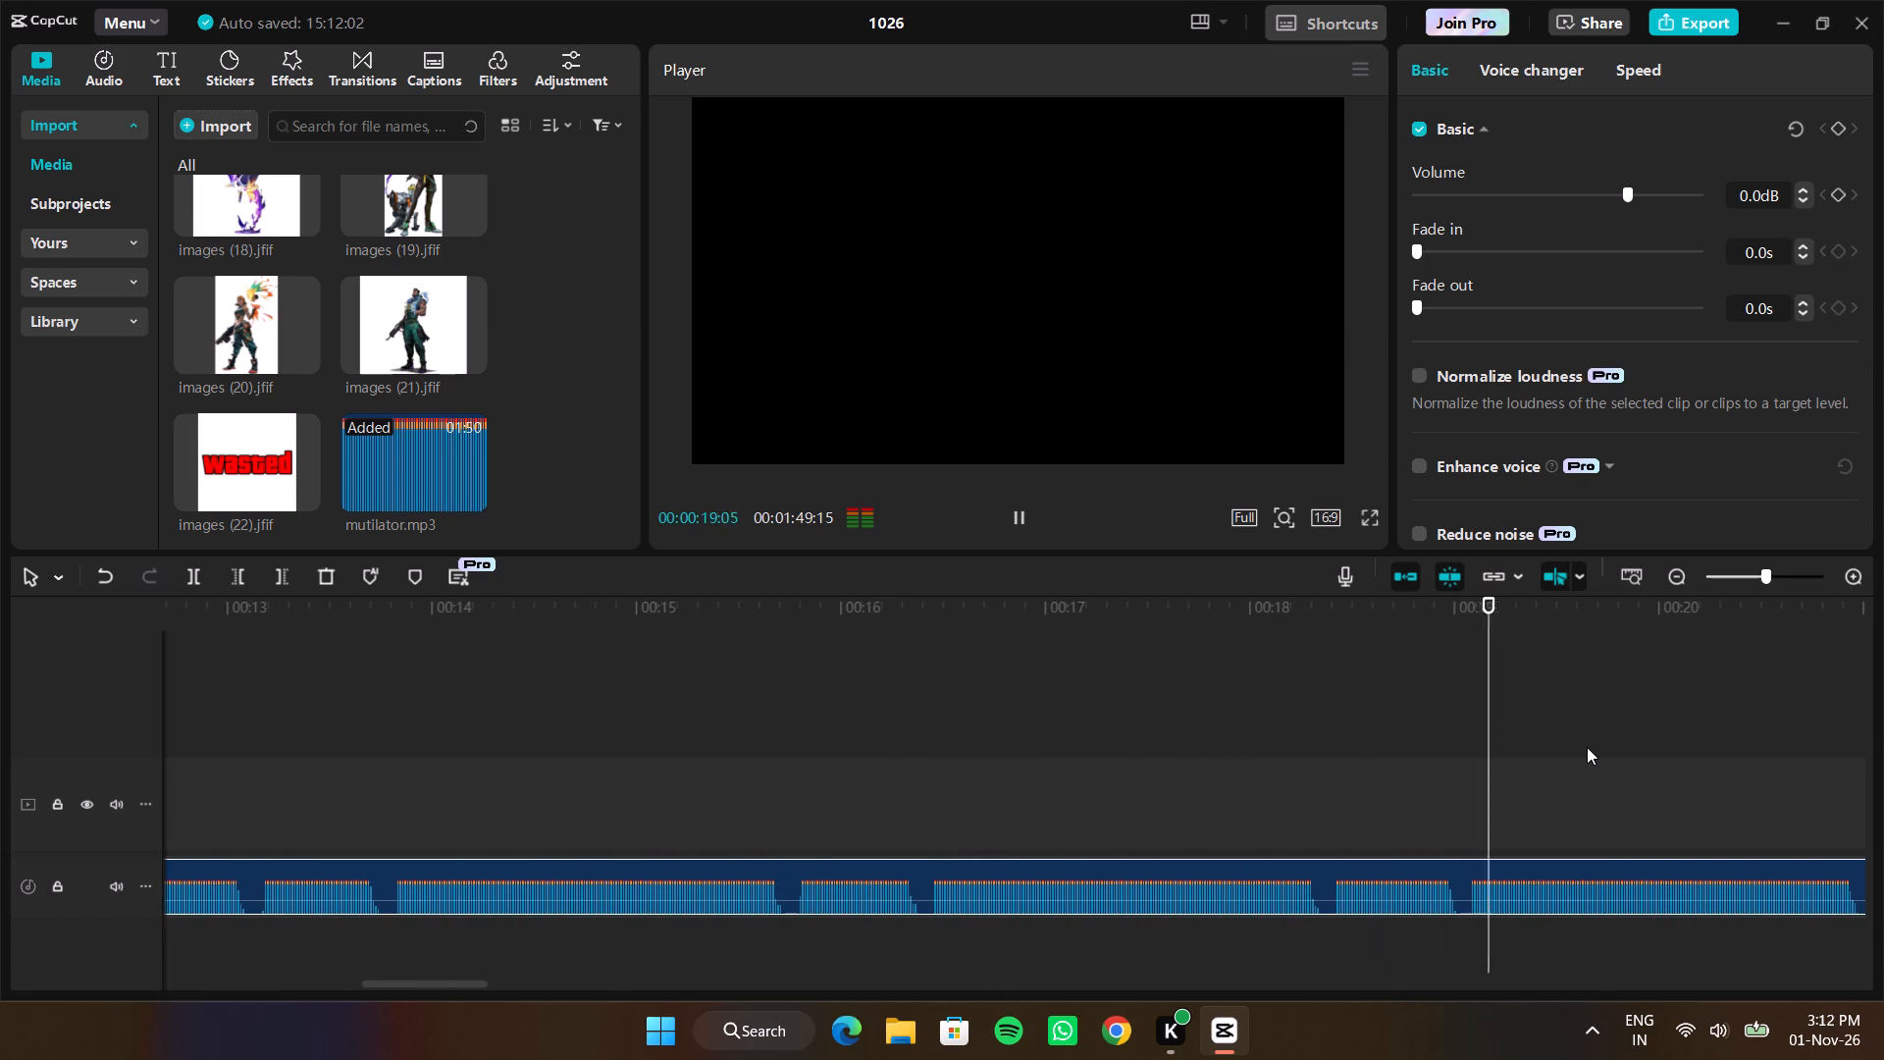
pyautogui.hscroll(-3, 1587, 747)
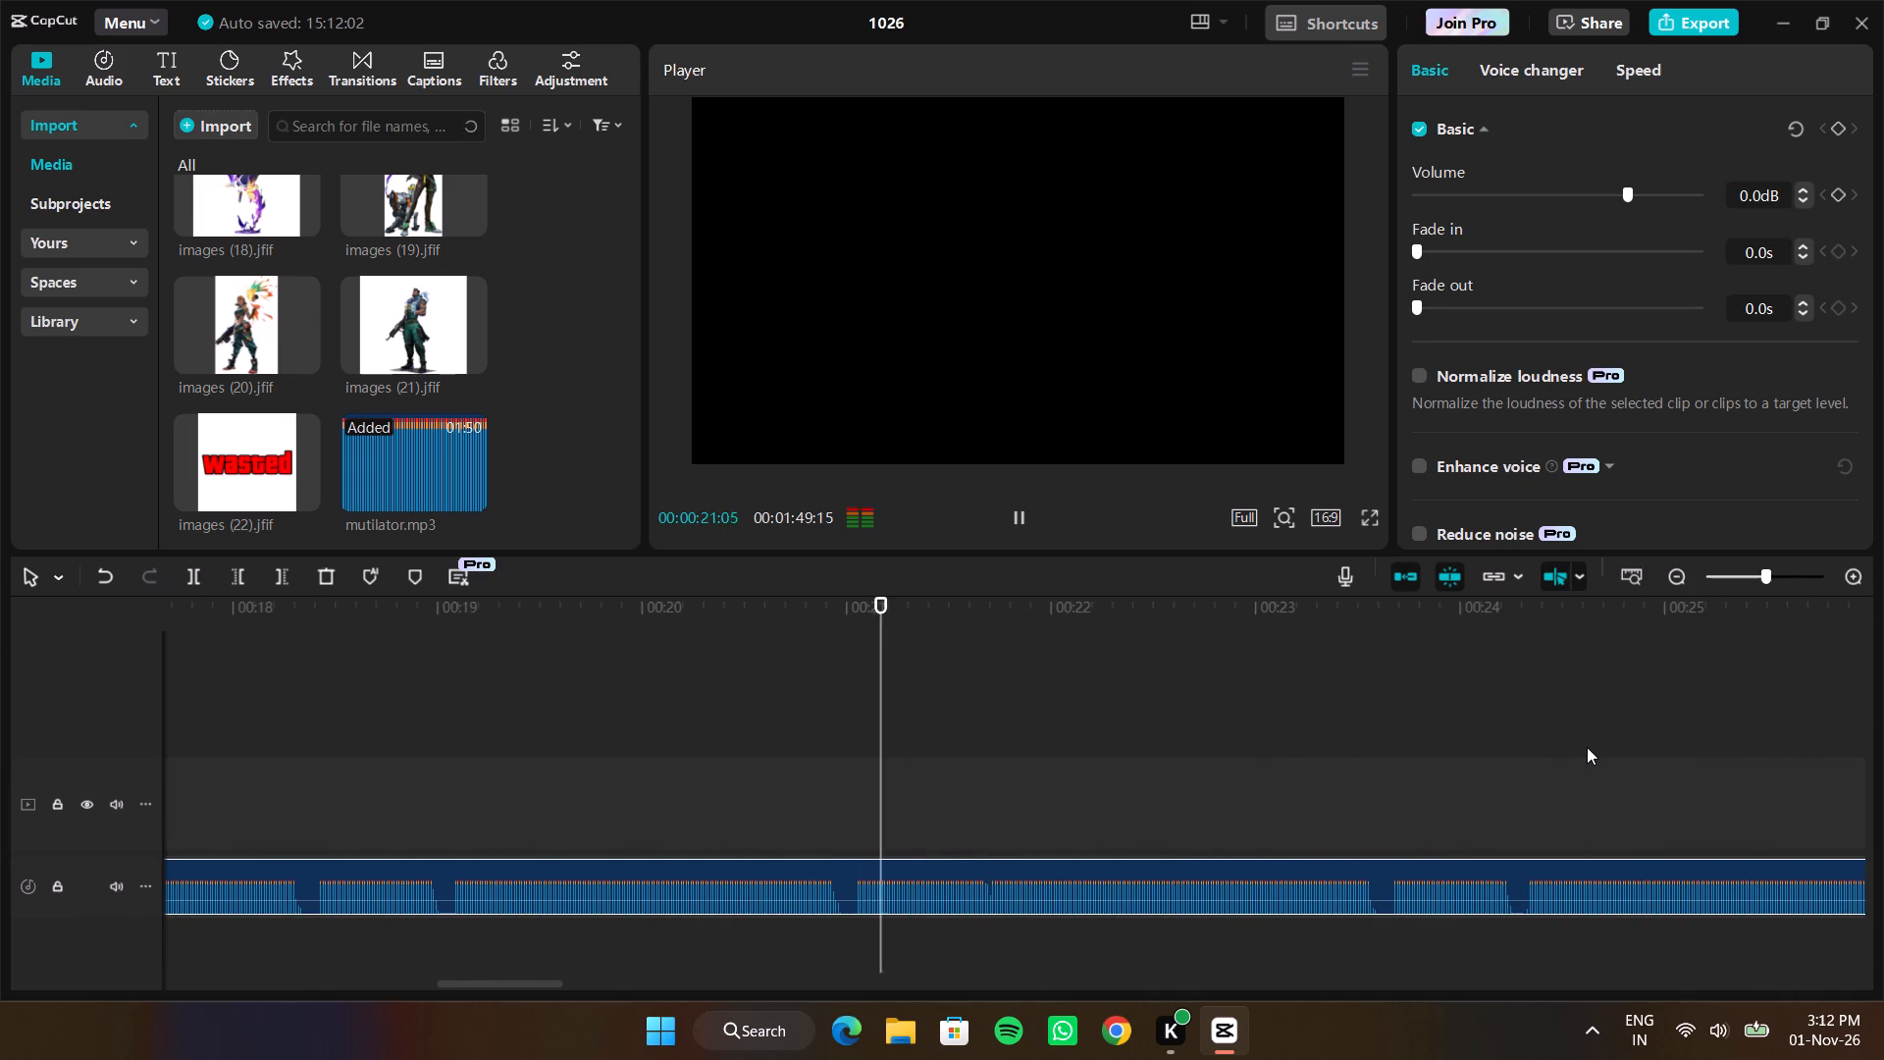
pyautogui.hscroll(-2, 1587, 747)
pyautogui.press('space')
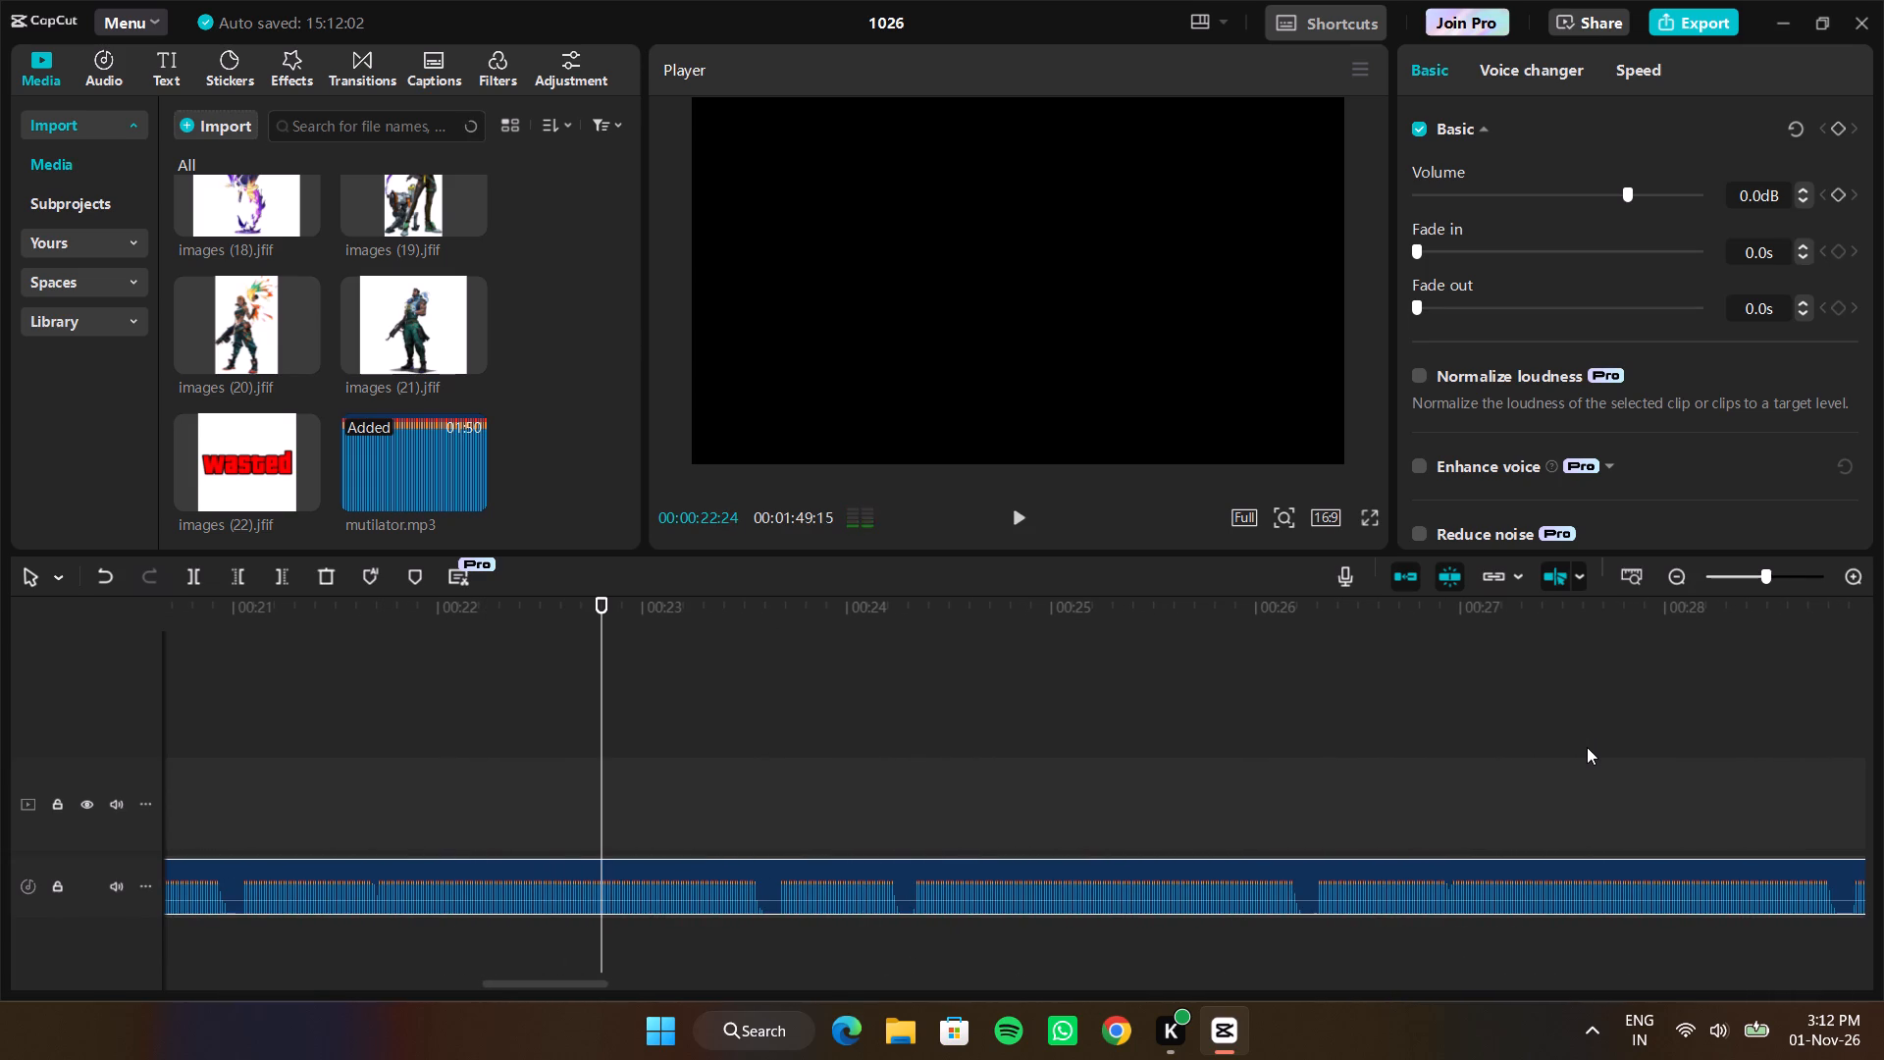
pyautogui.hscroll(17, 1354, 744)
pyautogui.hscroll(20, 1354, 744)
pyautogui.hscroll(3, 1354, 744)
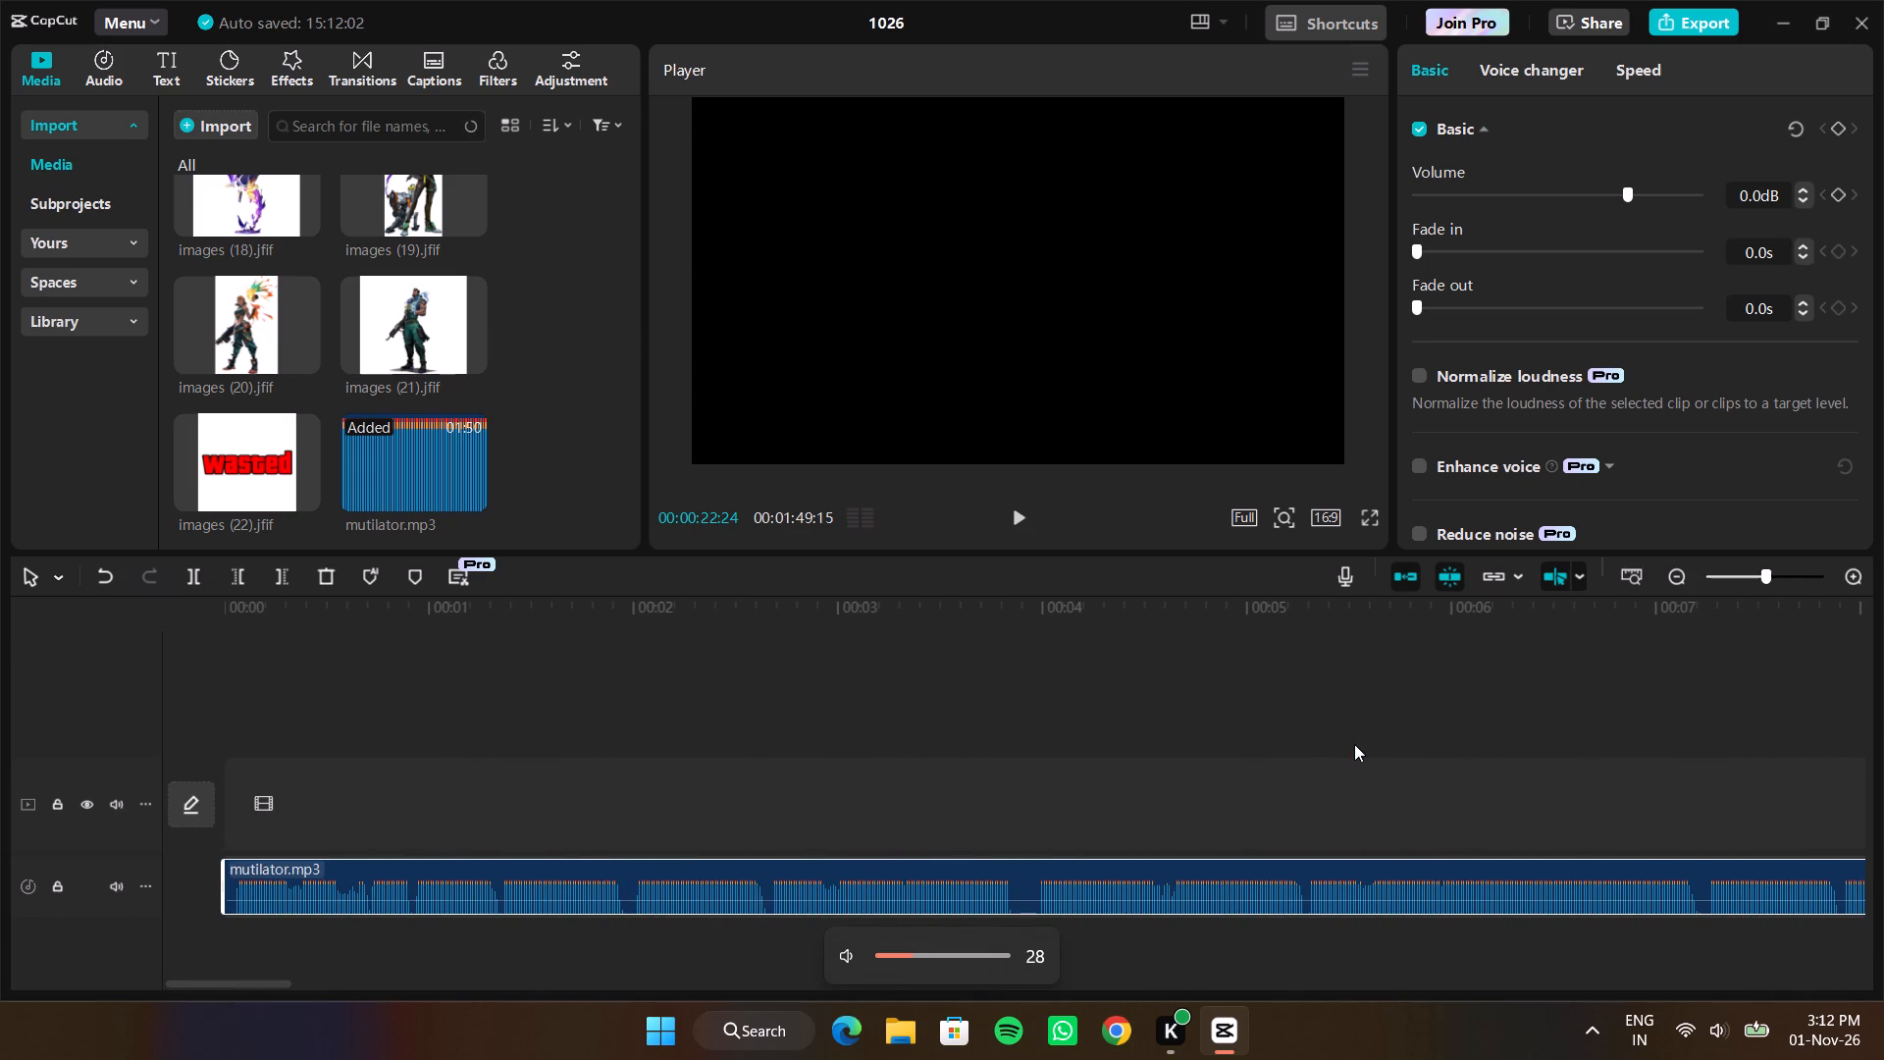
pyautogui.press('space')
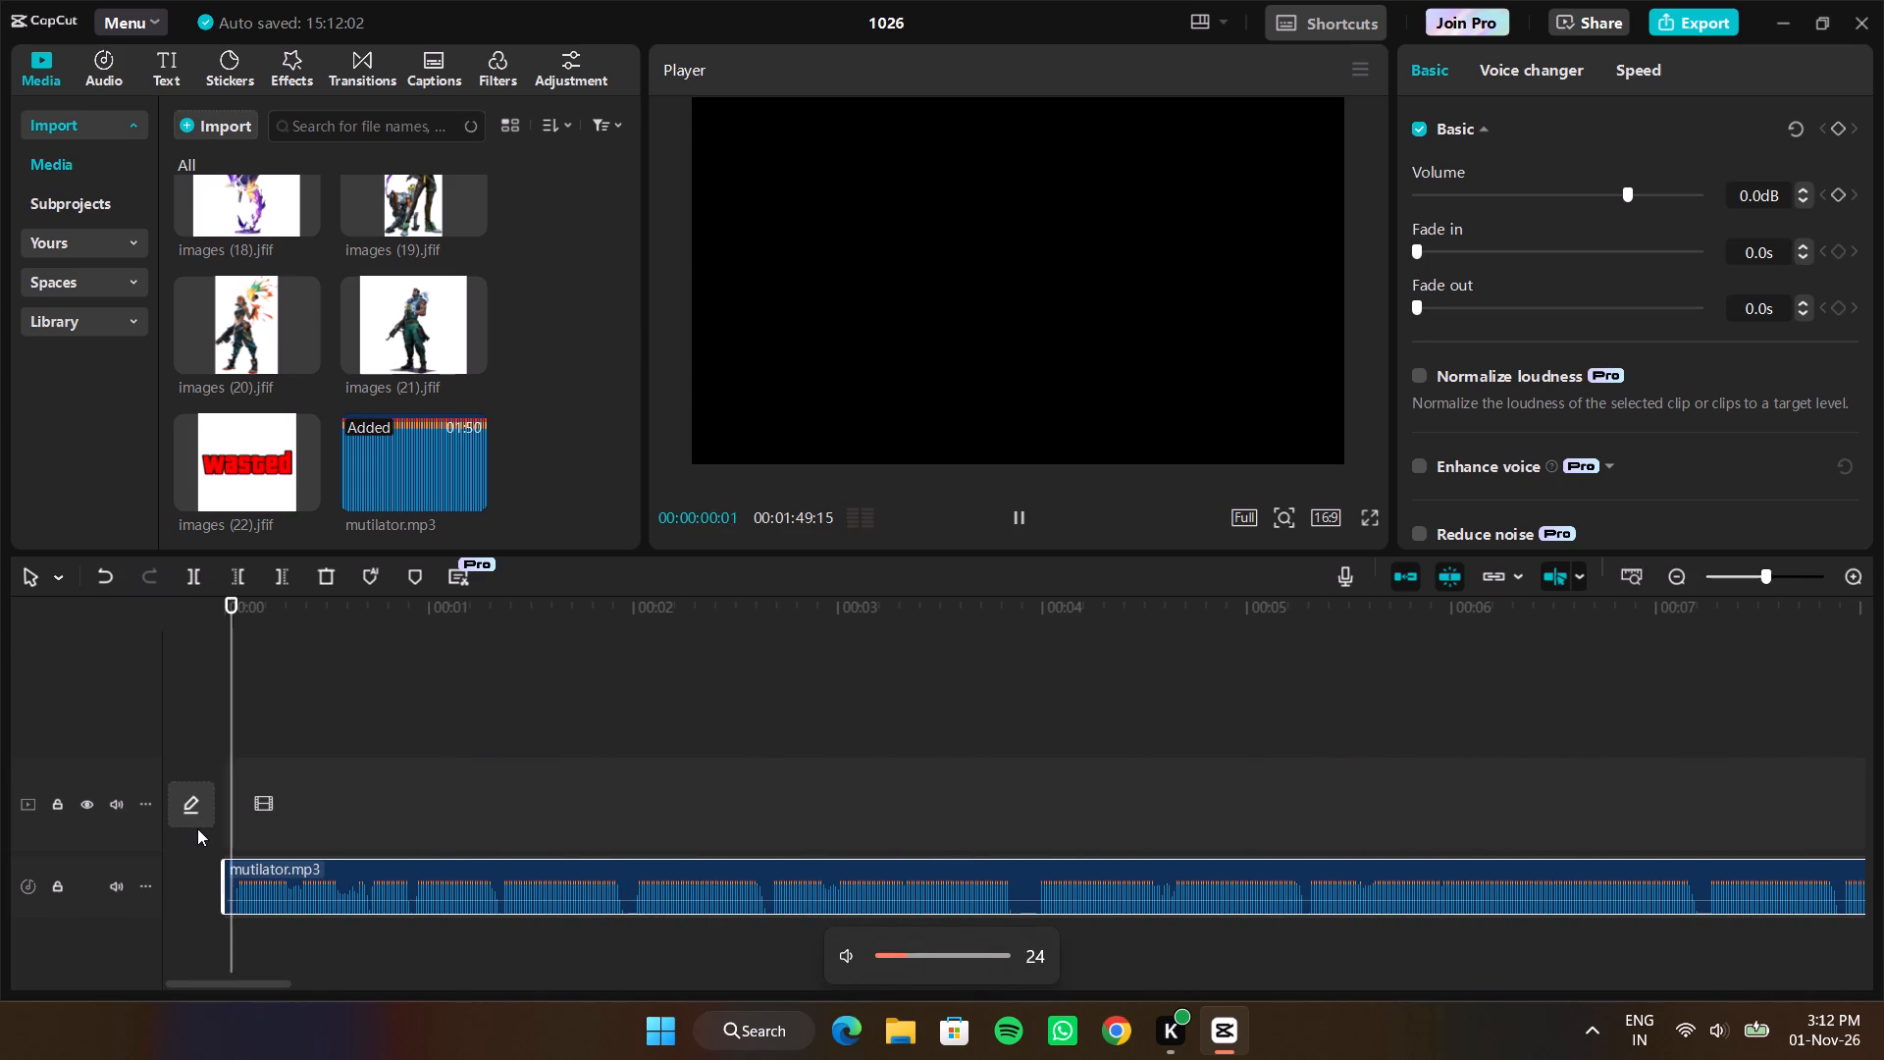
pyautogui.press('space')
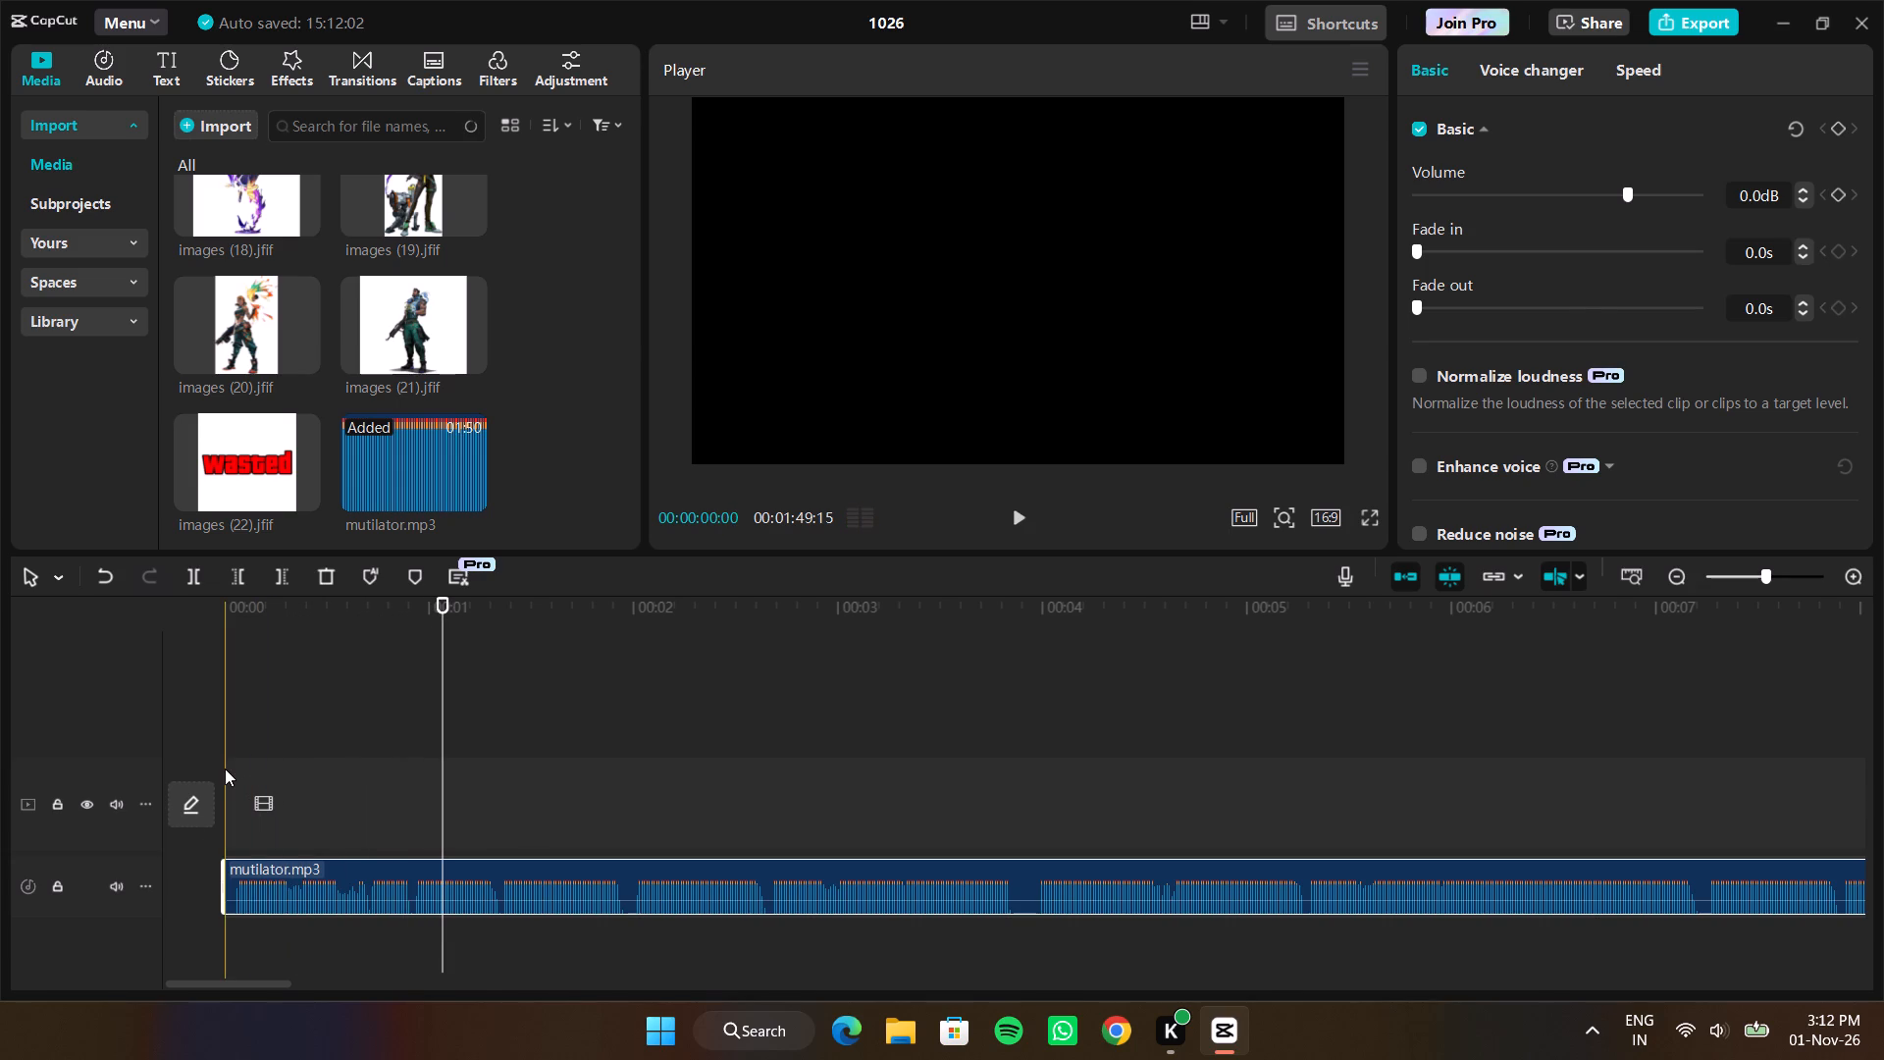
pyautogui.click(225, 768)
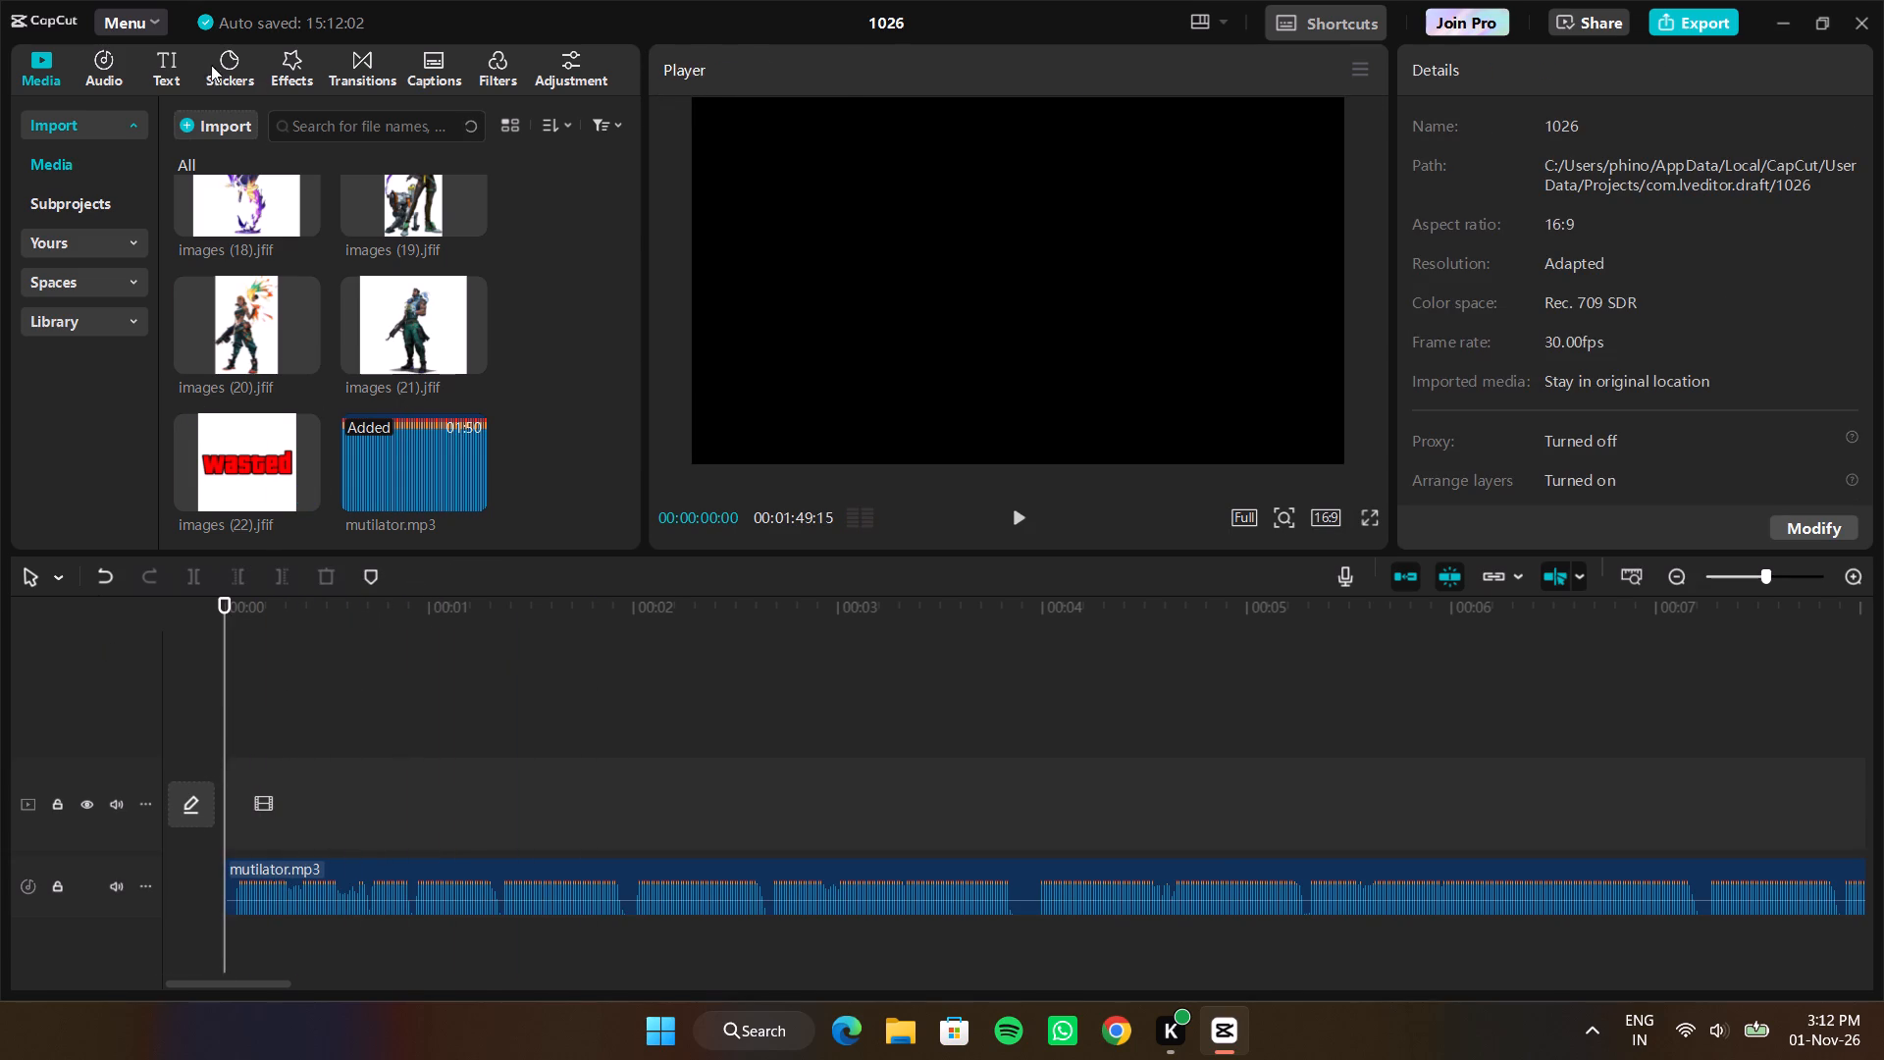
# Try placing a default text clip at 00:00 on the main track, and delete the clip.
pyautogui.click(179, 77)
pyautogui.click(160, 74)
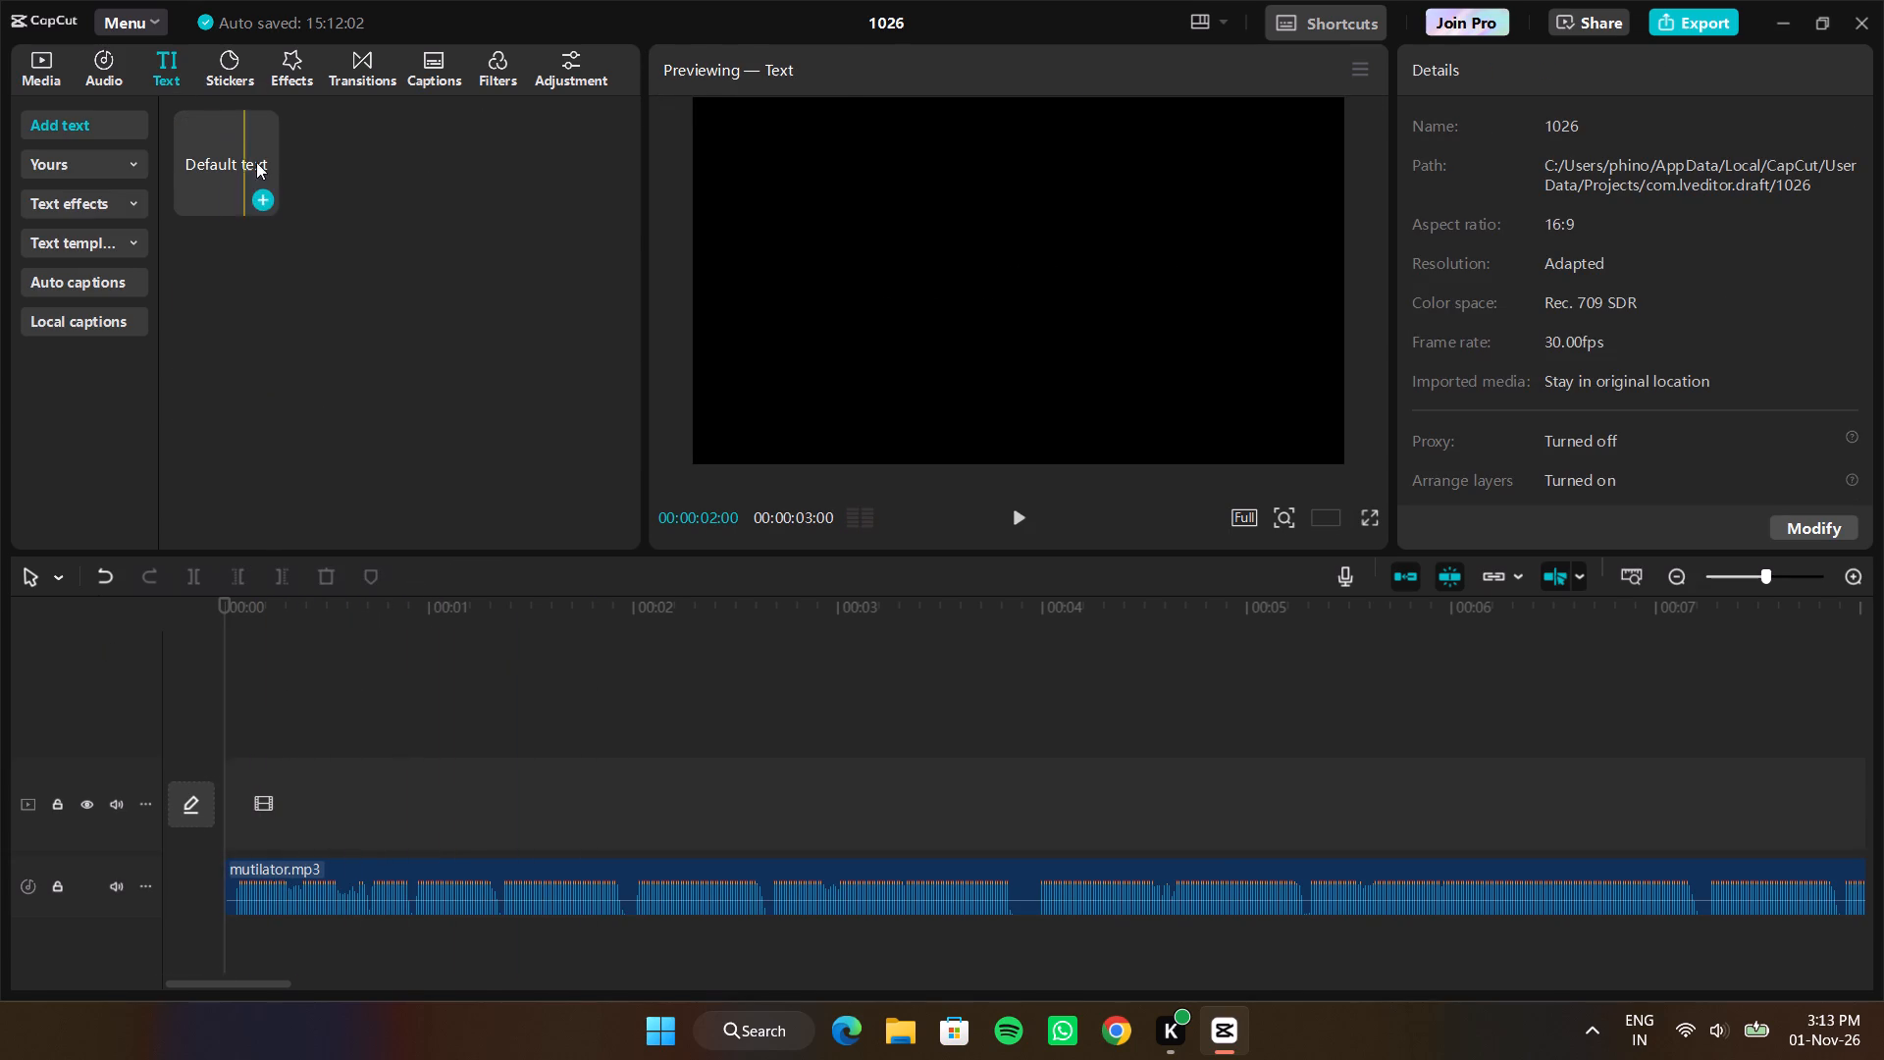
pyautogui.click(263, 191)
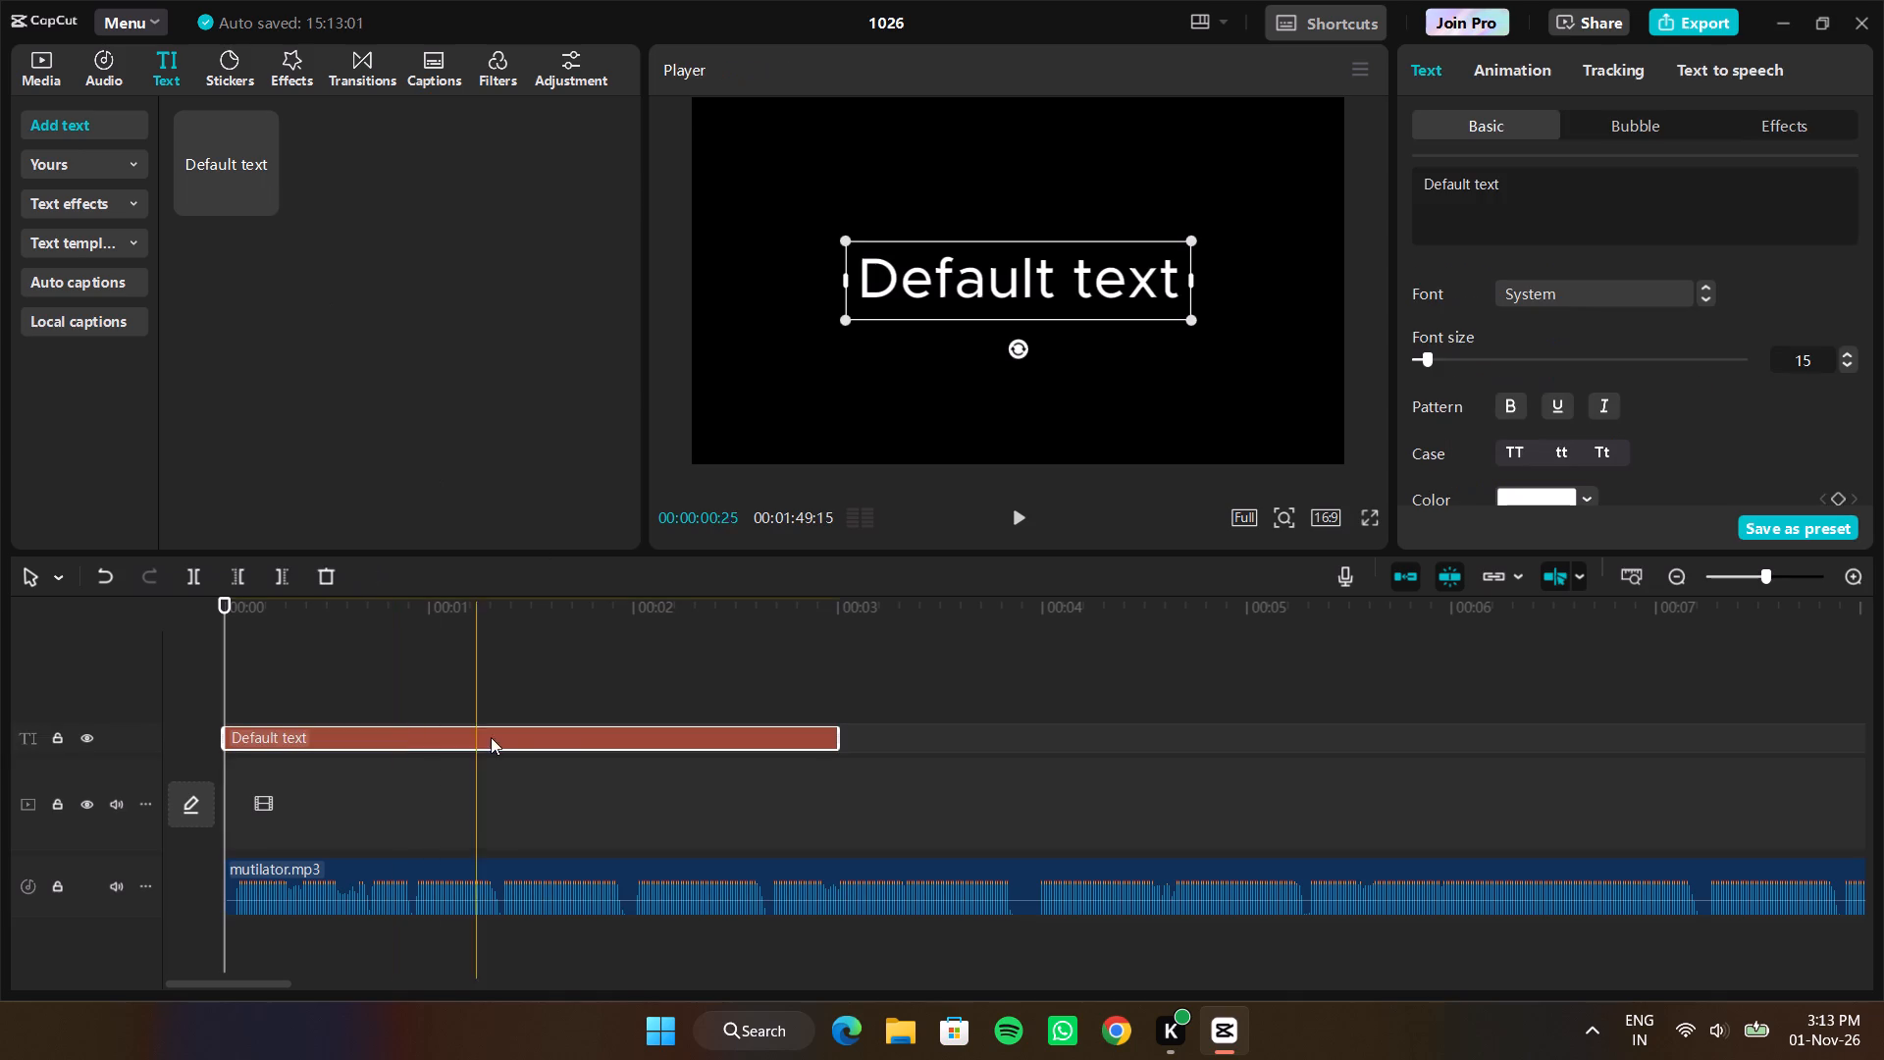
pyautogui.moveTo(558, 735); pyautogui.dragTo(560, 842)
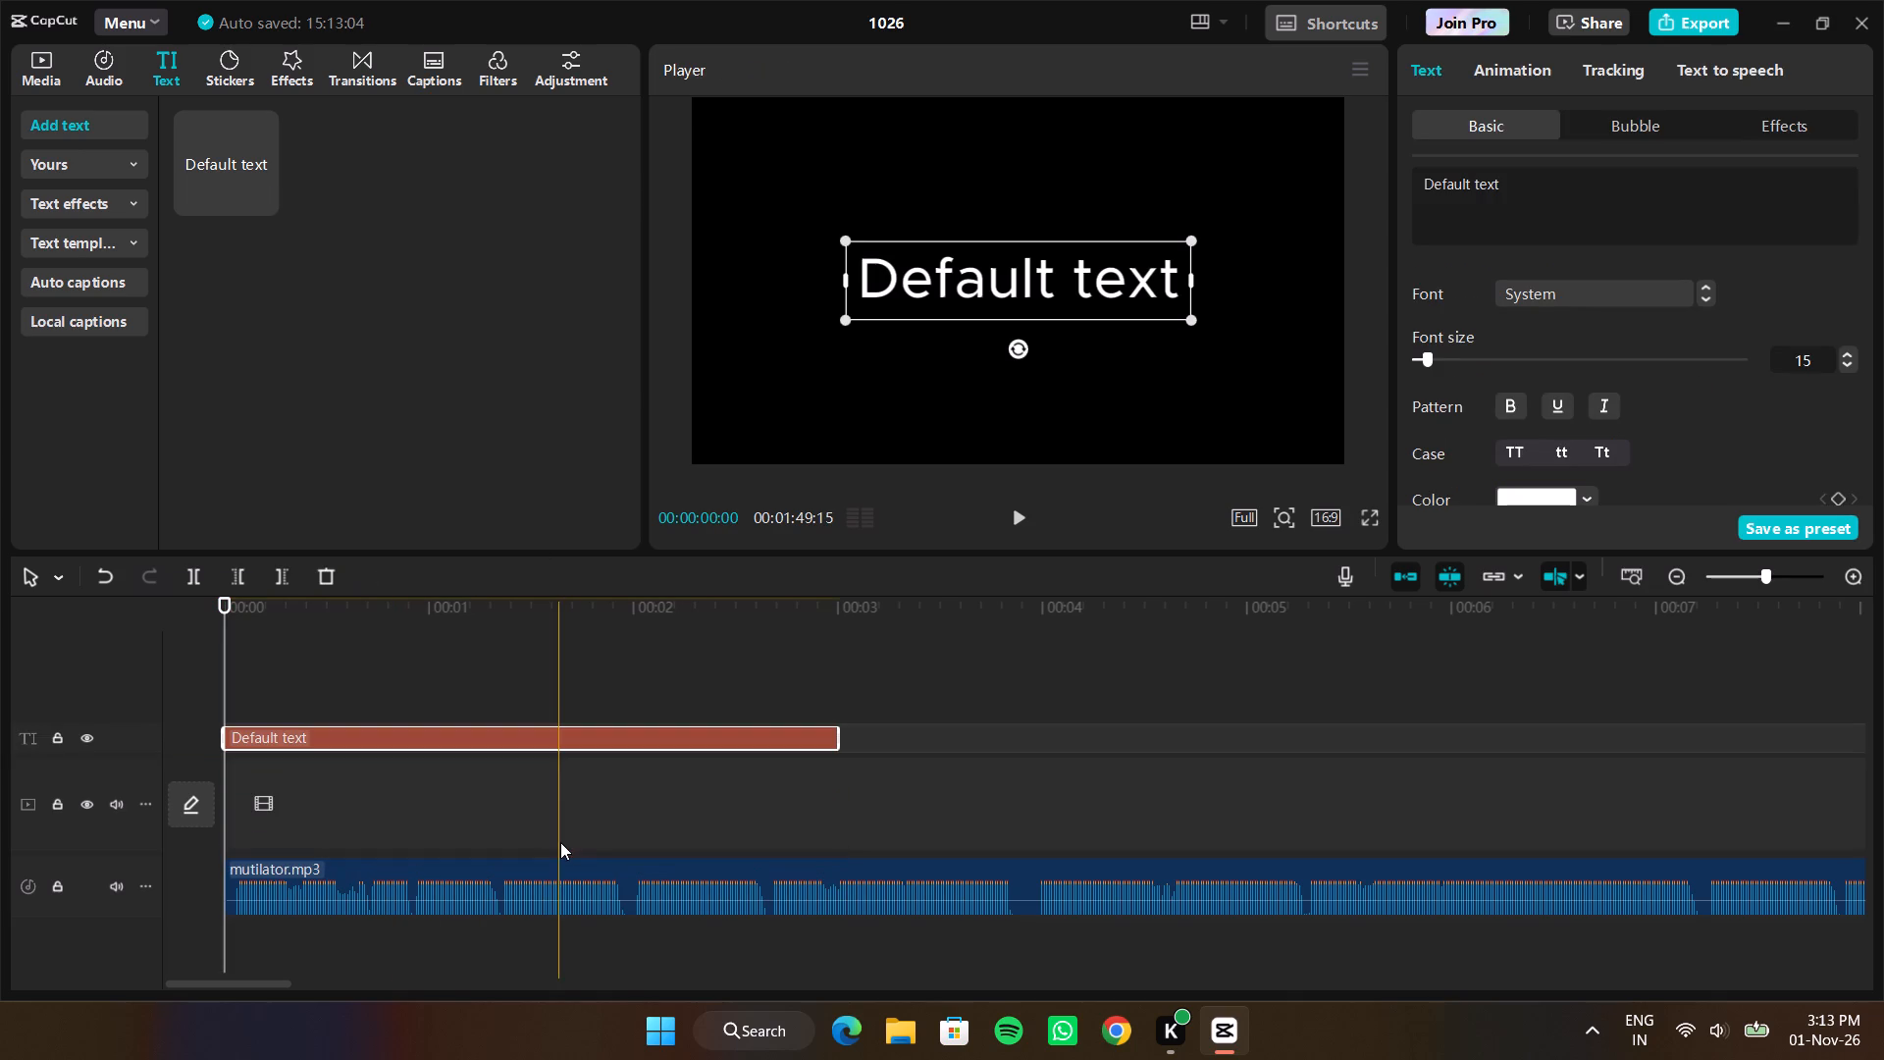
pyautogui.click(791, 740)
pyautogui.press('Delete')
# Place images (21).jfif from the imported media on the main video track, starting at 00:00 above the music.
pyautogui.click(21, 56)
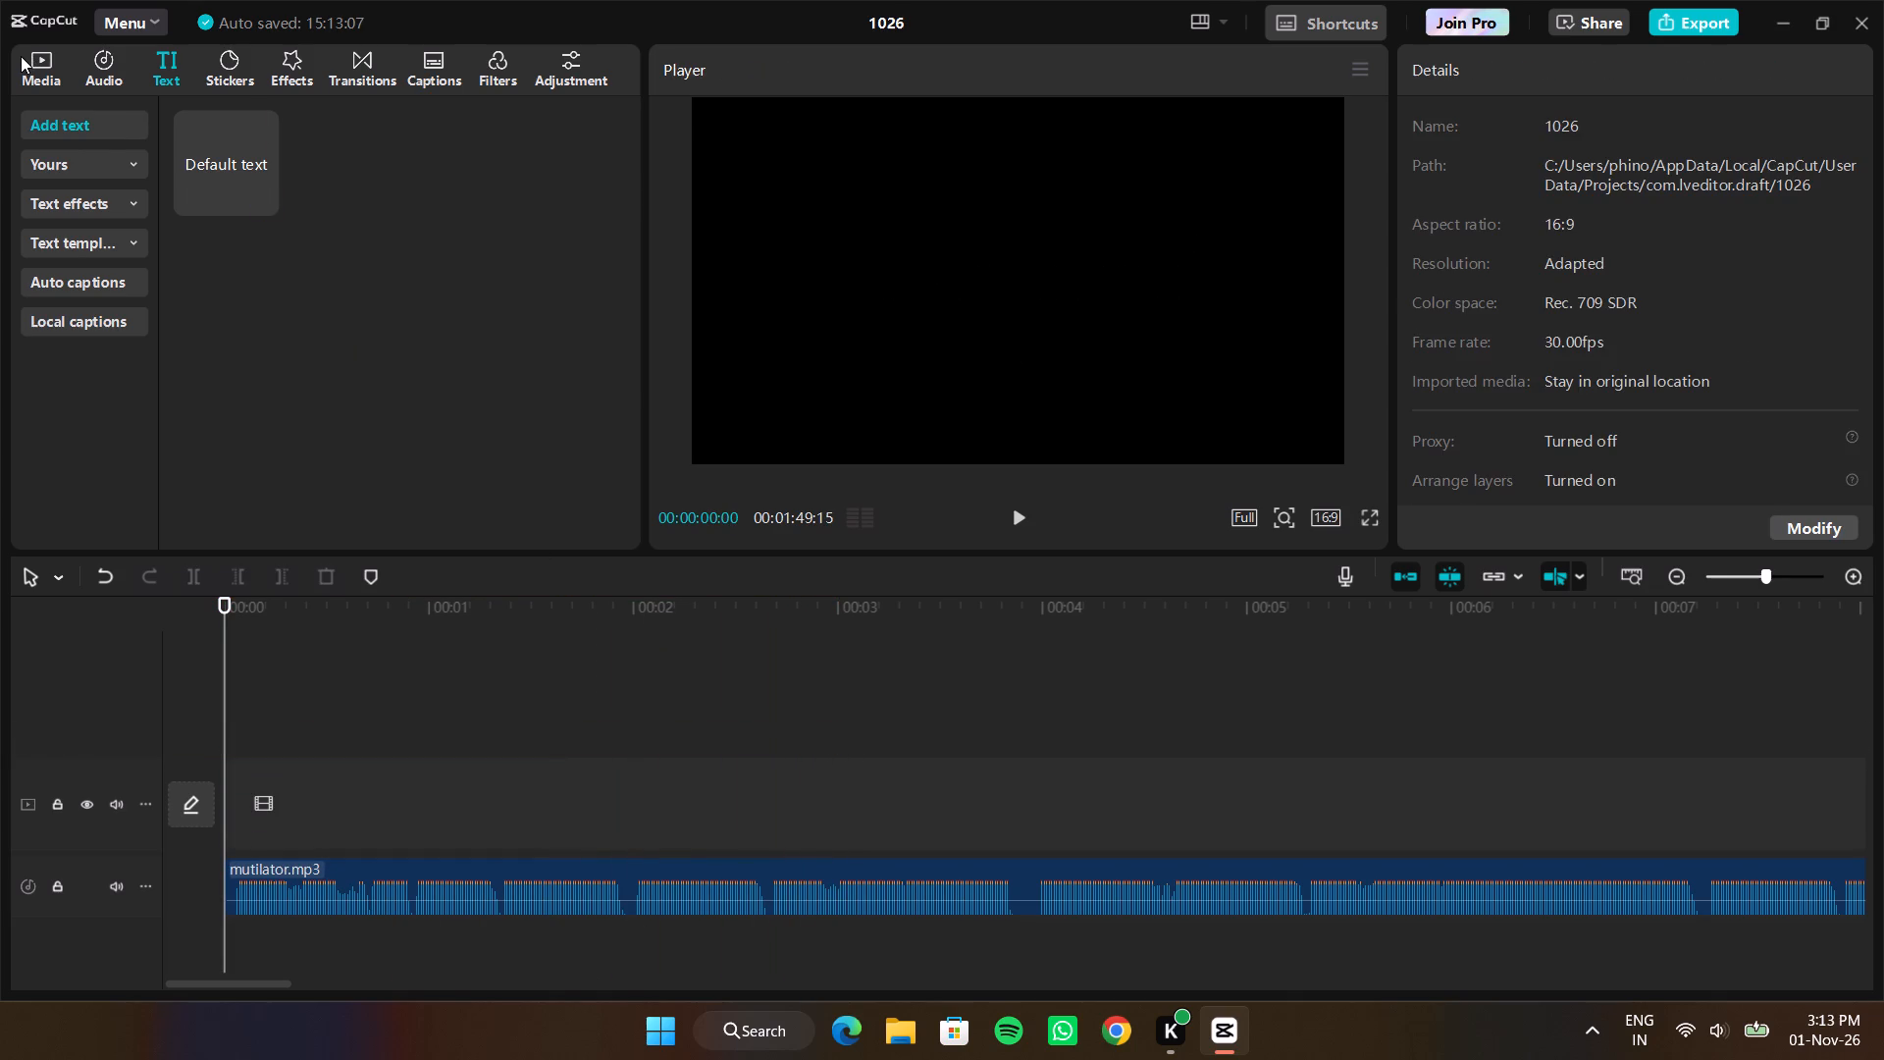
pyautogui.hscroll(1, 316, 250)
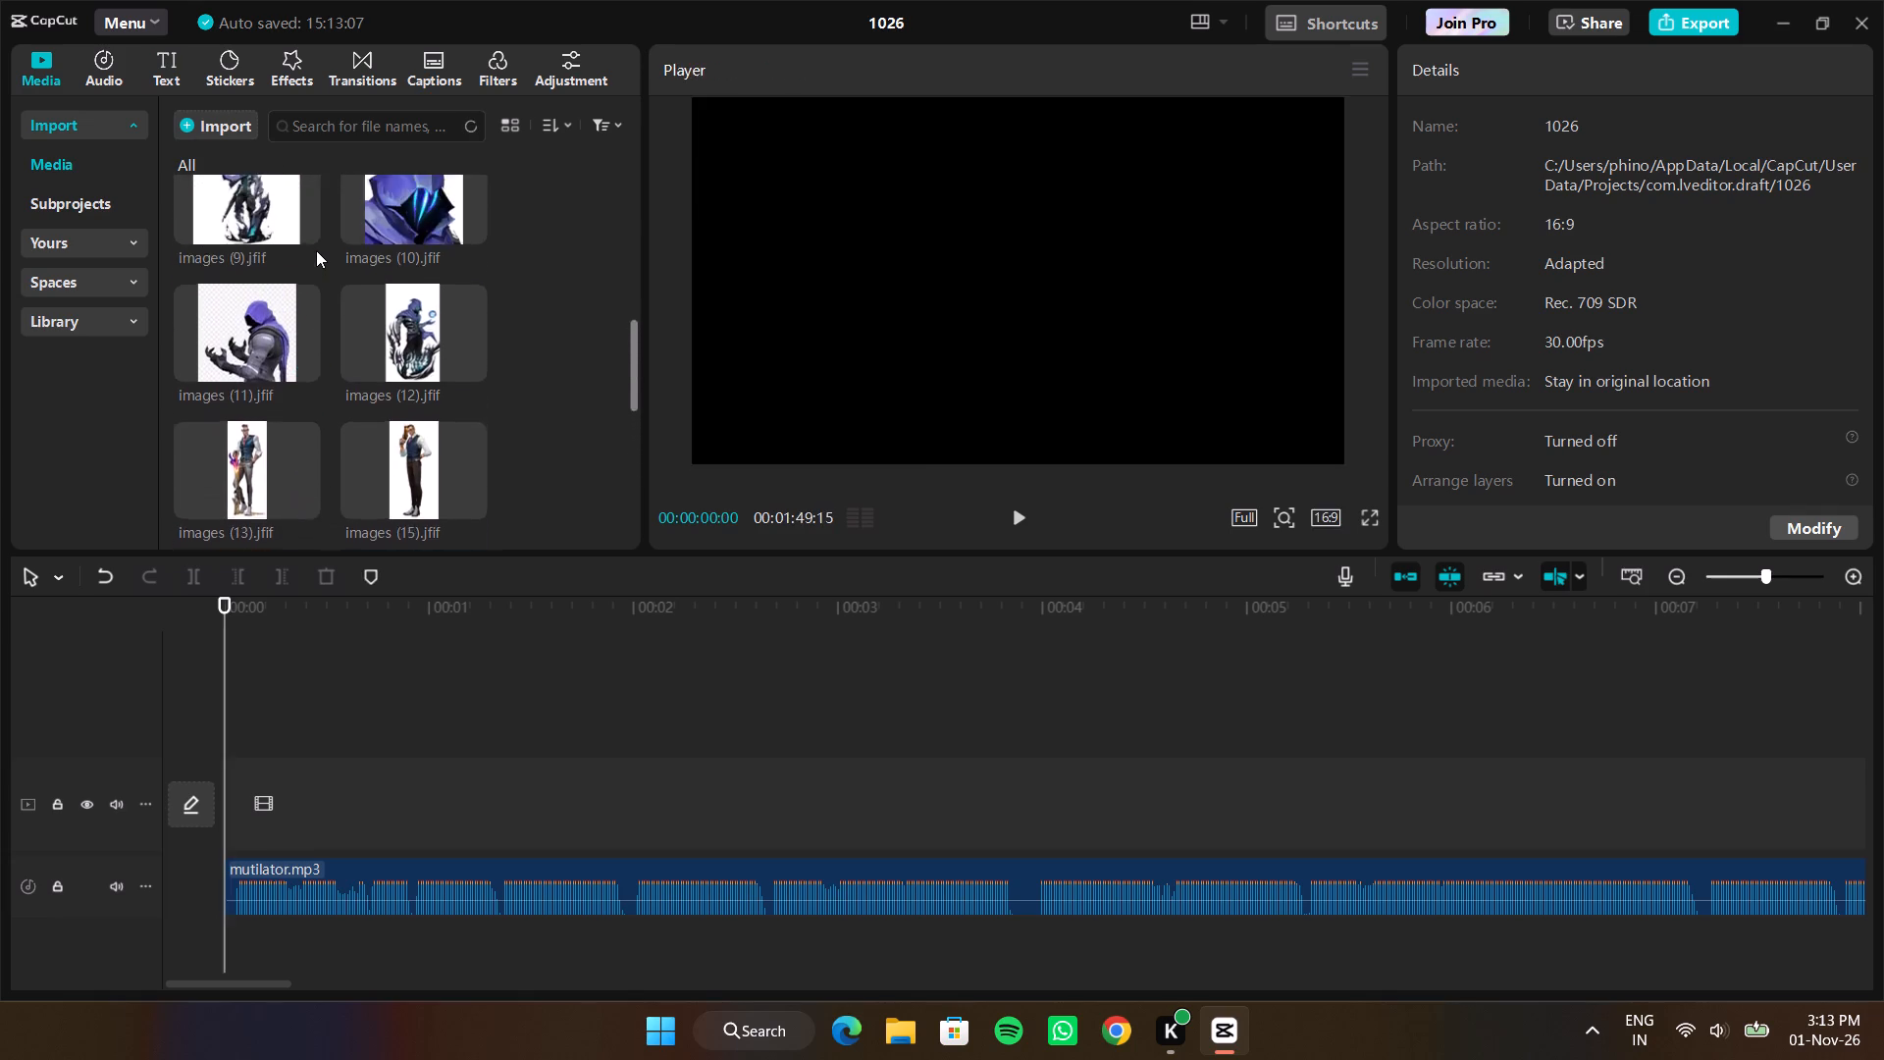
pyautogui.hscroll(1, 316, 250)
pyautogui.click(381, 353)
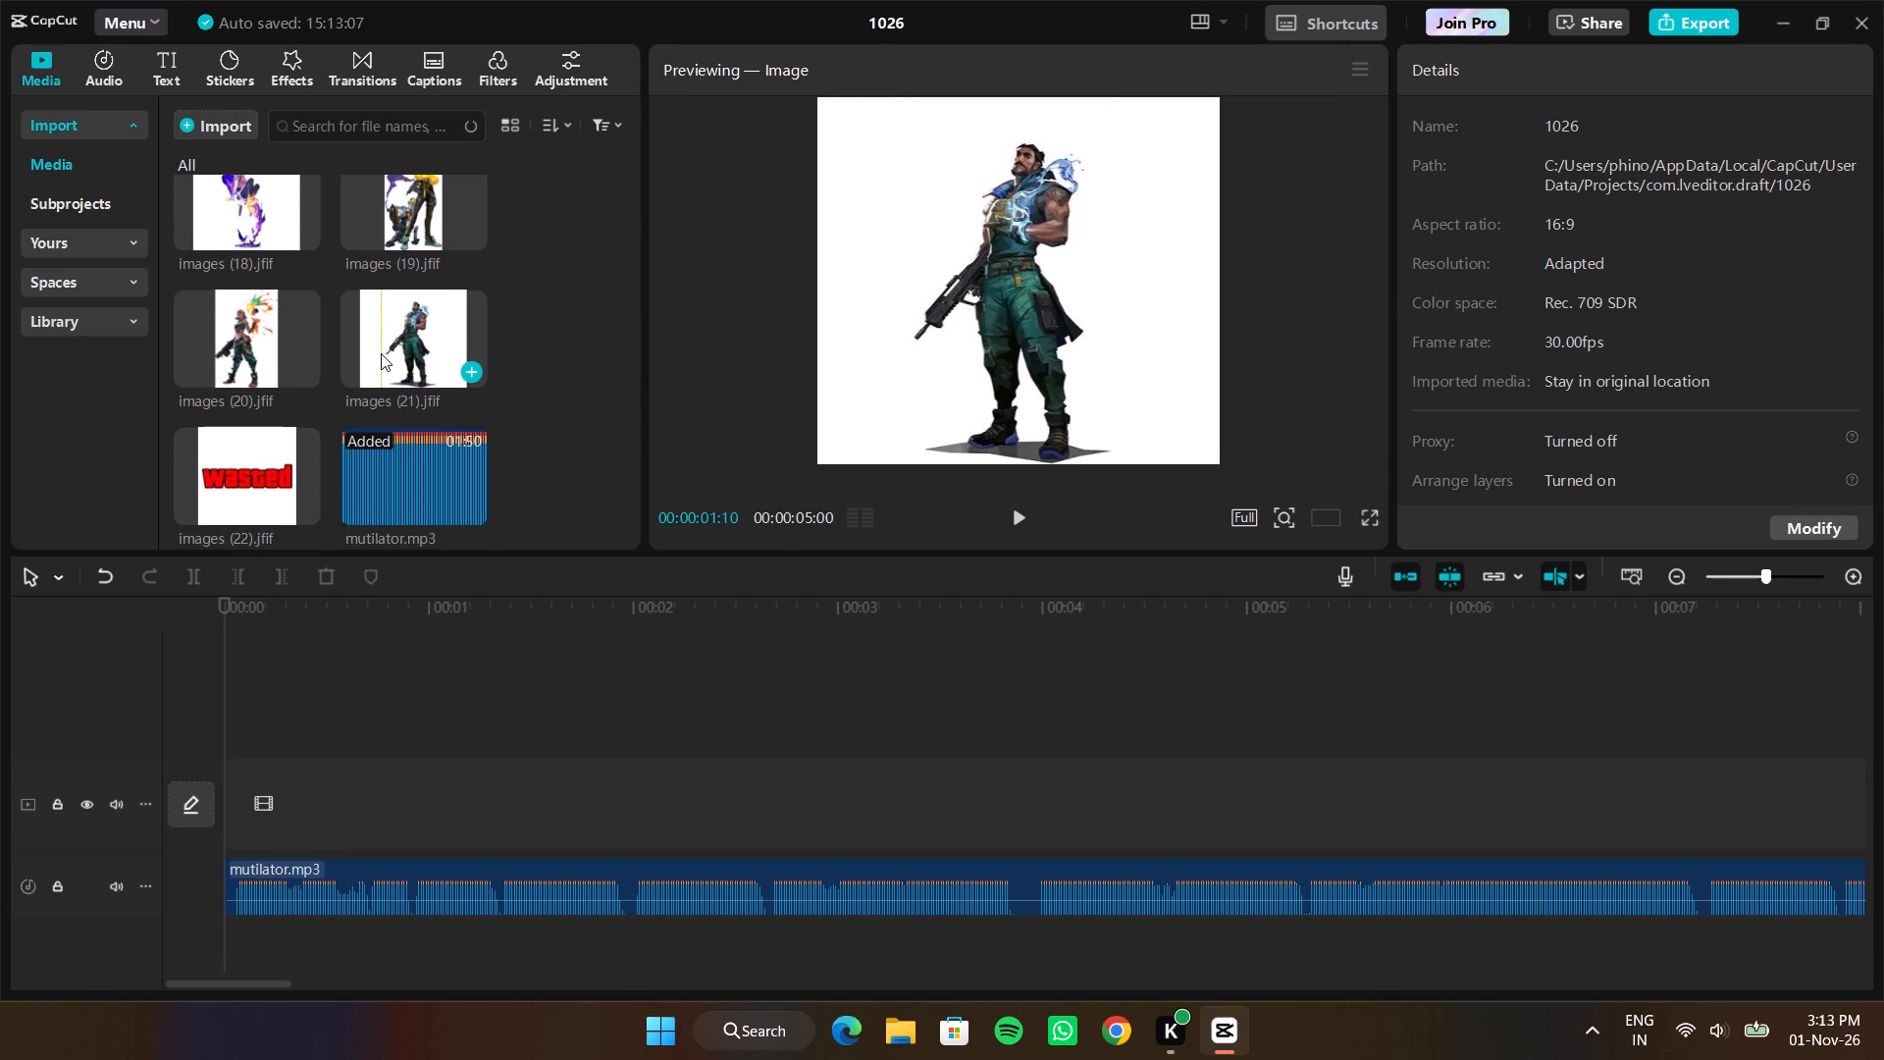
pyautogui.moveTo(397, 349); pyautogui.dragTo(251, 799)
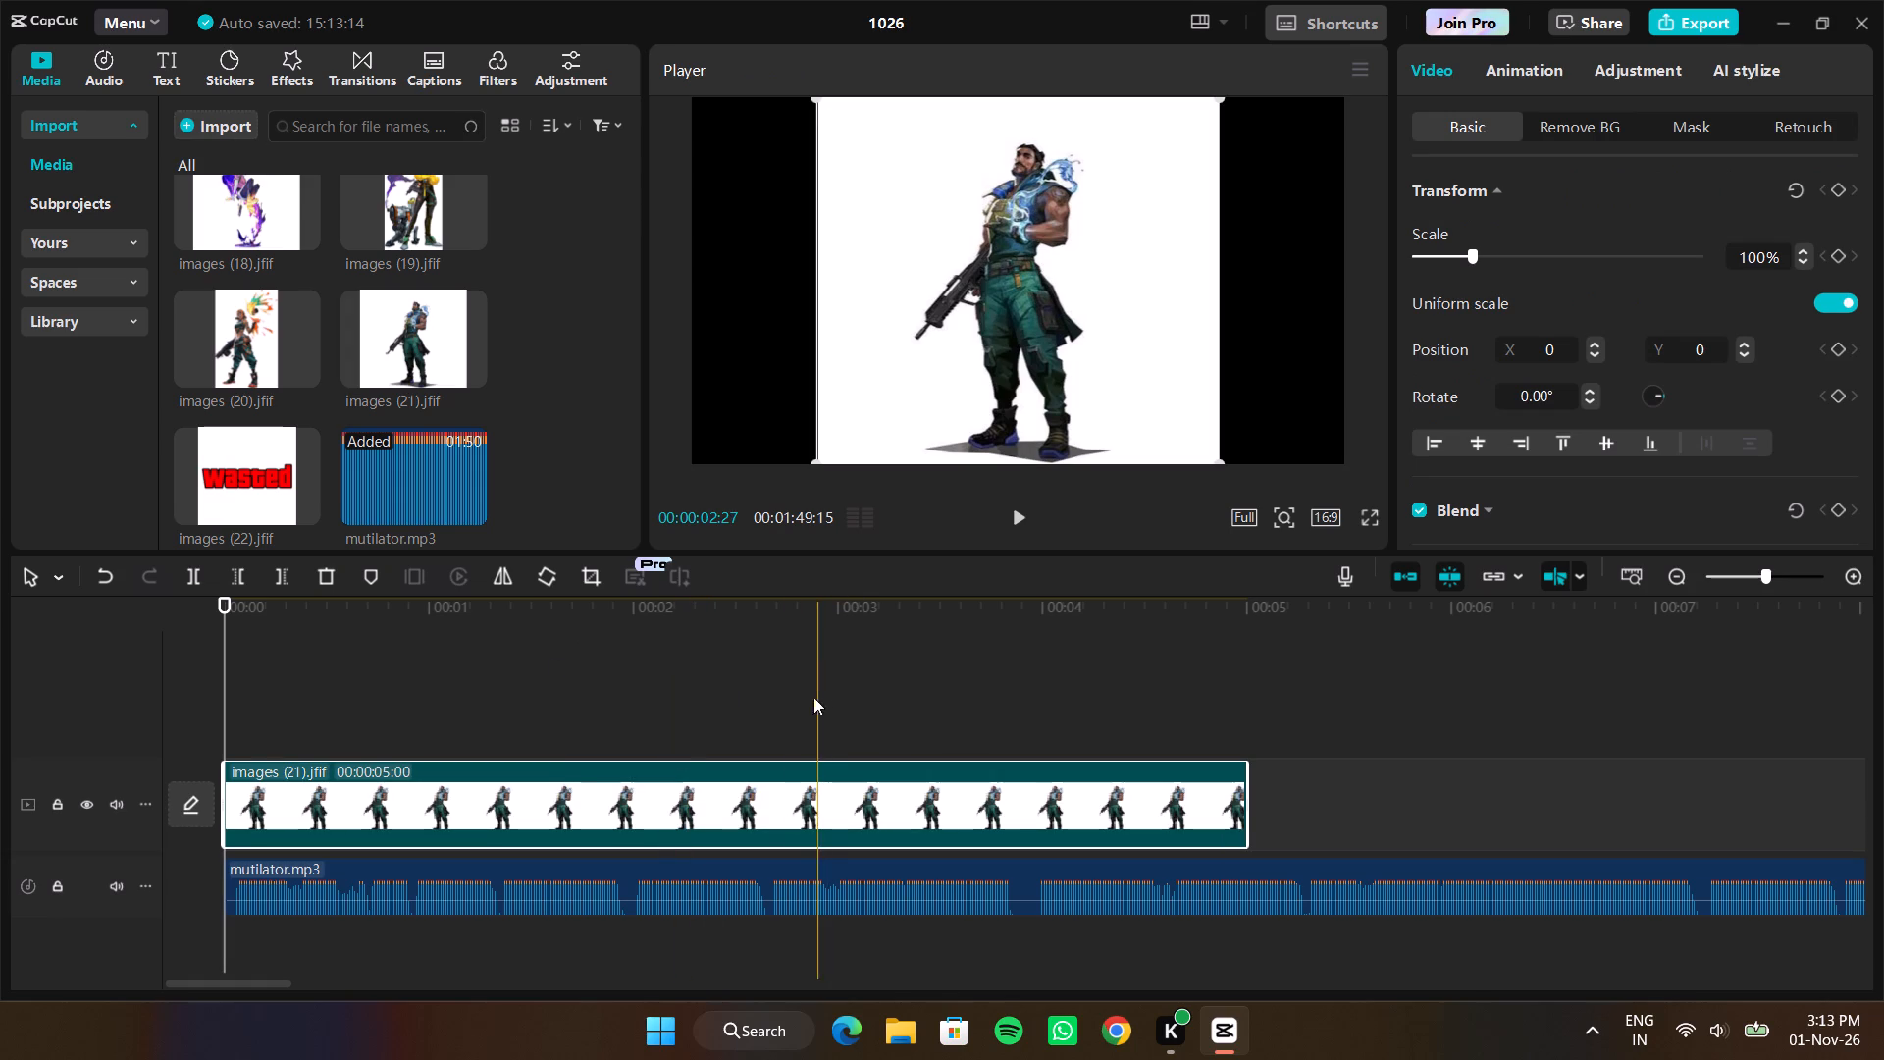
# Remove the white background of the images (21).jfif clip with Chroma key, picking white as the key colour.
pyautogui.click(768, 788)
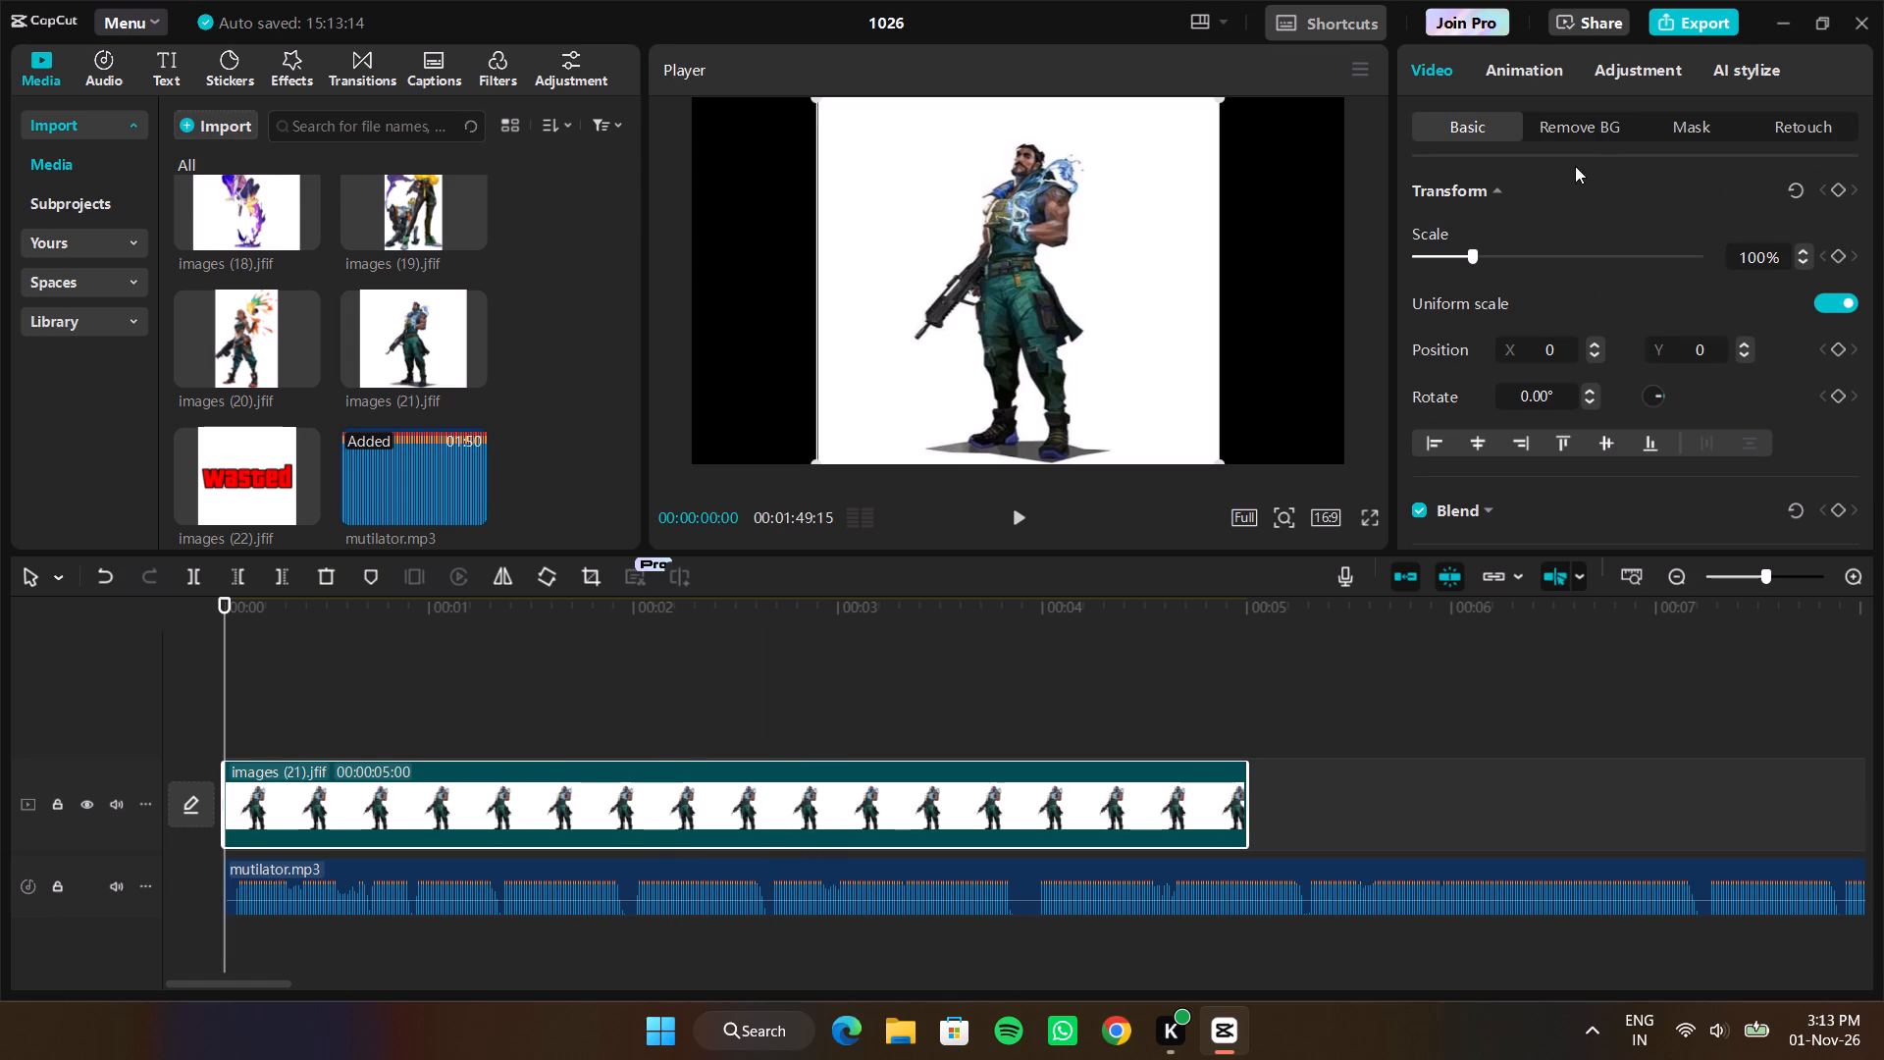
pyautogui.click(1589, 129)
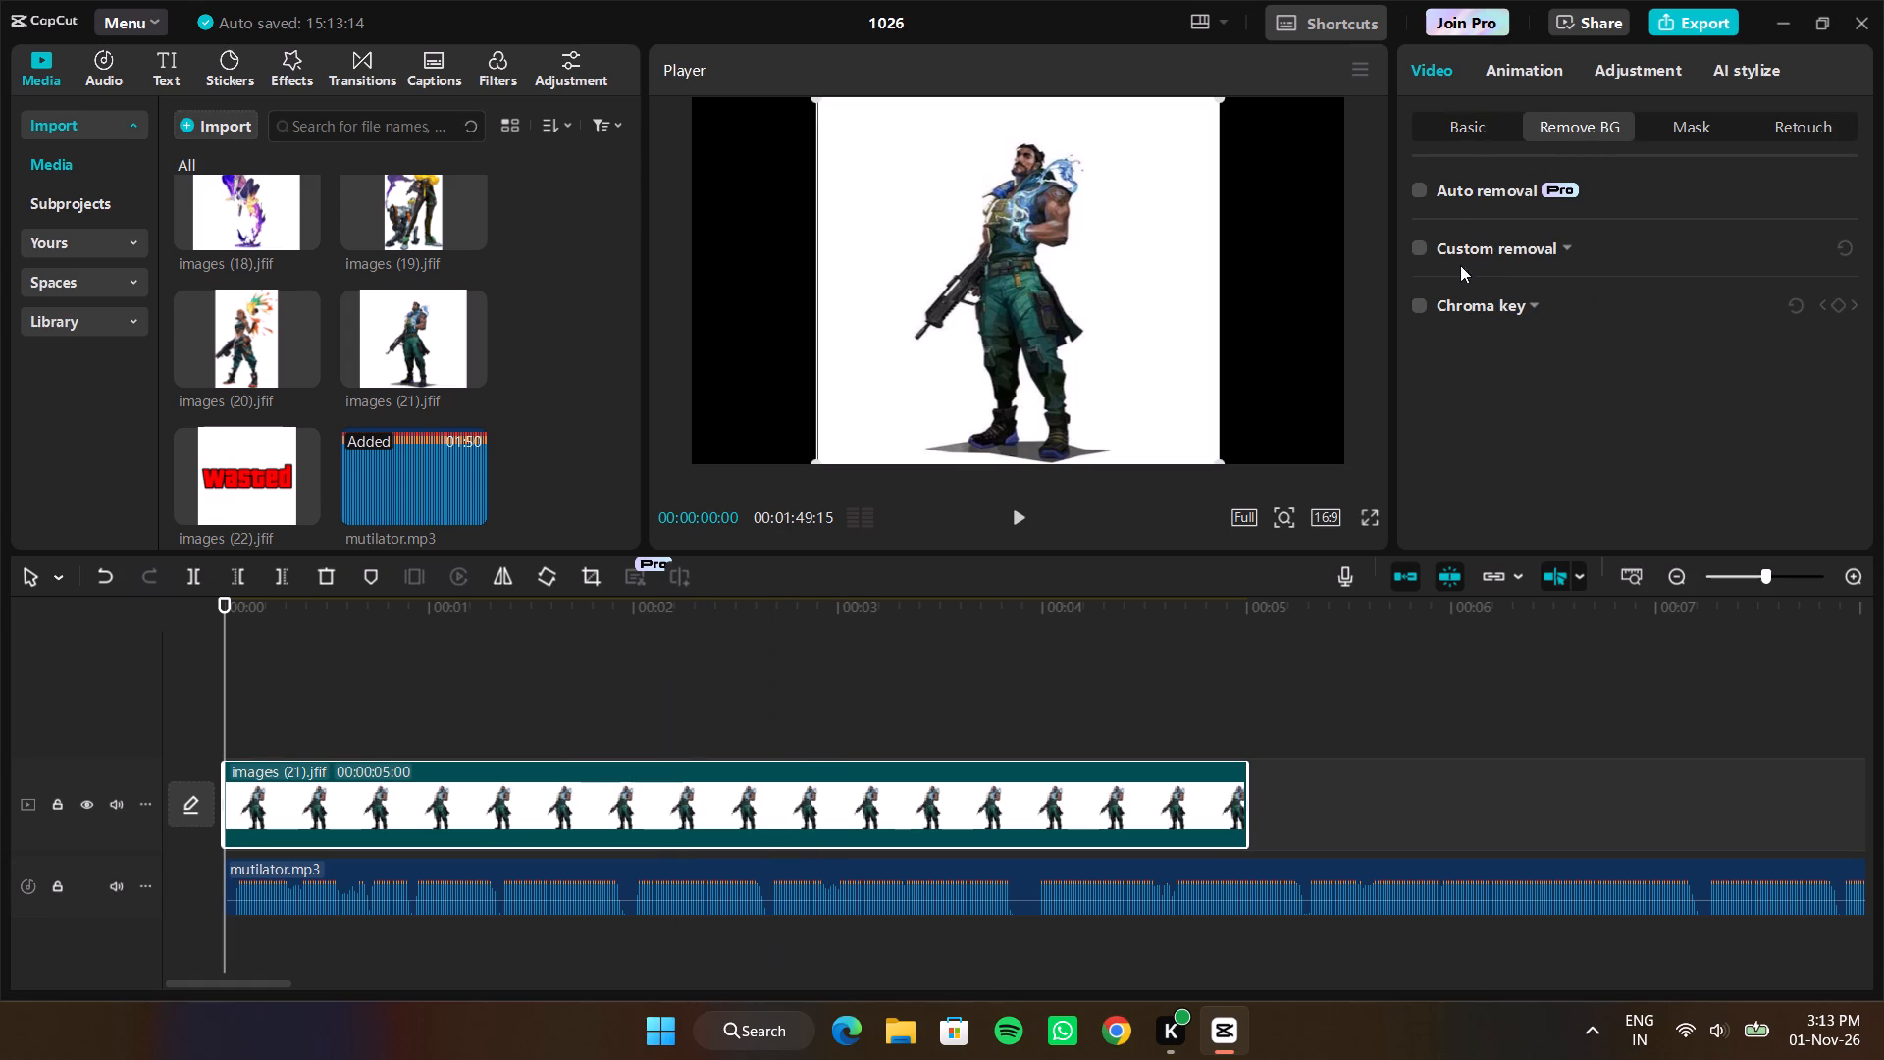
pyautogui.click(1424, 299)
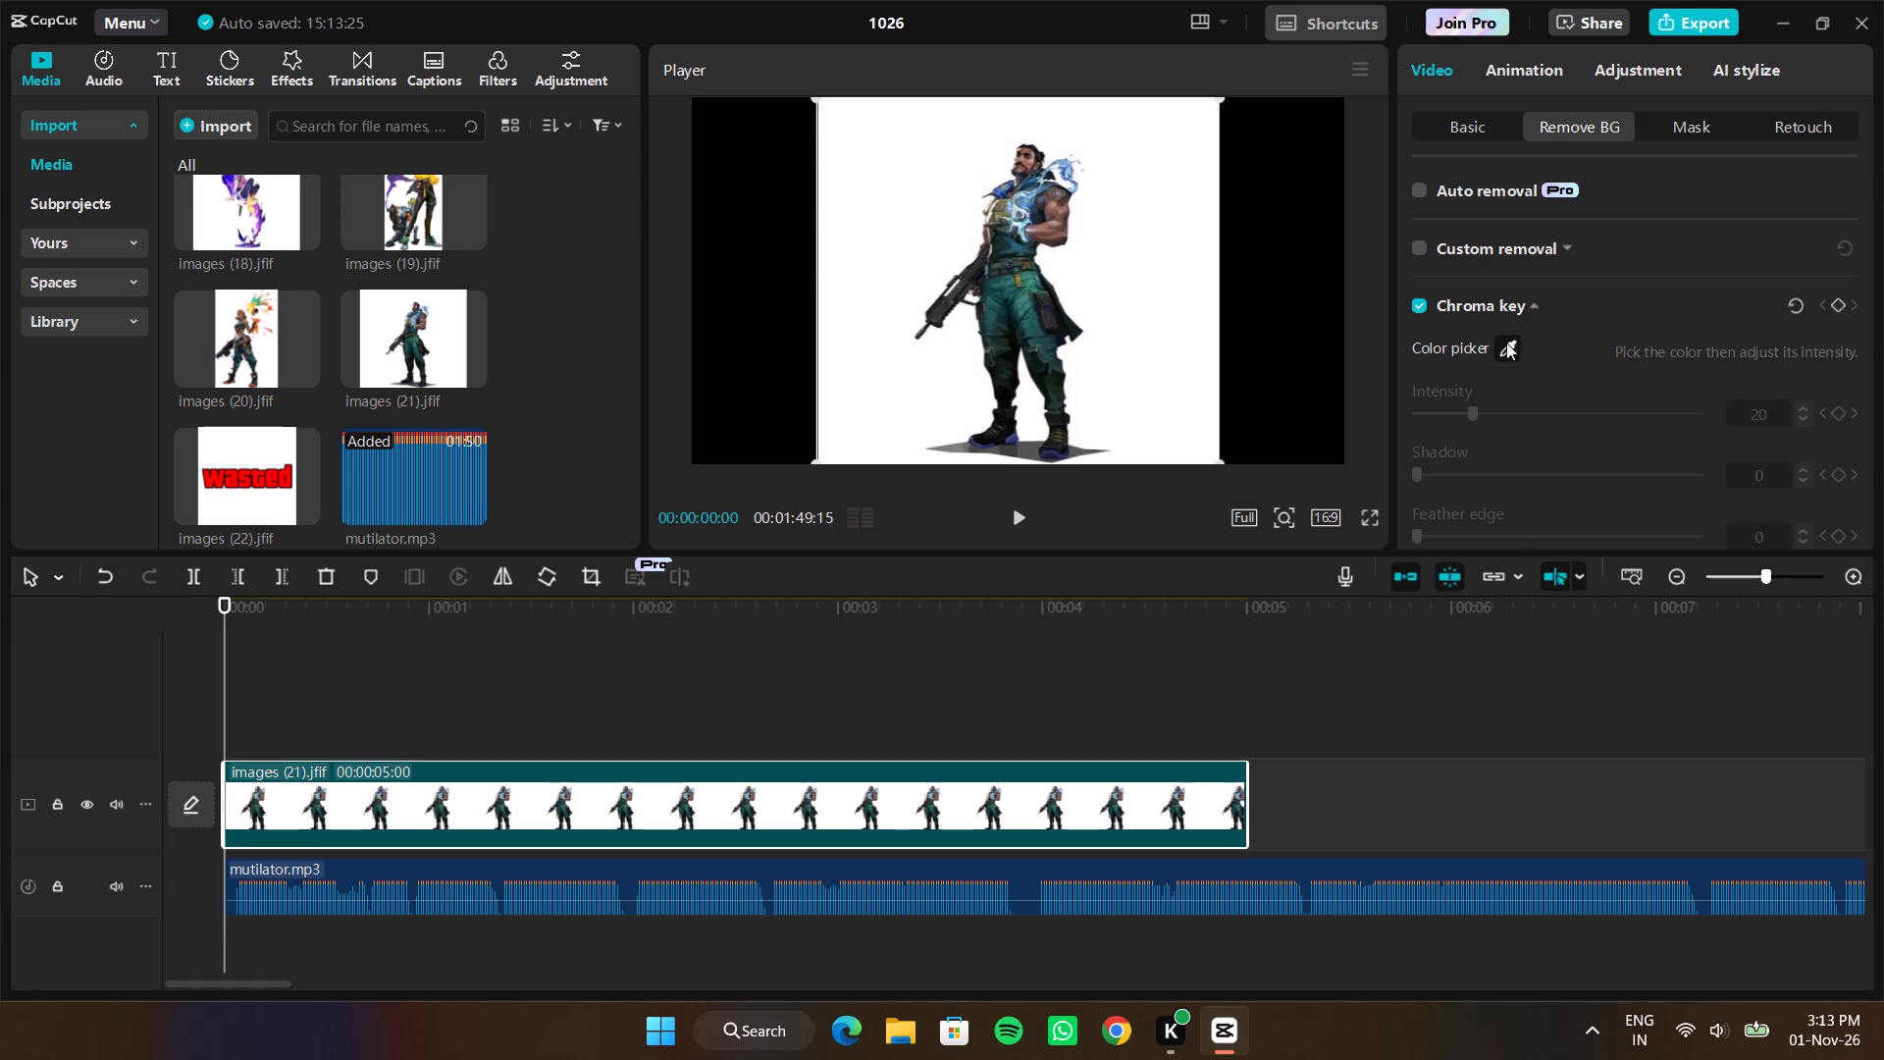
pyautogui.click(1506, 343)
pyautogui.click(1158, 292)
pyautogui.click(1515, 346)
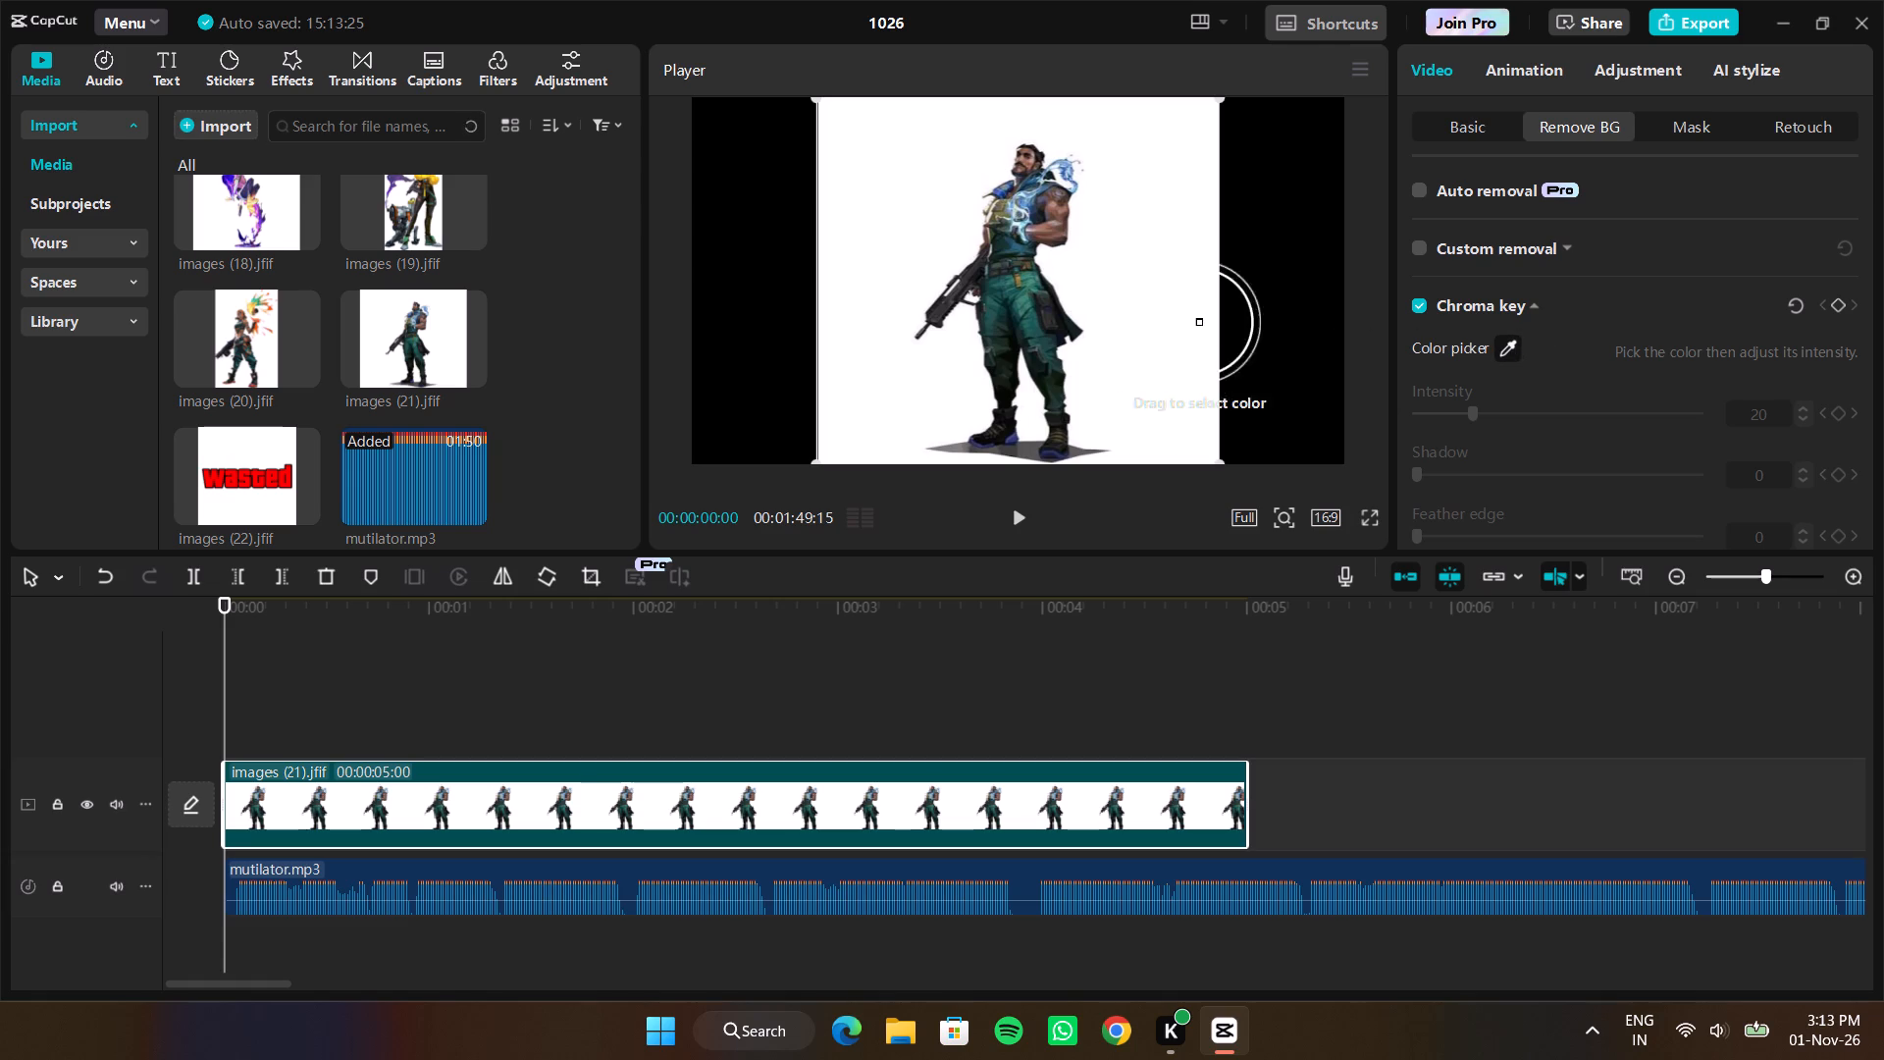
pyautogui.click(1157, 211)
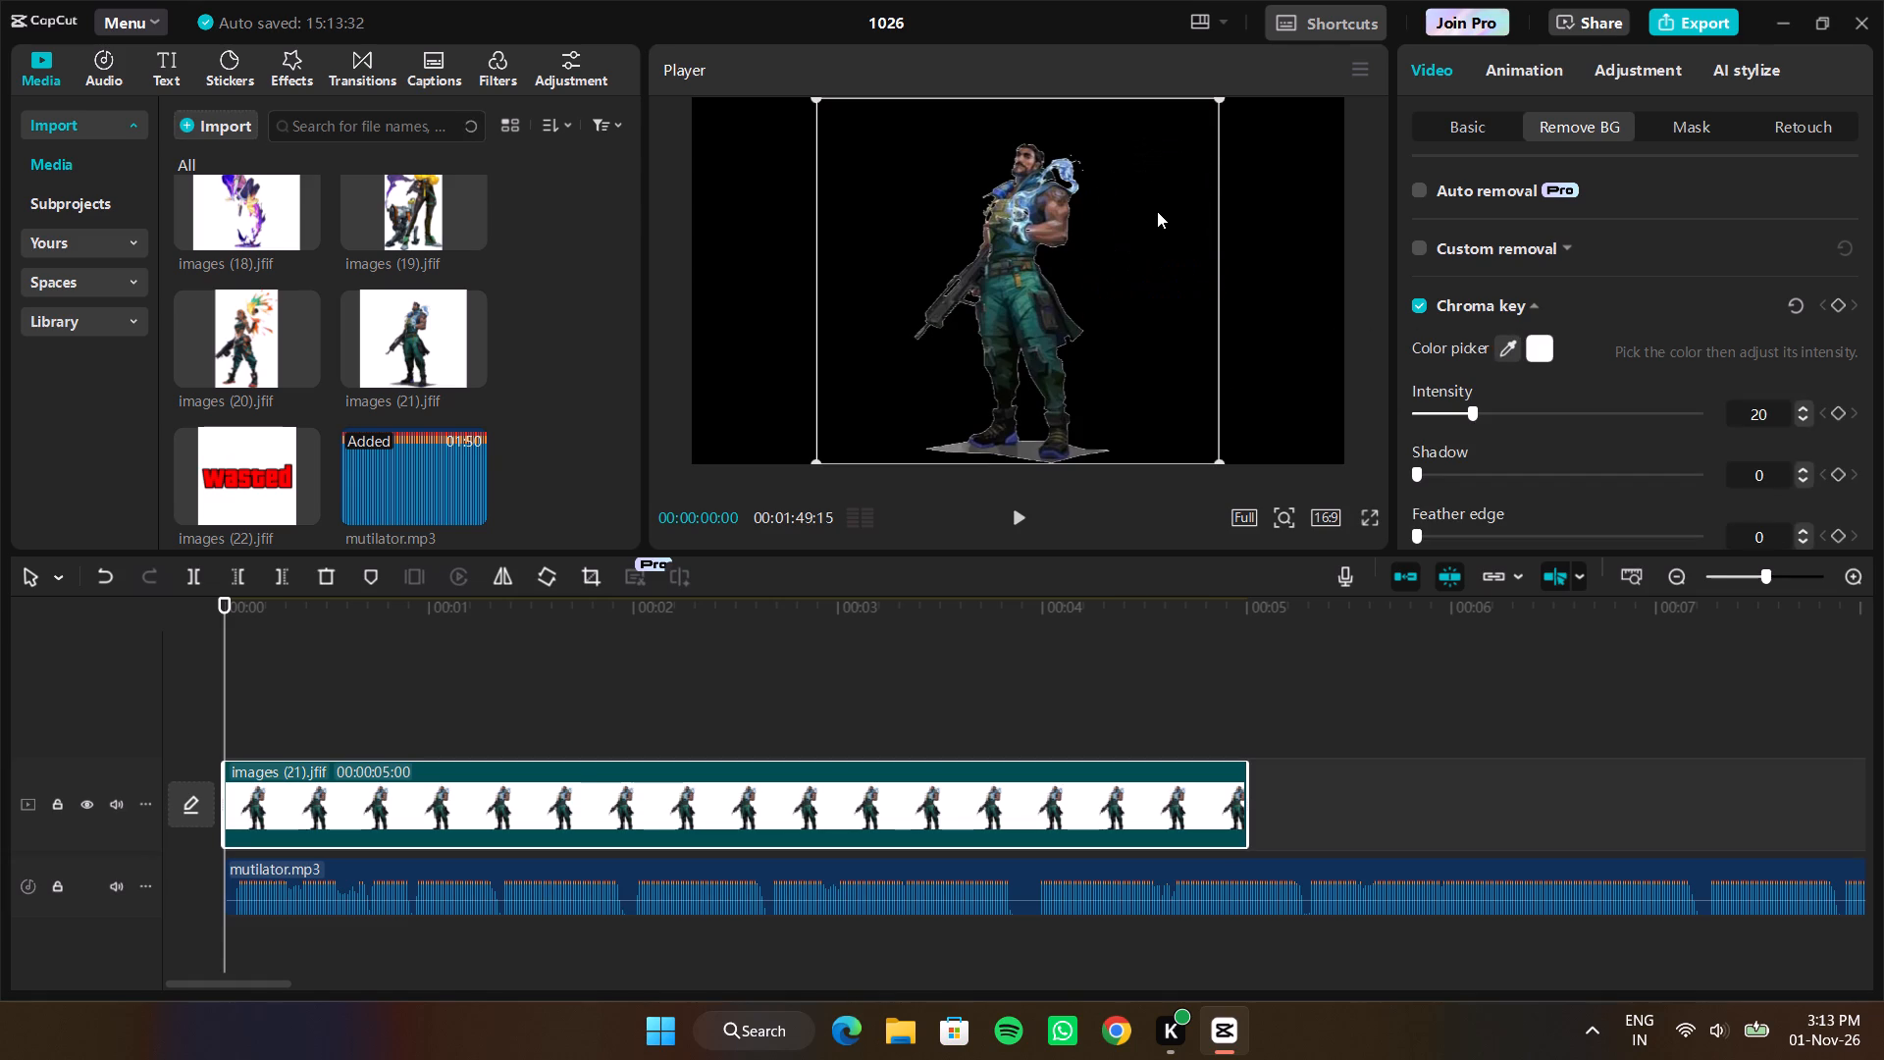
# Refine the clip's Chroma key with Intensity 14, Shadow 100 and Feather edge 16.
pyautogui.moveTo(1471, 416); pyautogui.dragTo(1454, 413)
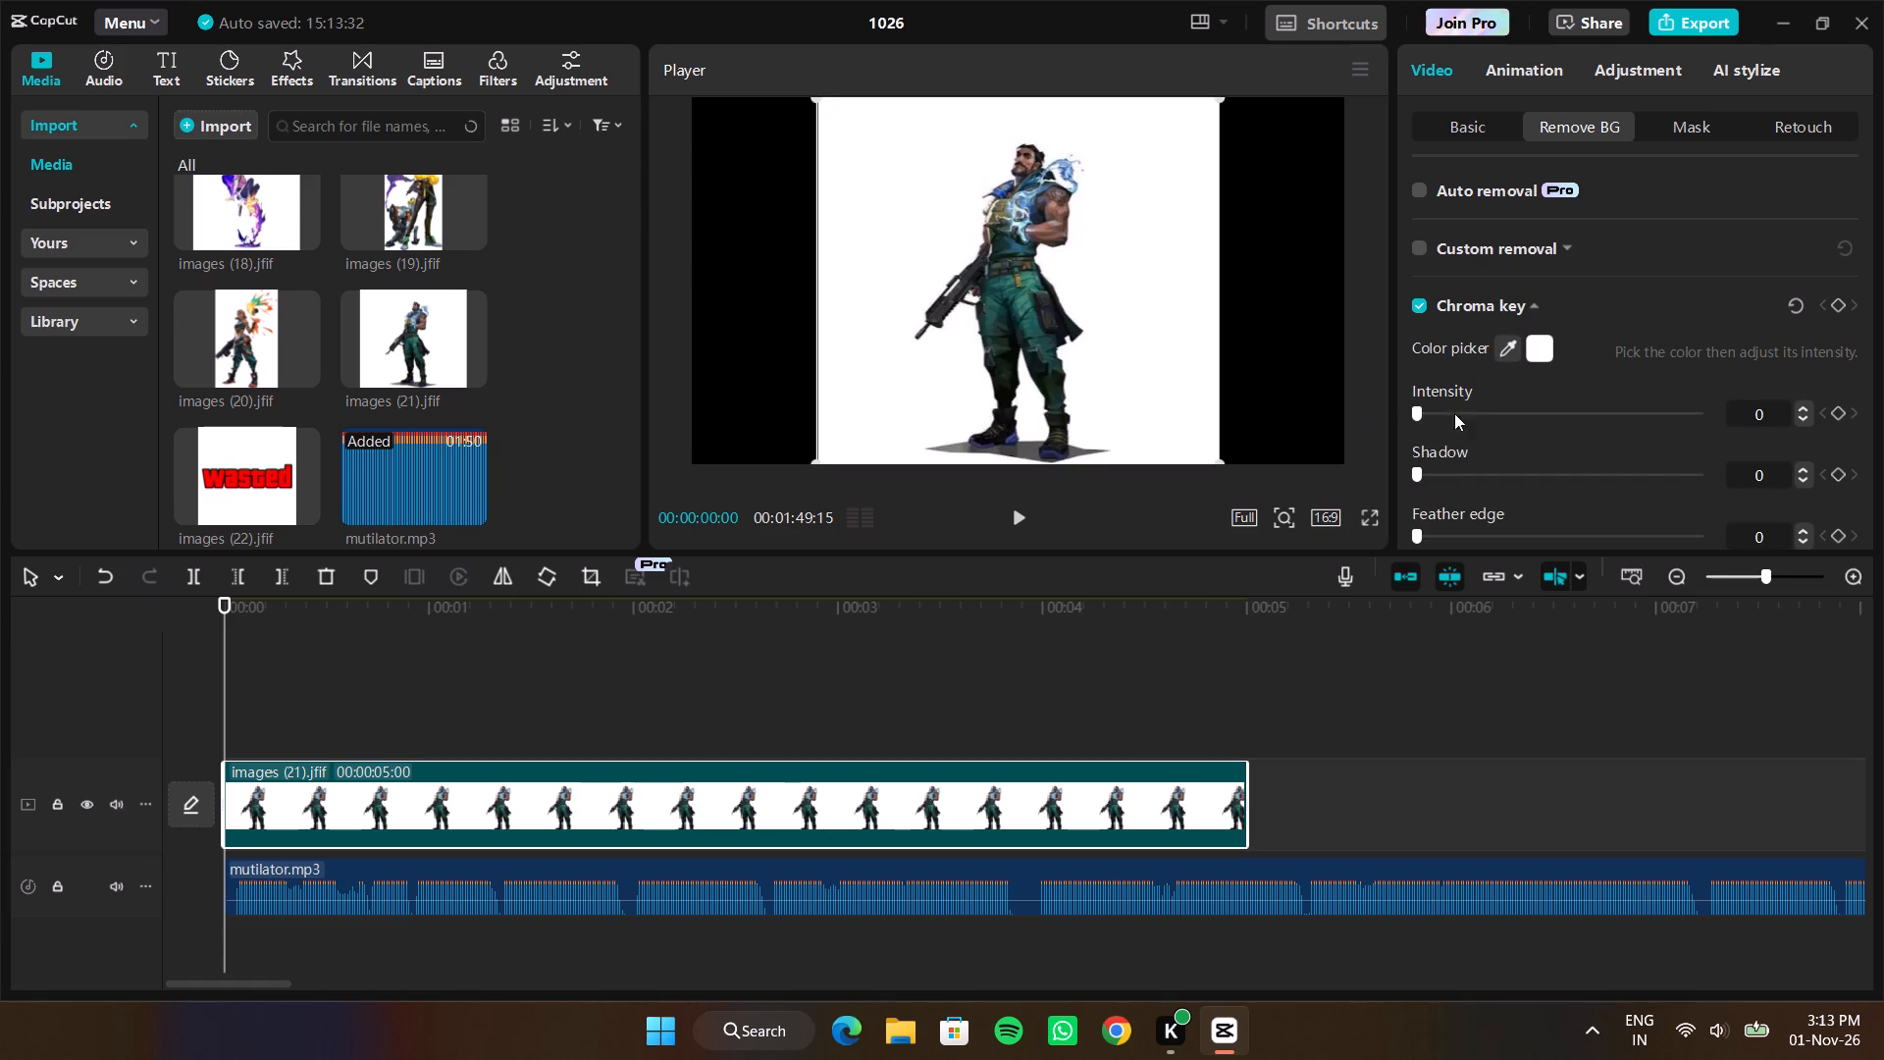
pyautogui.moveTo(1454, 413); pyautogui.dragTo(1445, 428)
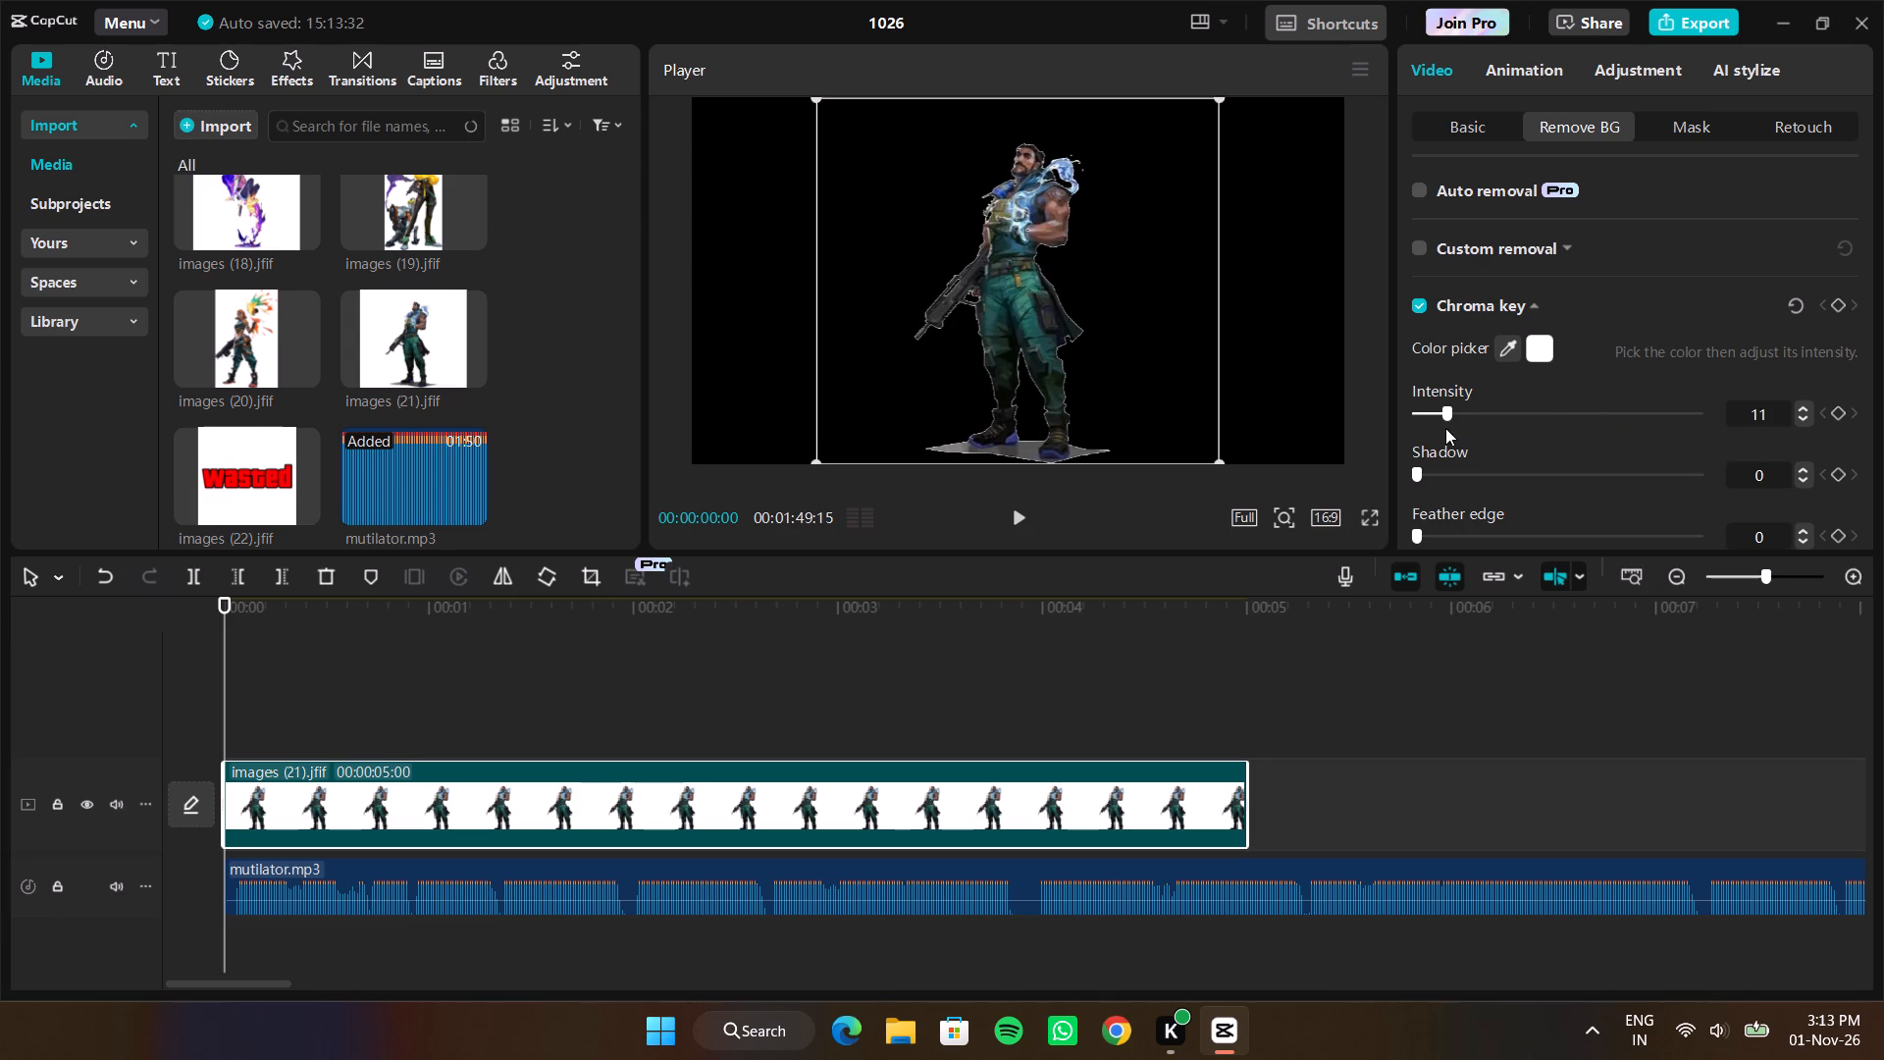
pyautogui.moveTo(1445, 428); pyautogui.dragTo(1417, 434)
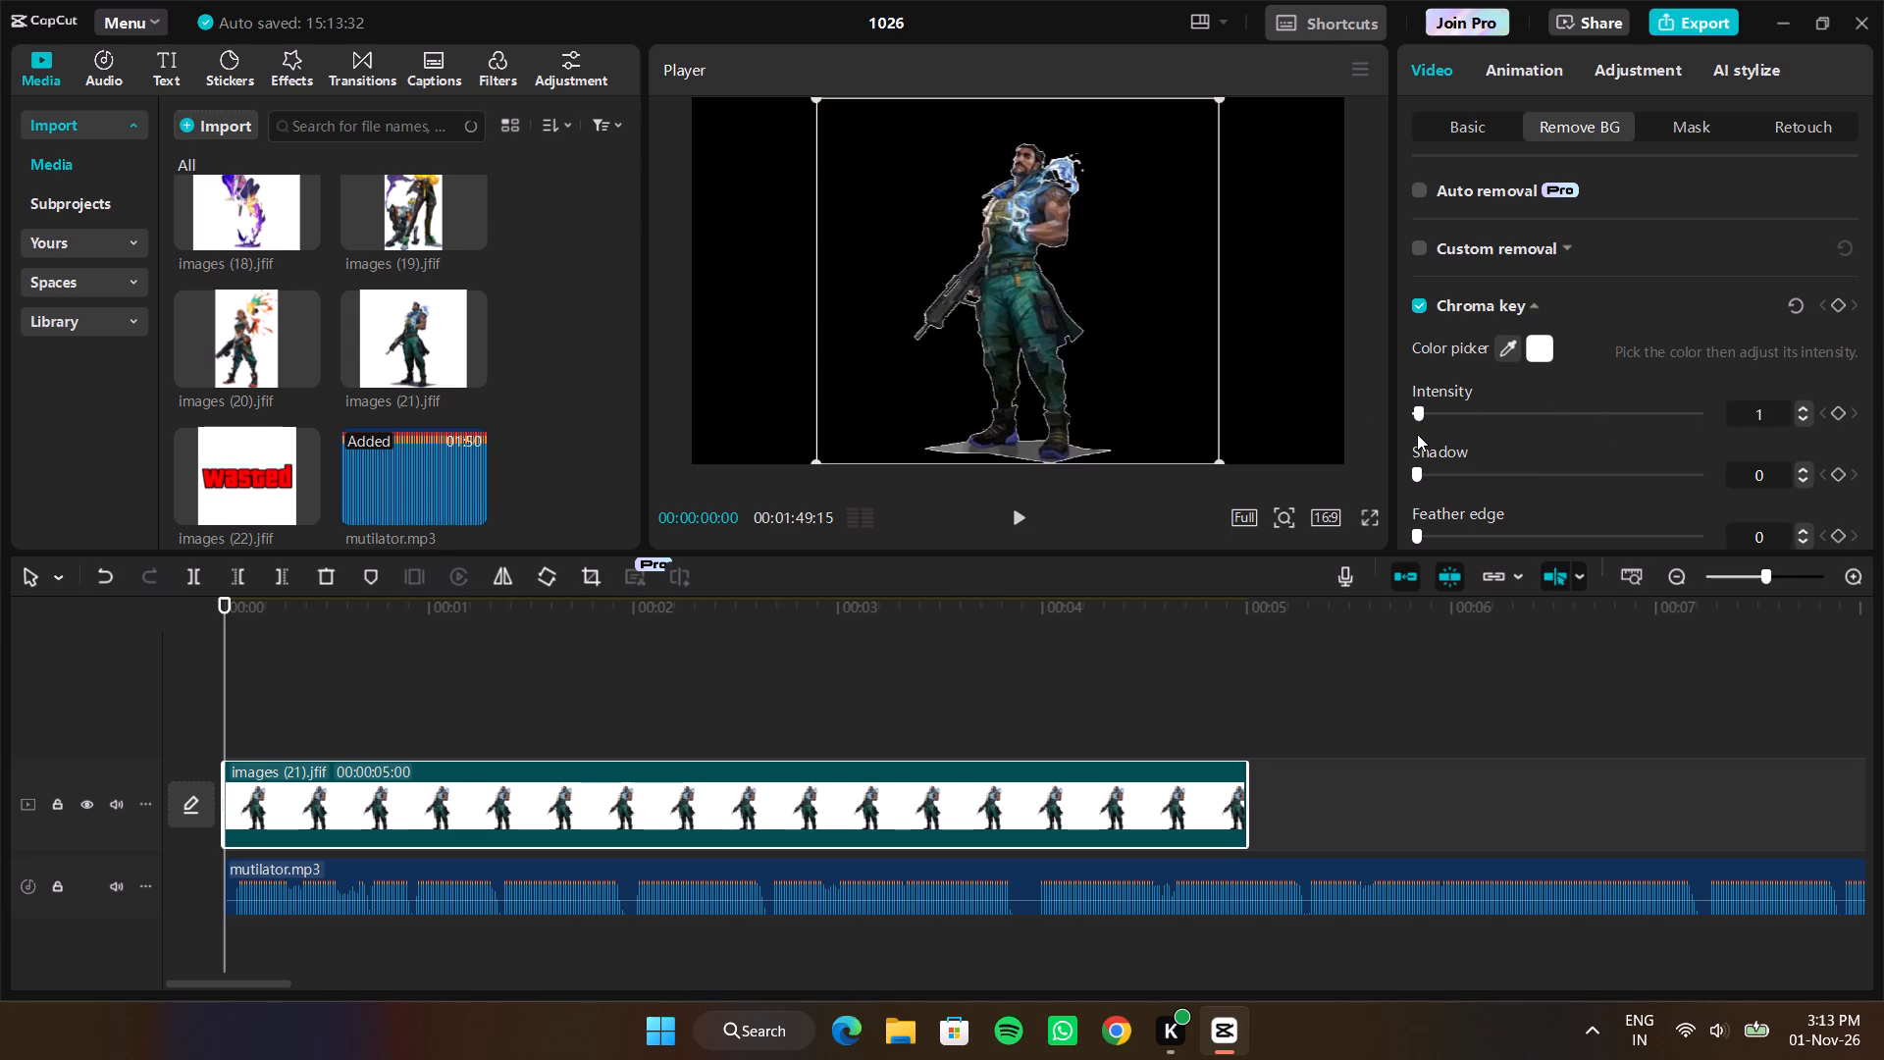
pyautogui.moveTo(1417, 434); pyautogui.dragTo(1448, 434)
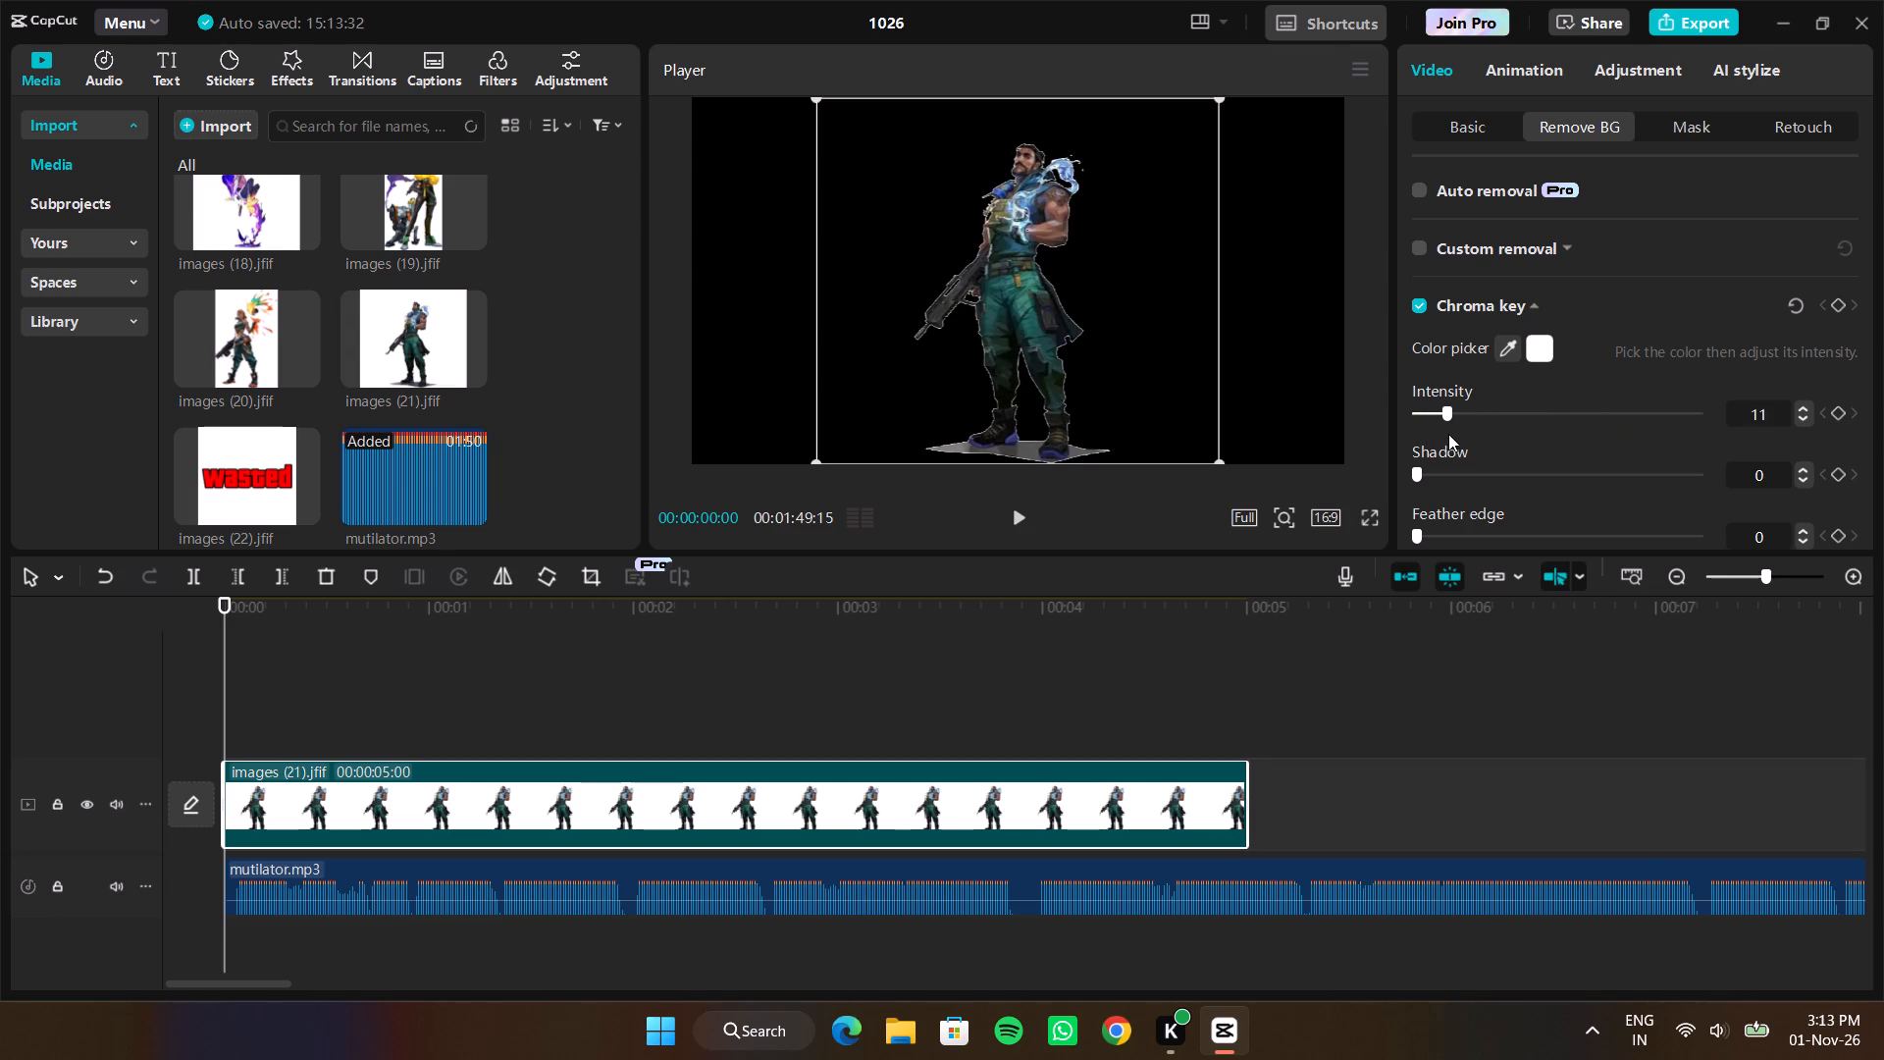
pyautogui.moveTo(1448, 434); pyautogui.dragTo(1455, 434)
pyautogui.moveTo(1420, 471); pyautogui.dragTo(1874, 469)
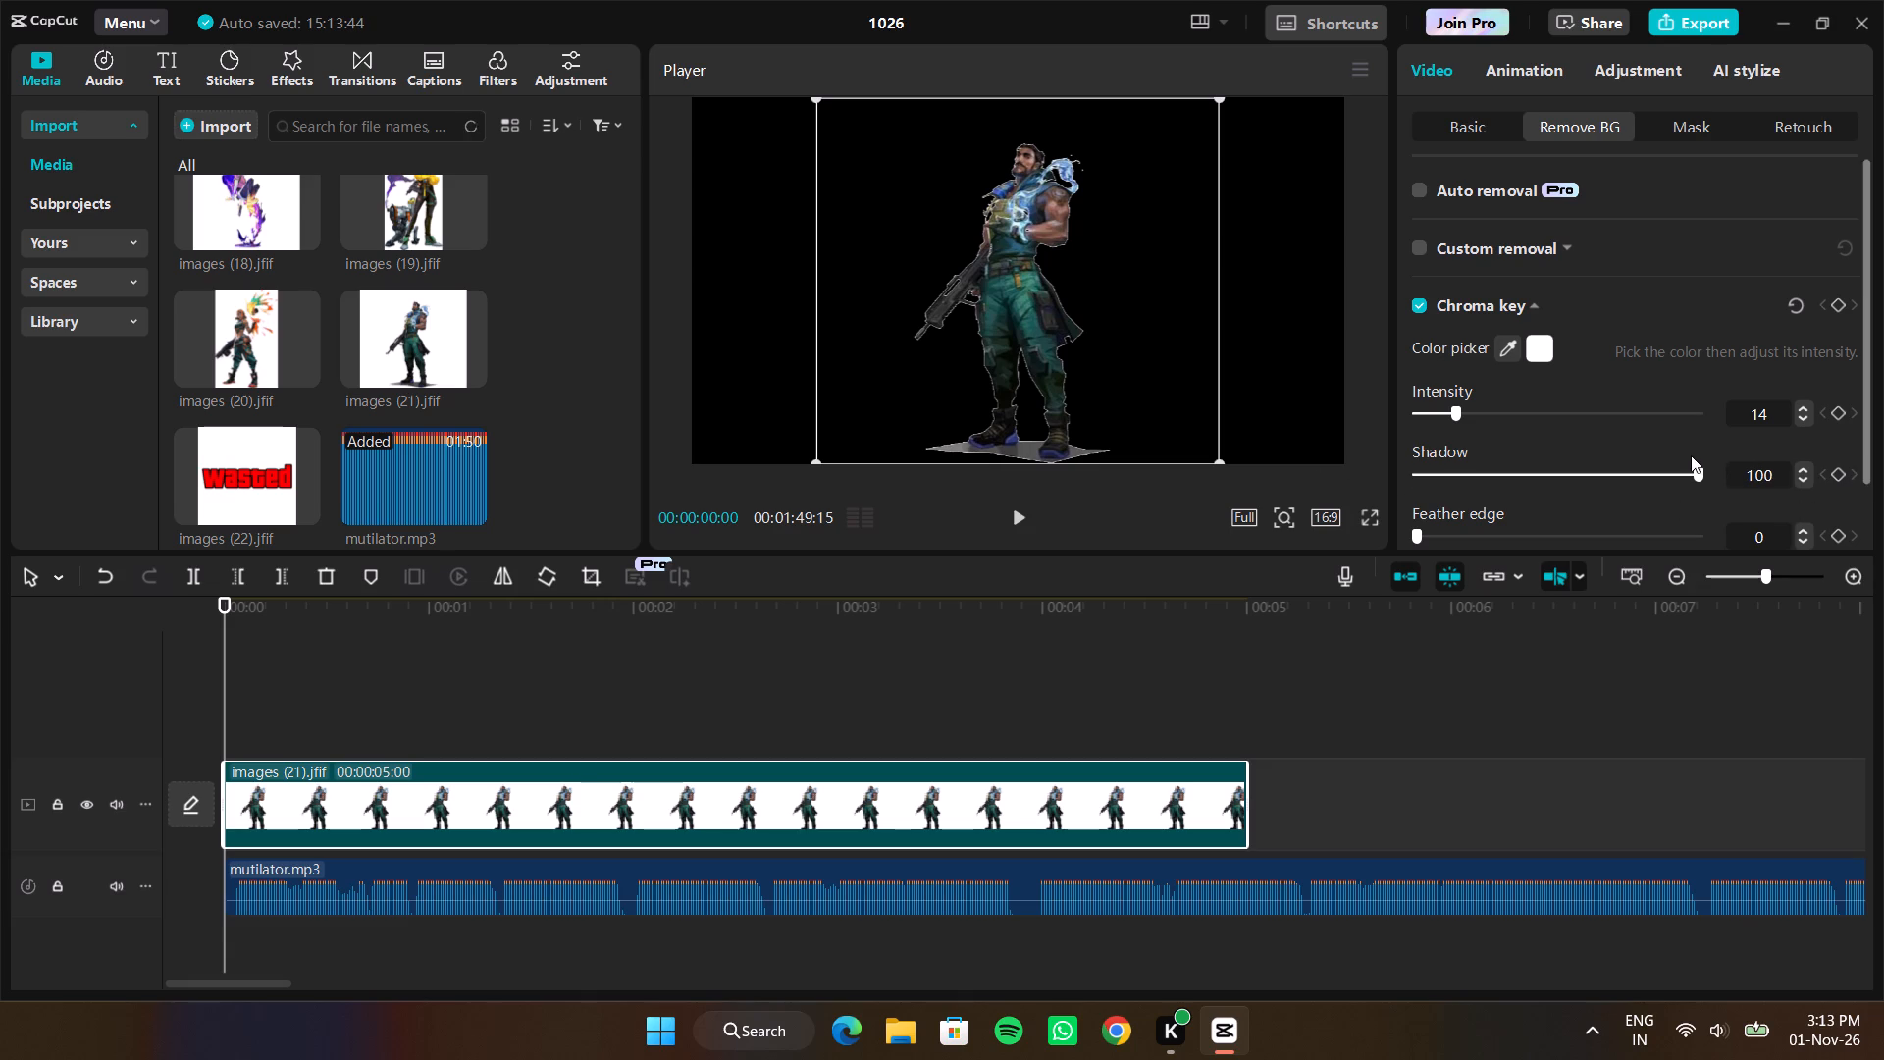
pyautogui.scroll(-1, 1681, 450)
pyautogui.moveTo(1415, 458); pyautogui.dragTo(1457, 492)
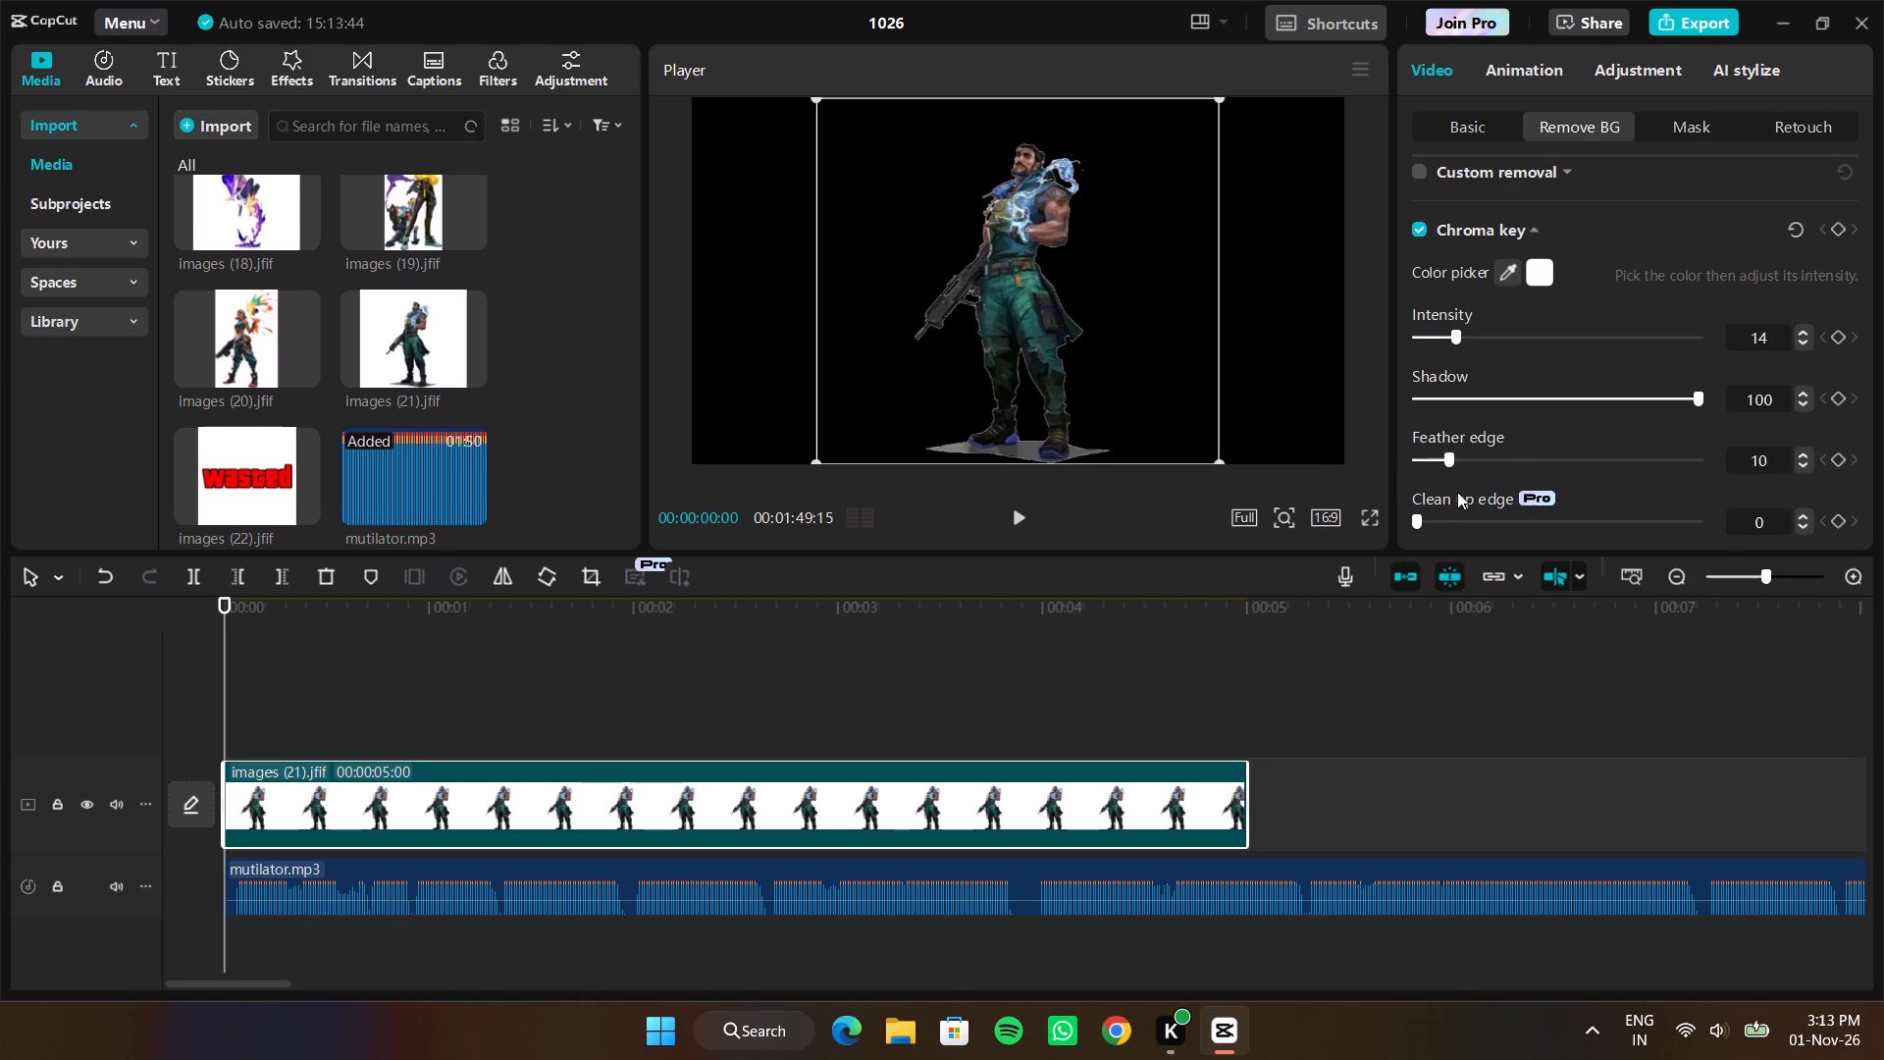
pyautogui.moveTo(1457, 492); pyautogui.dragTo(1459, 494)
pyautogui.scroll(4, 1617, 244)
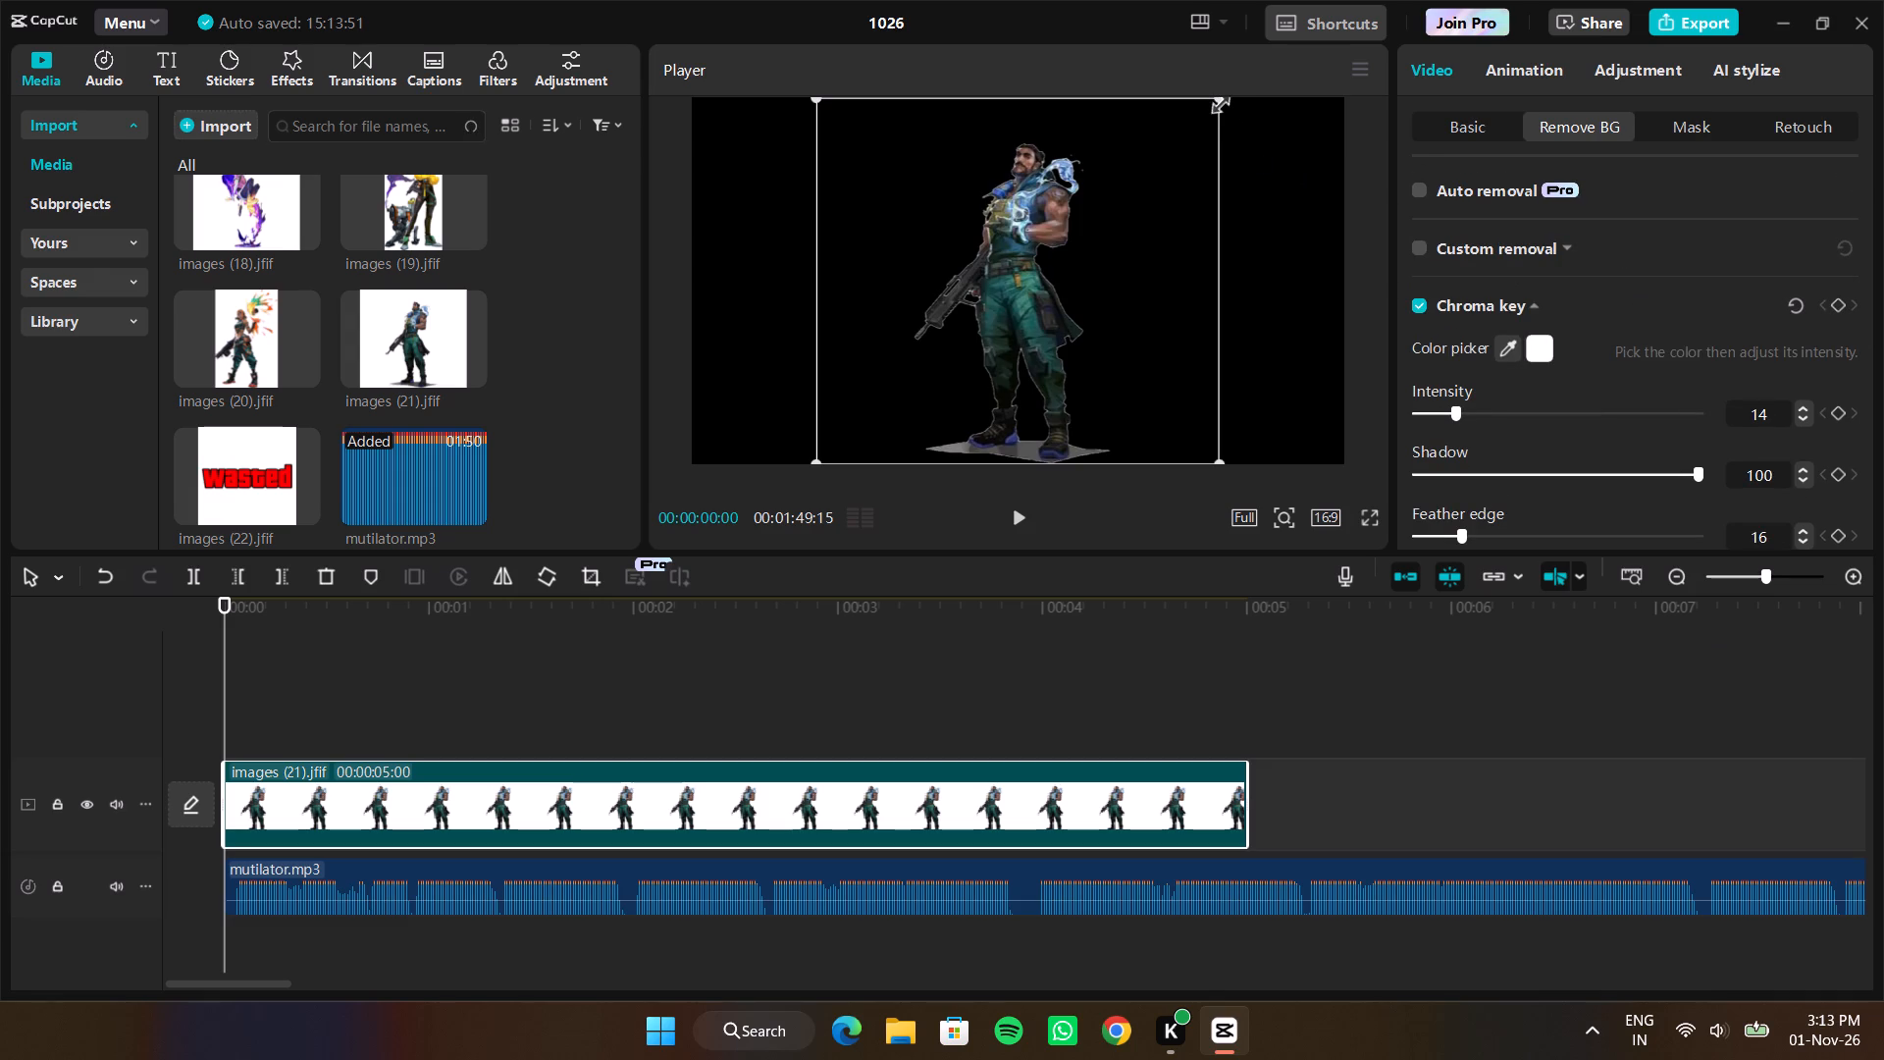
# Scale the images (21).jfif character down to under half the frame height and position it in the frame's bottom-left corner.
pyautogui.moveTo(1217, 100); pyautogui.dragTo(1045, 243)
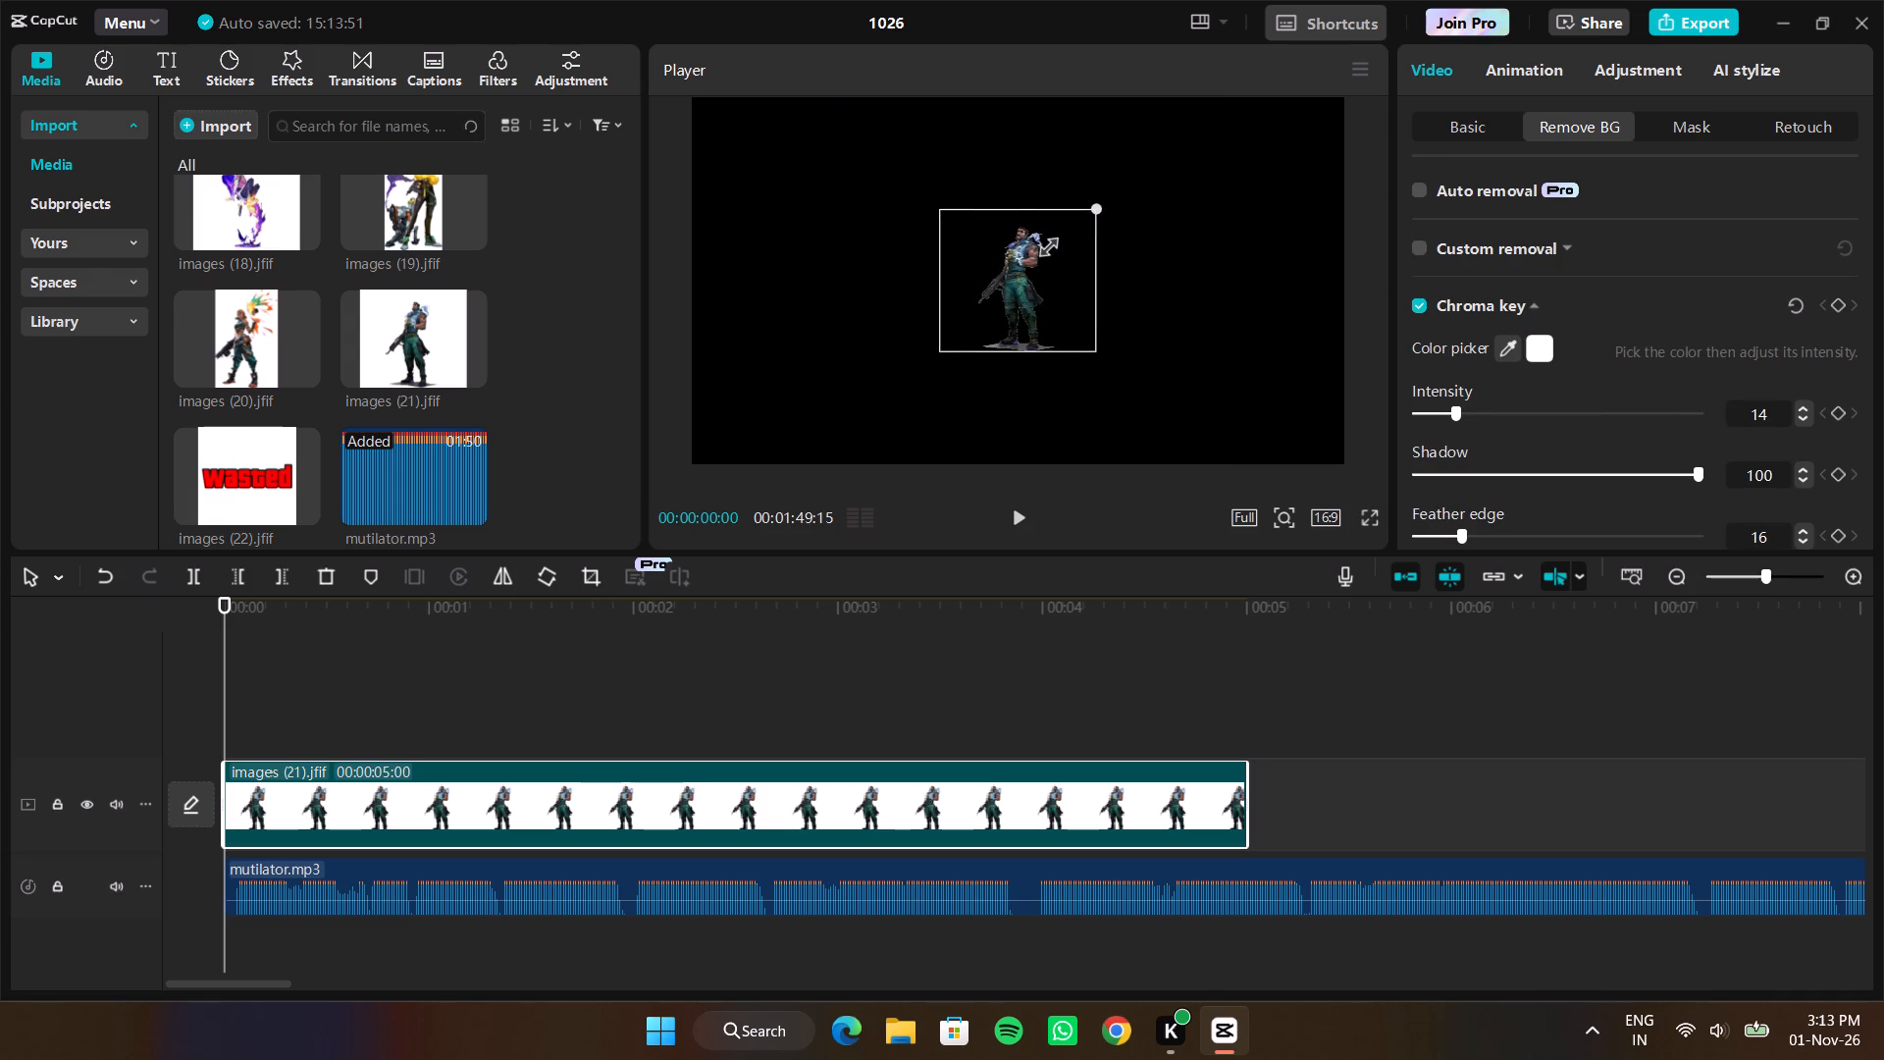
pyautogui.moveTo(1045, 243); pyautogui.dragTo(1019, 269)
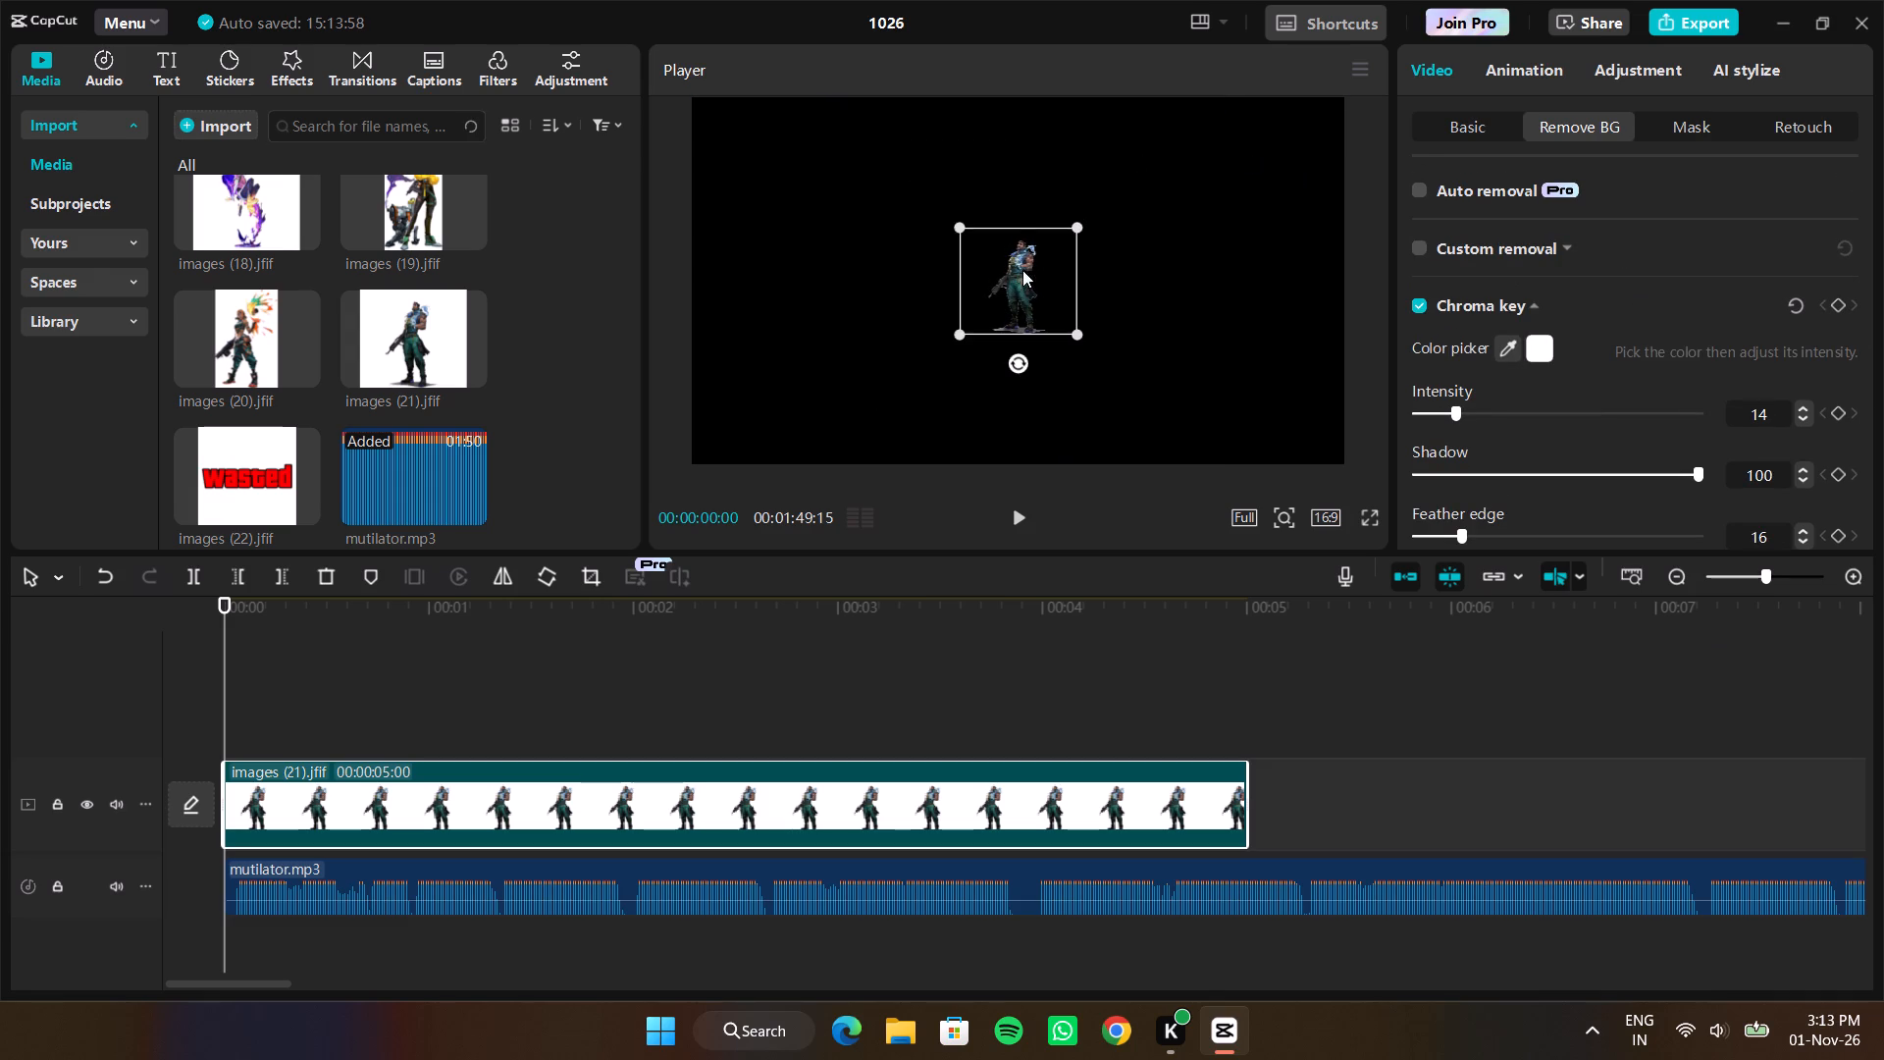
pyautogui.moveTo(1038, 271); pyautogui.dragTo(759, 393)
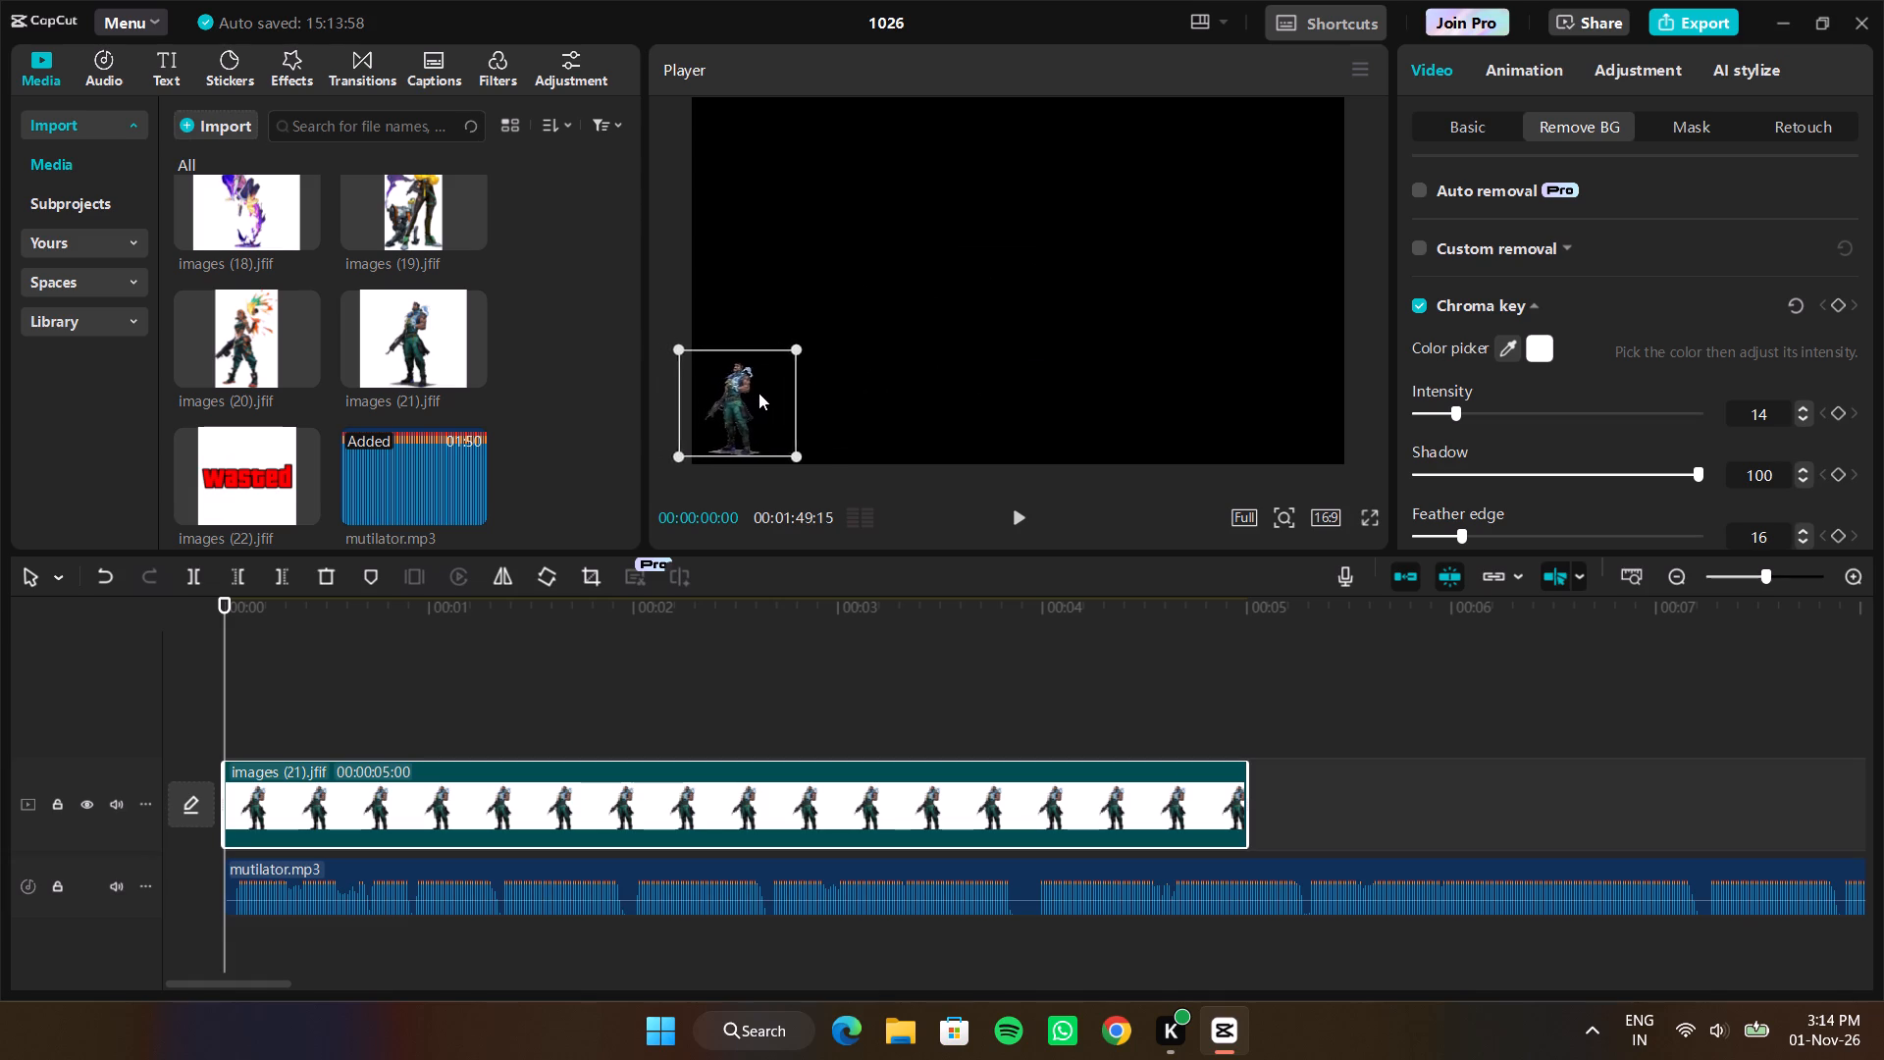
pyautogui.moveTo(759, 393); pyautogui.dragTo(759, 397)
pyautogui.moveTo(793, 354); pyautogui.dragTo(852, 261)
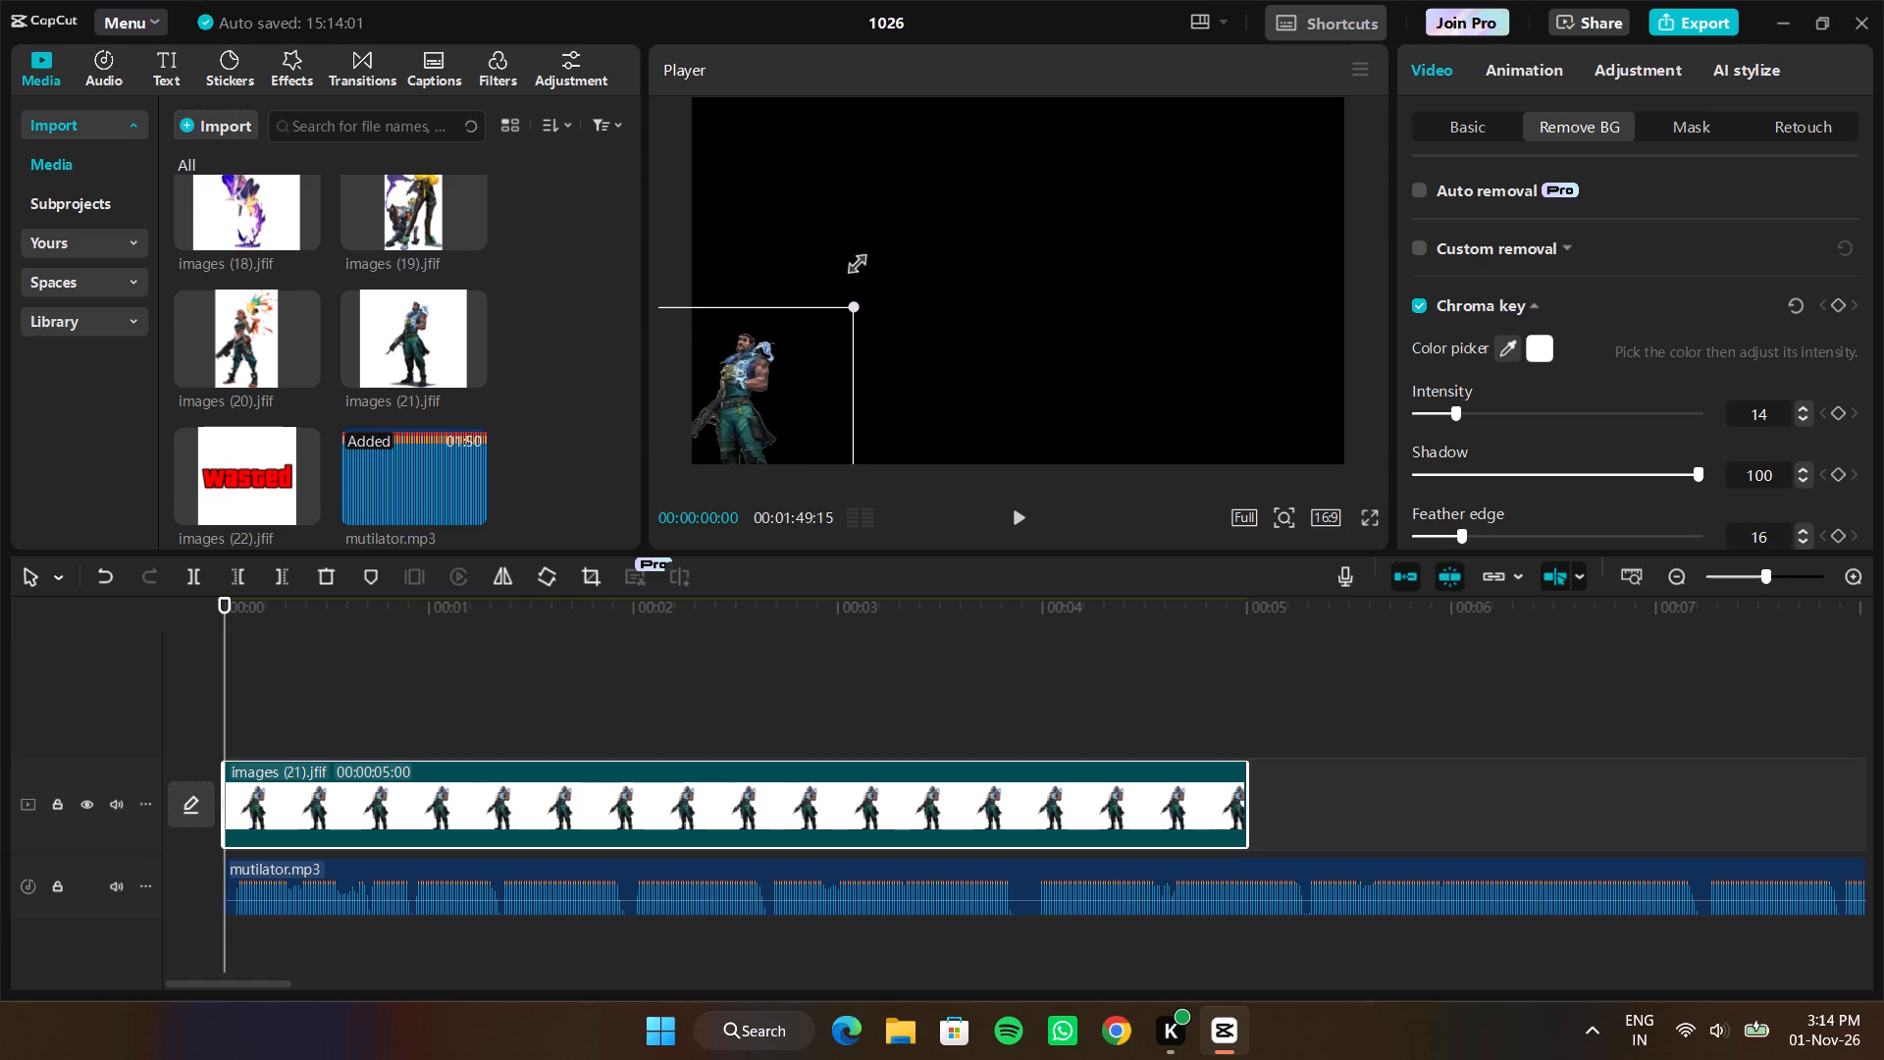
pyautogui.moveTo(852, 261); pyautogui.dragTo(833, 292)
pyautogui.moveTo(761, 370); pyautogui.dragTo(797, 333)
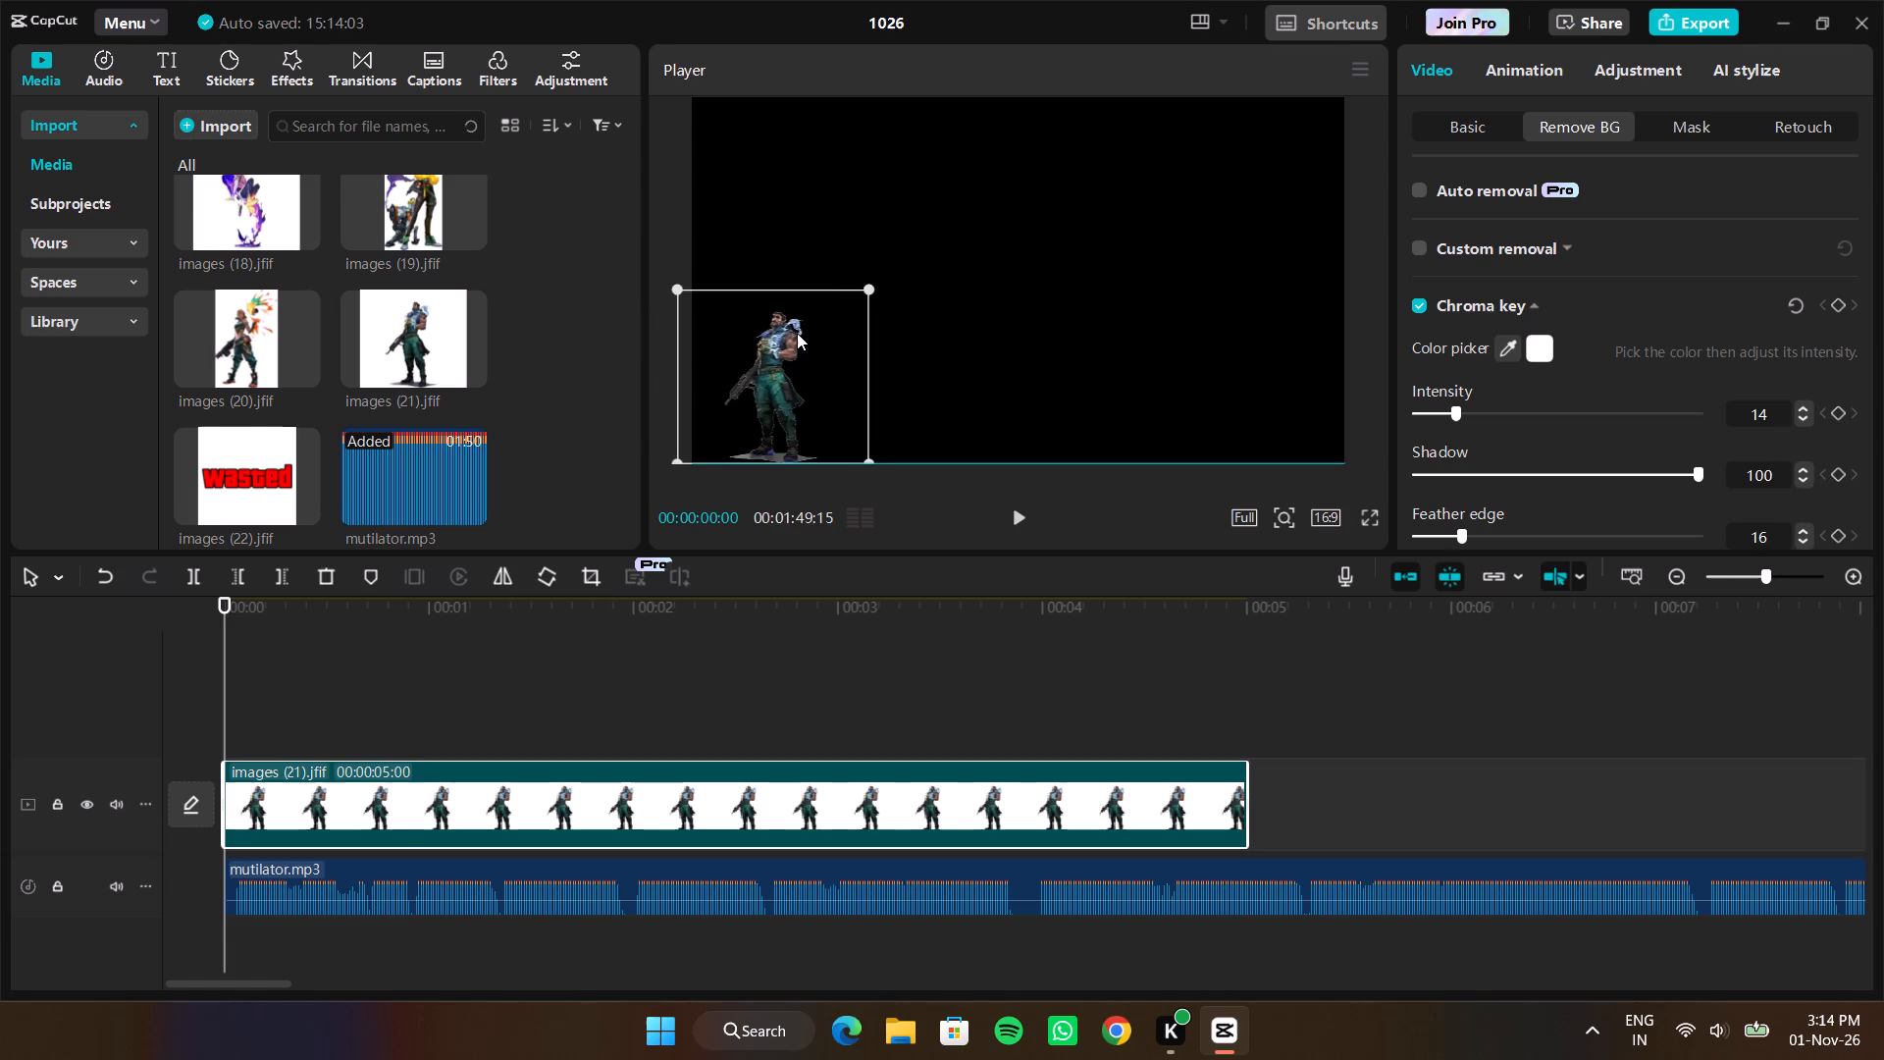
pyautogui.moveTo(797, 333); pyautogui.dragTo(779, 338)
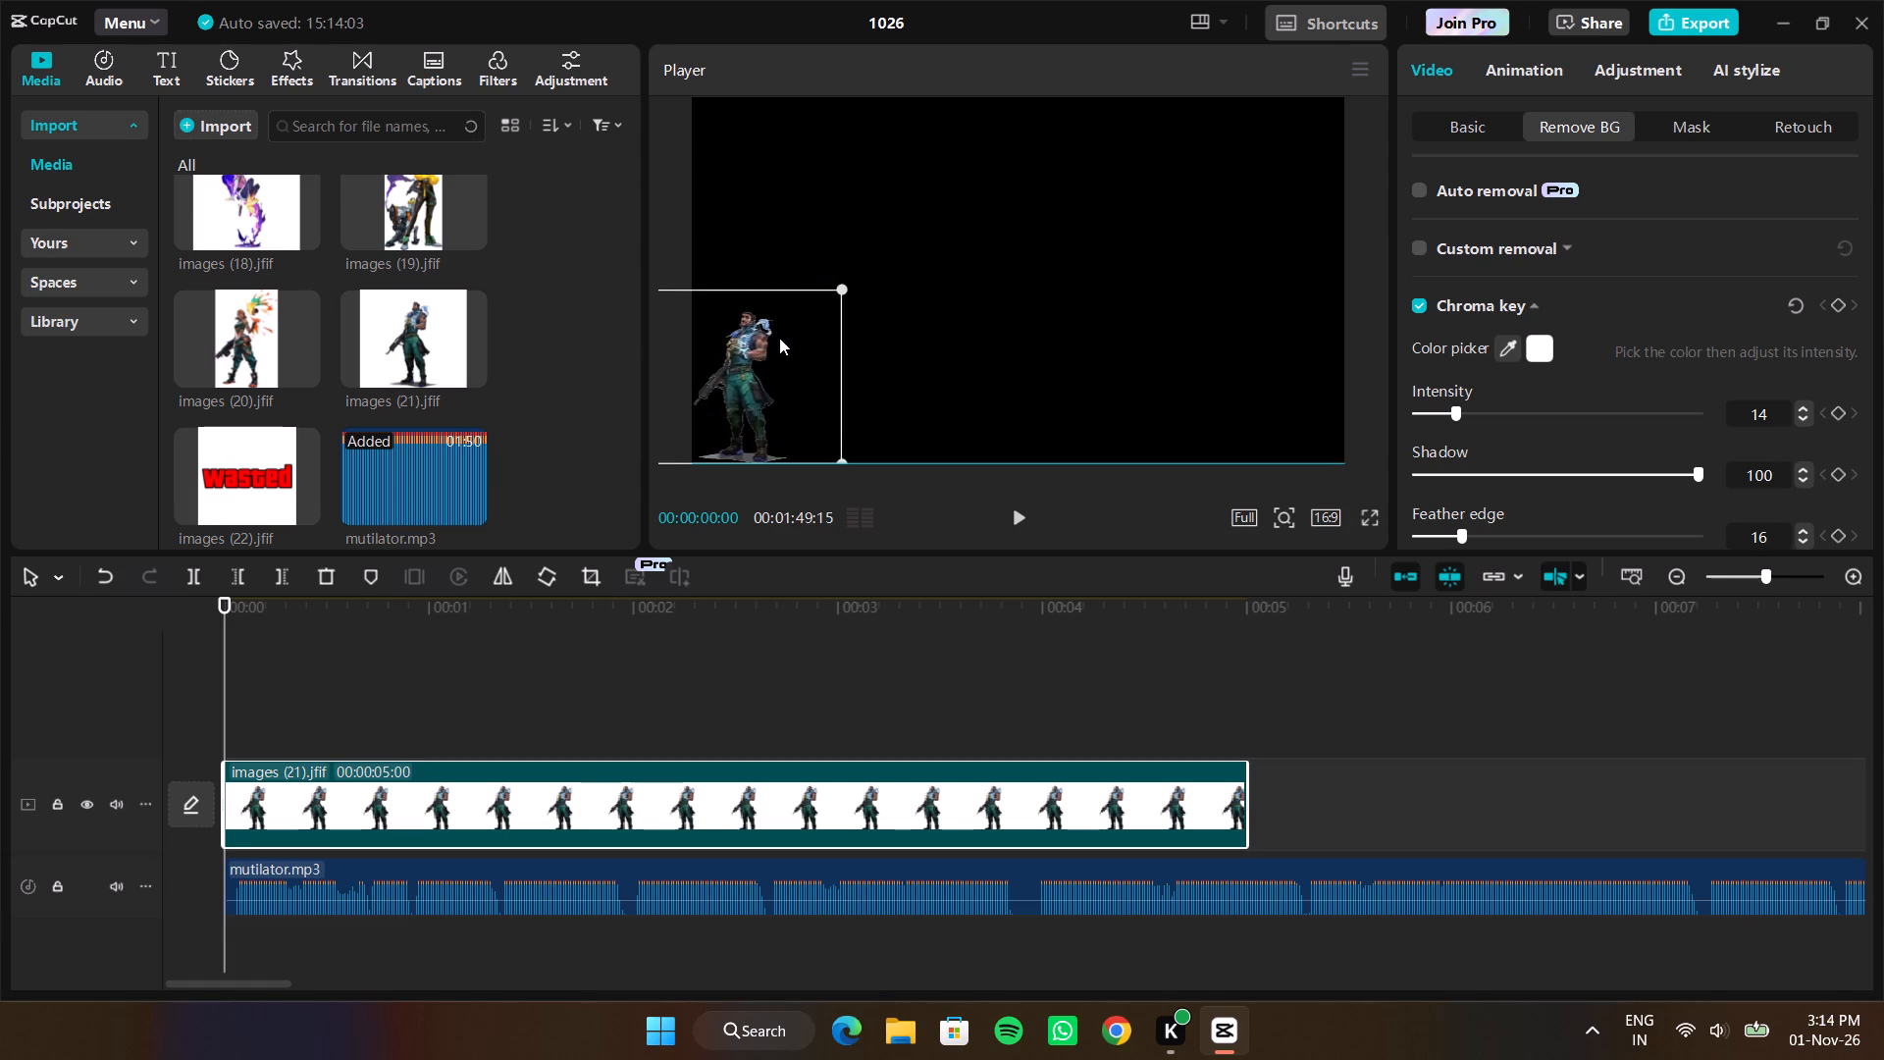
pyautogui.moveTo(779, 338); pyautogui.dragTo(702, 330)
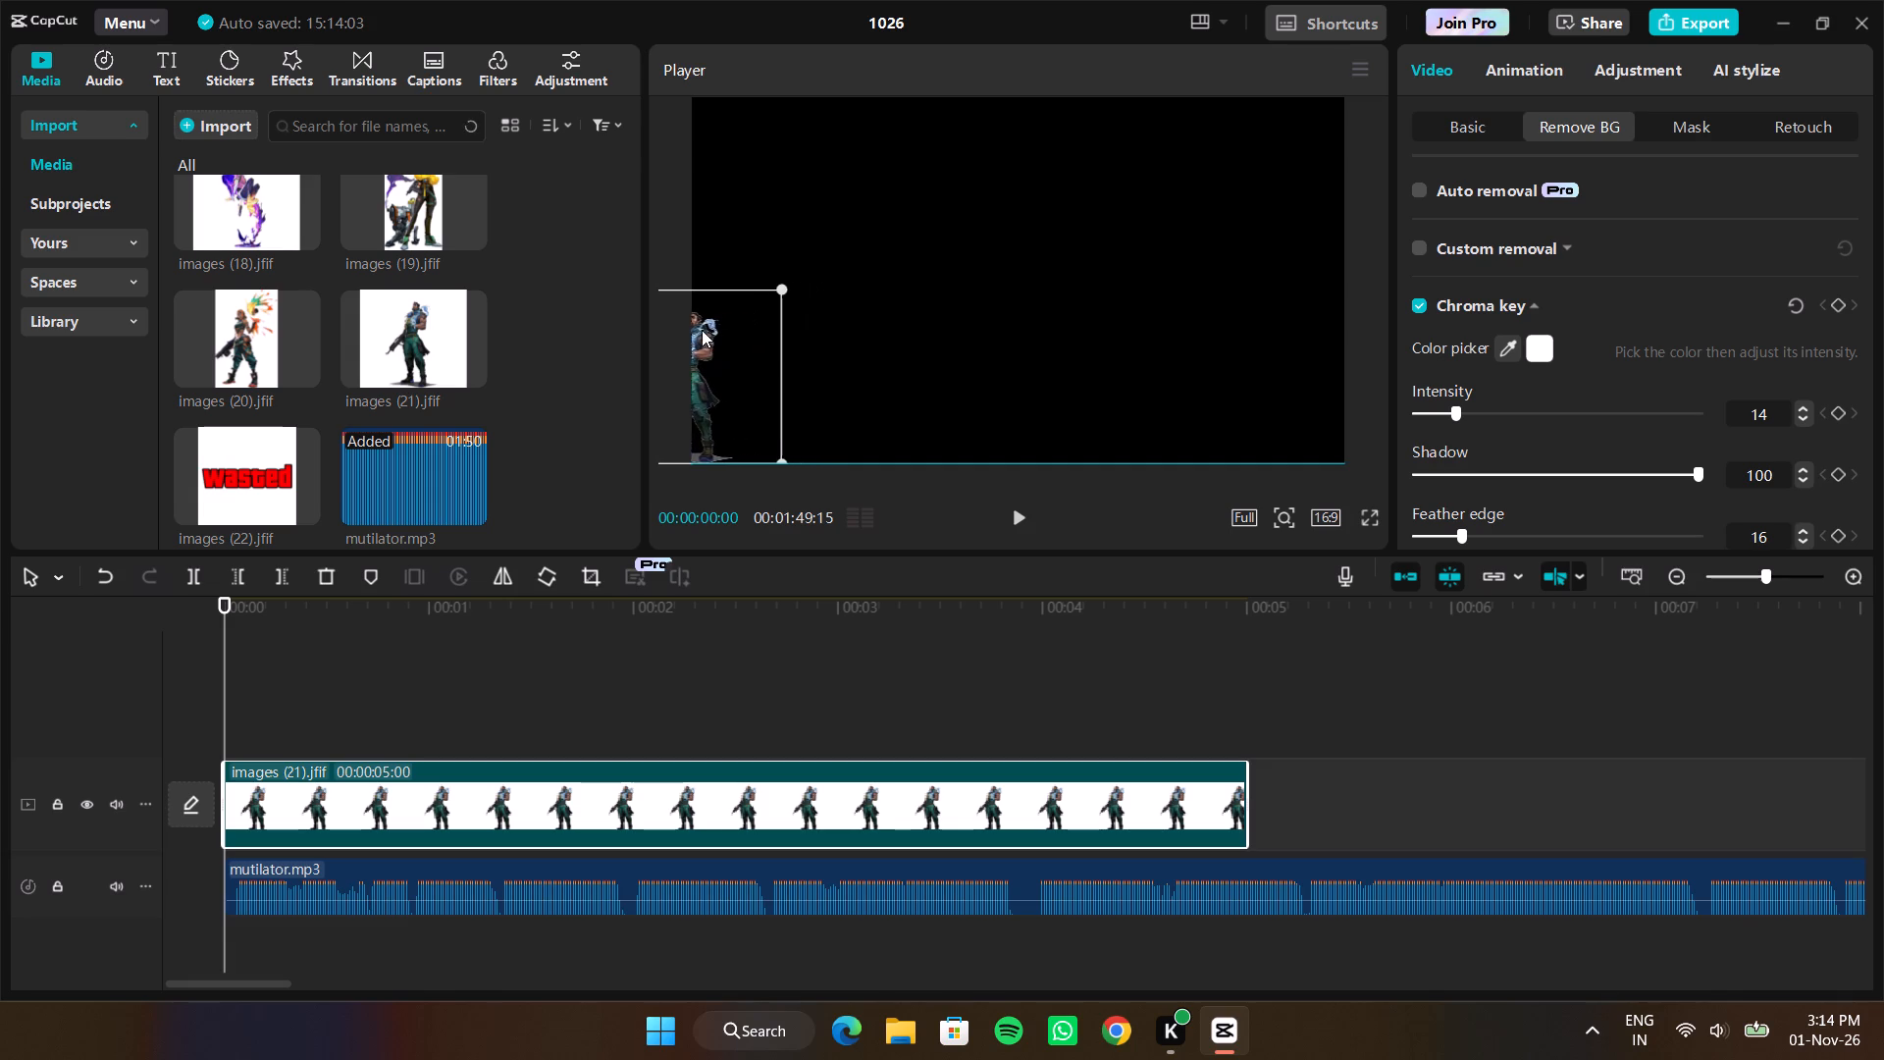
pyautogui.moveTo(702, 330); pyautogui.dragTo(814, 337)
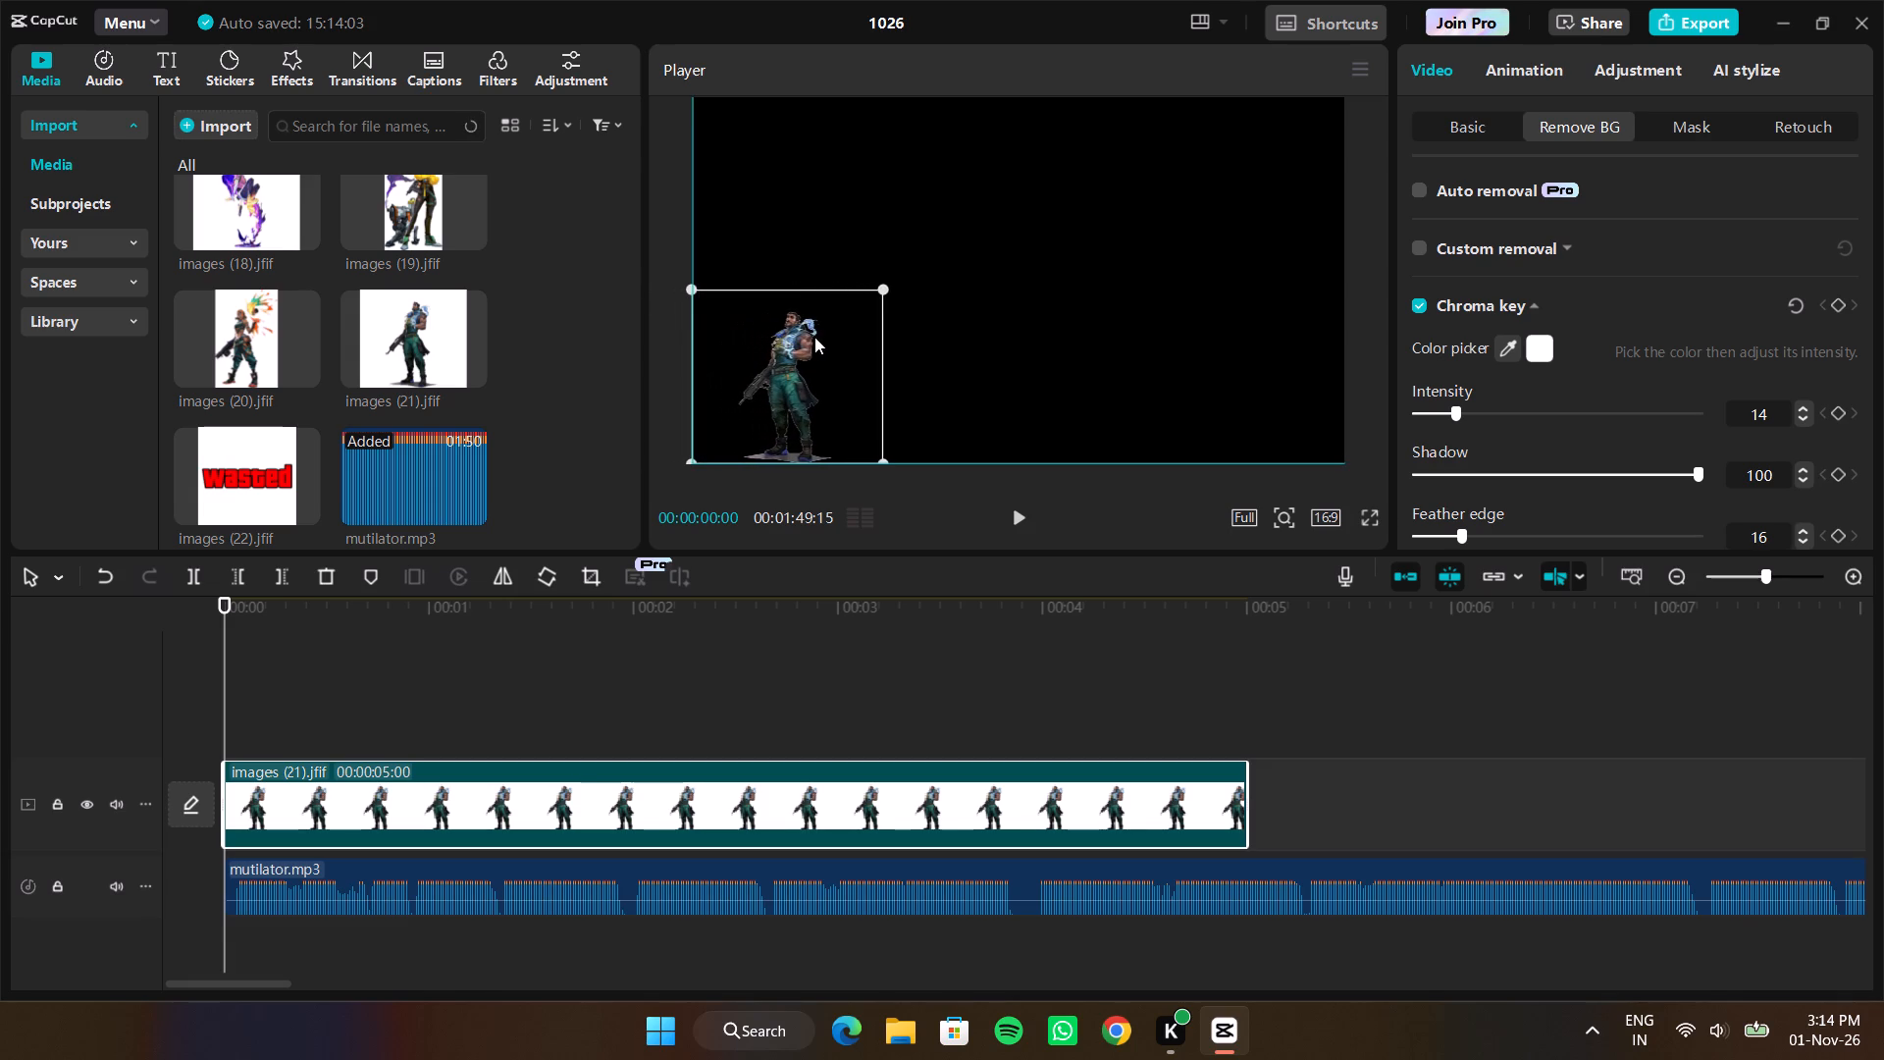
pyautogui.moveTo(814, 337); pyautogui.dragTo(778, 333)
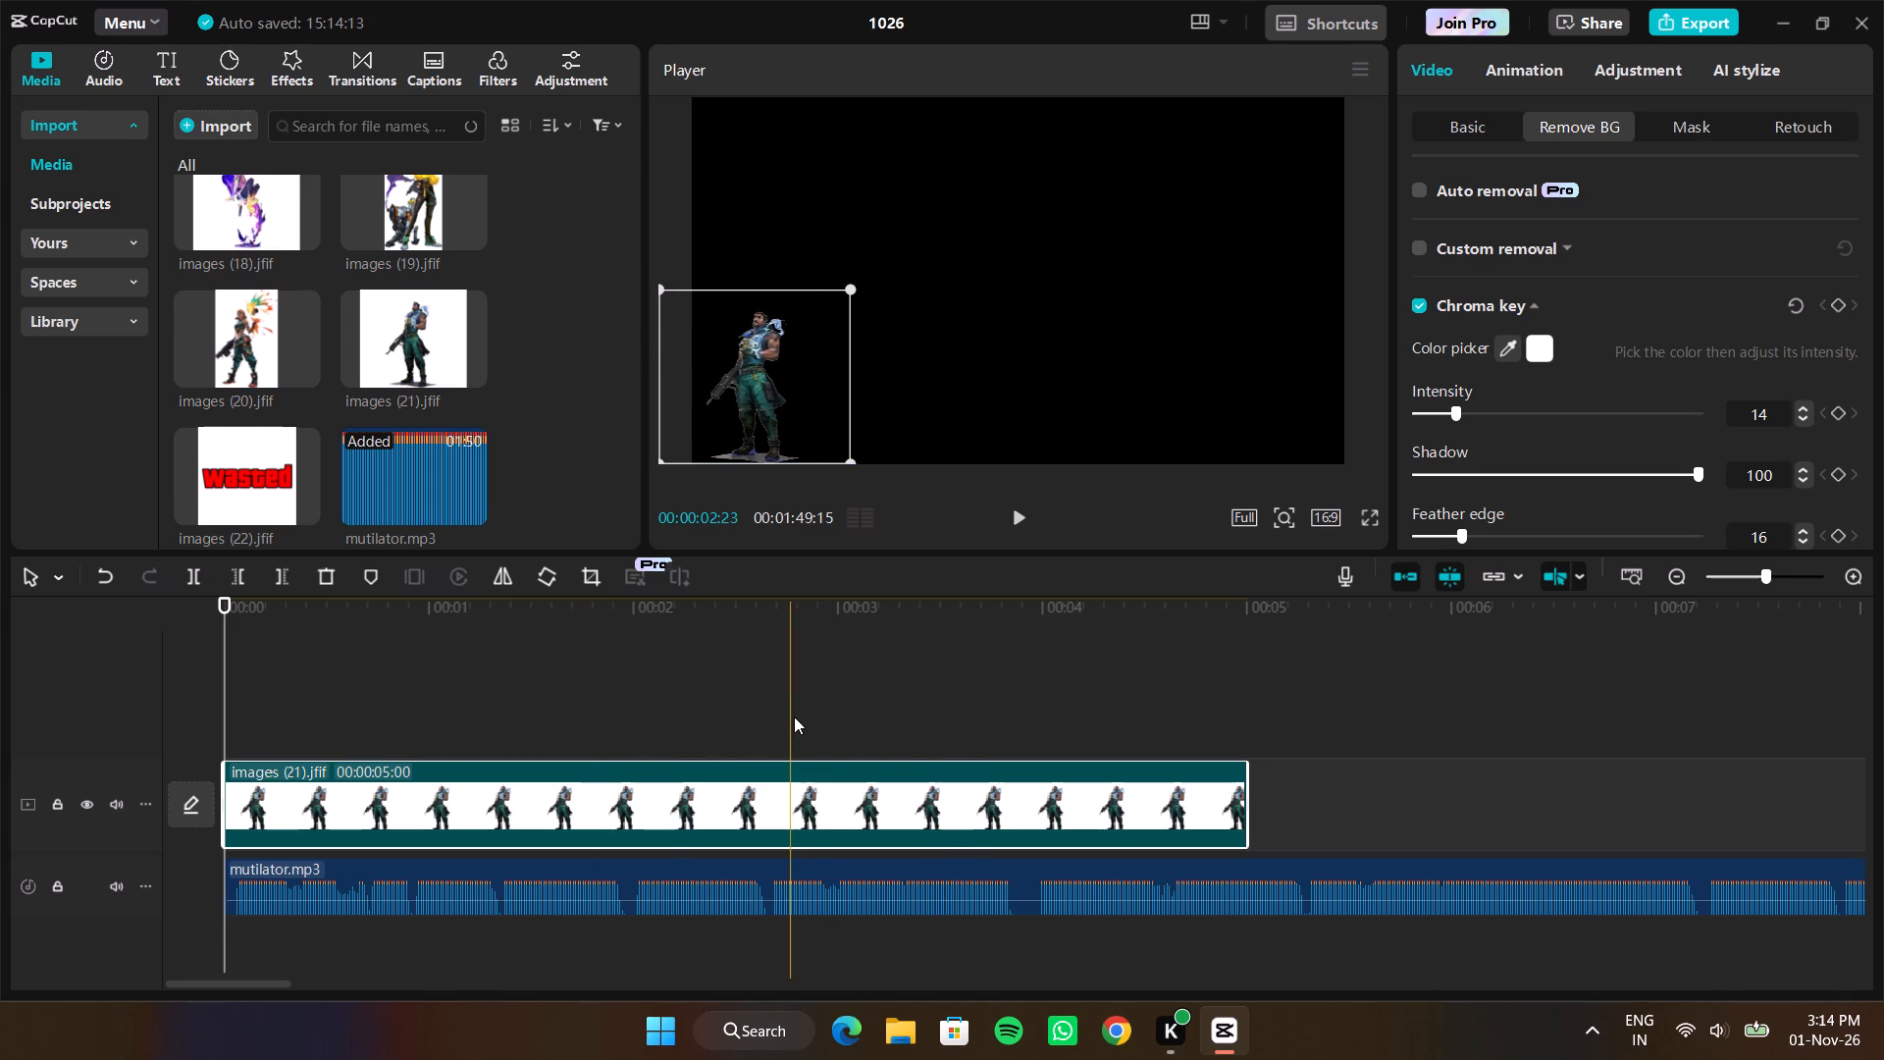
# Play back the opening seconds with the music, and delete the images (21).jfif clip from the main track.
pyautogui.press('space')
pyautogui.press('space')
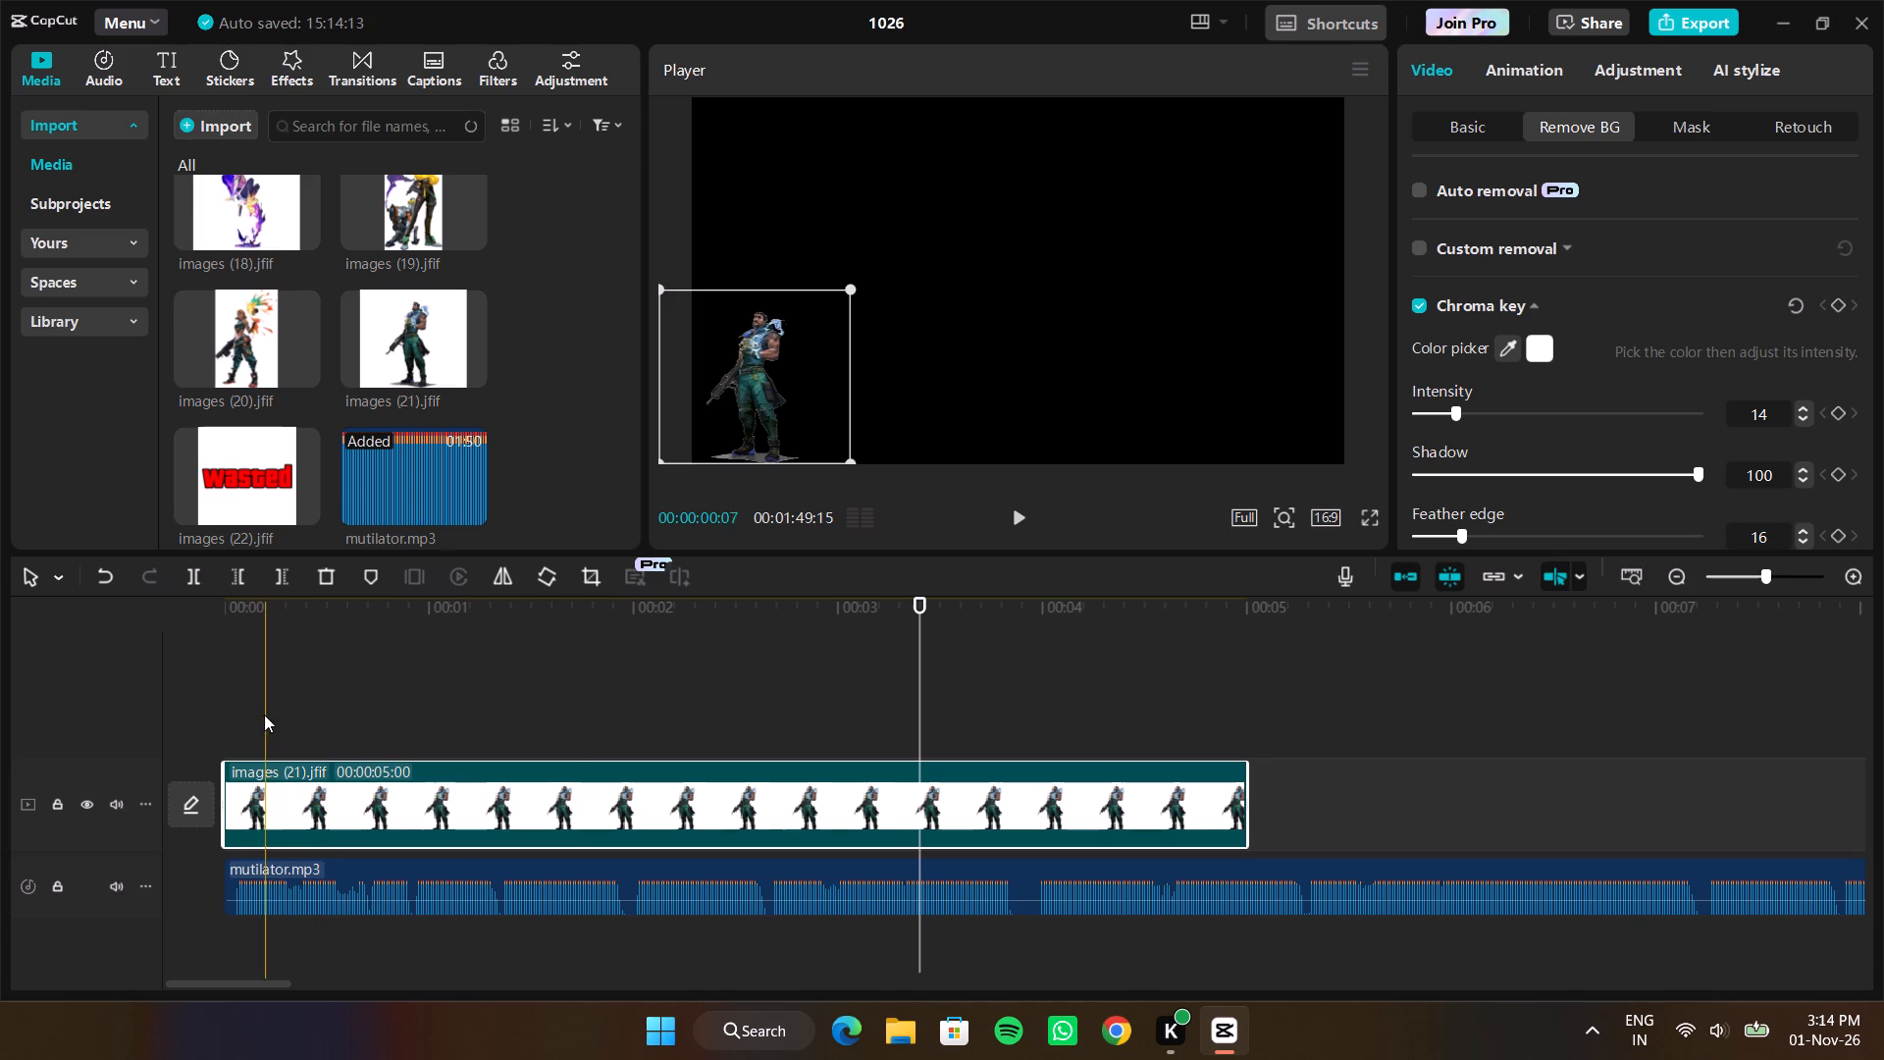
pyautogui.press('space')
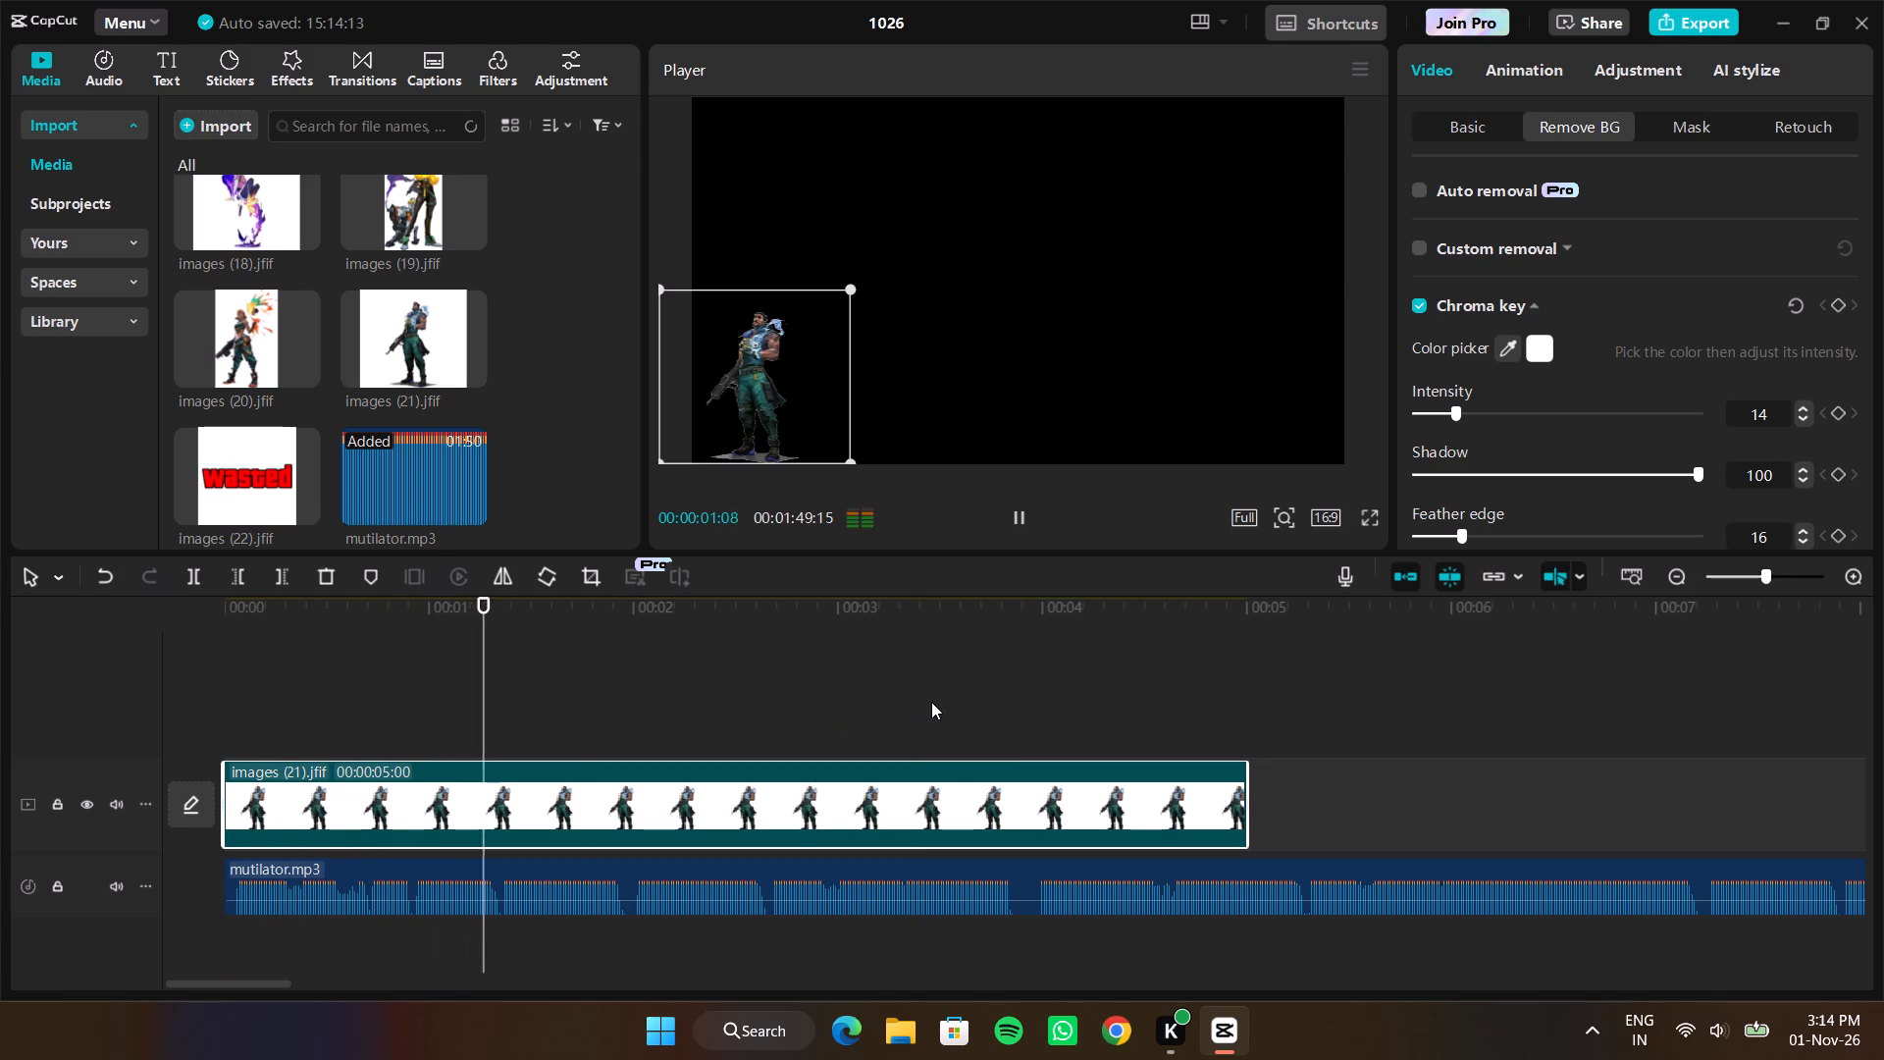
pyautogui.press('space')
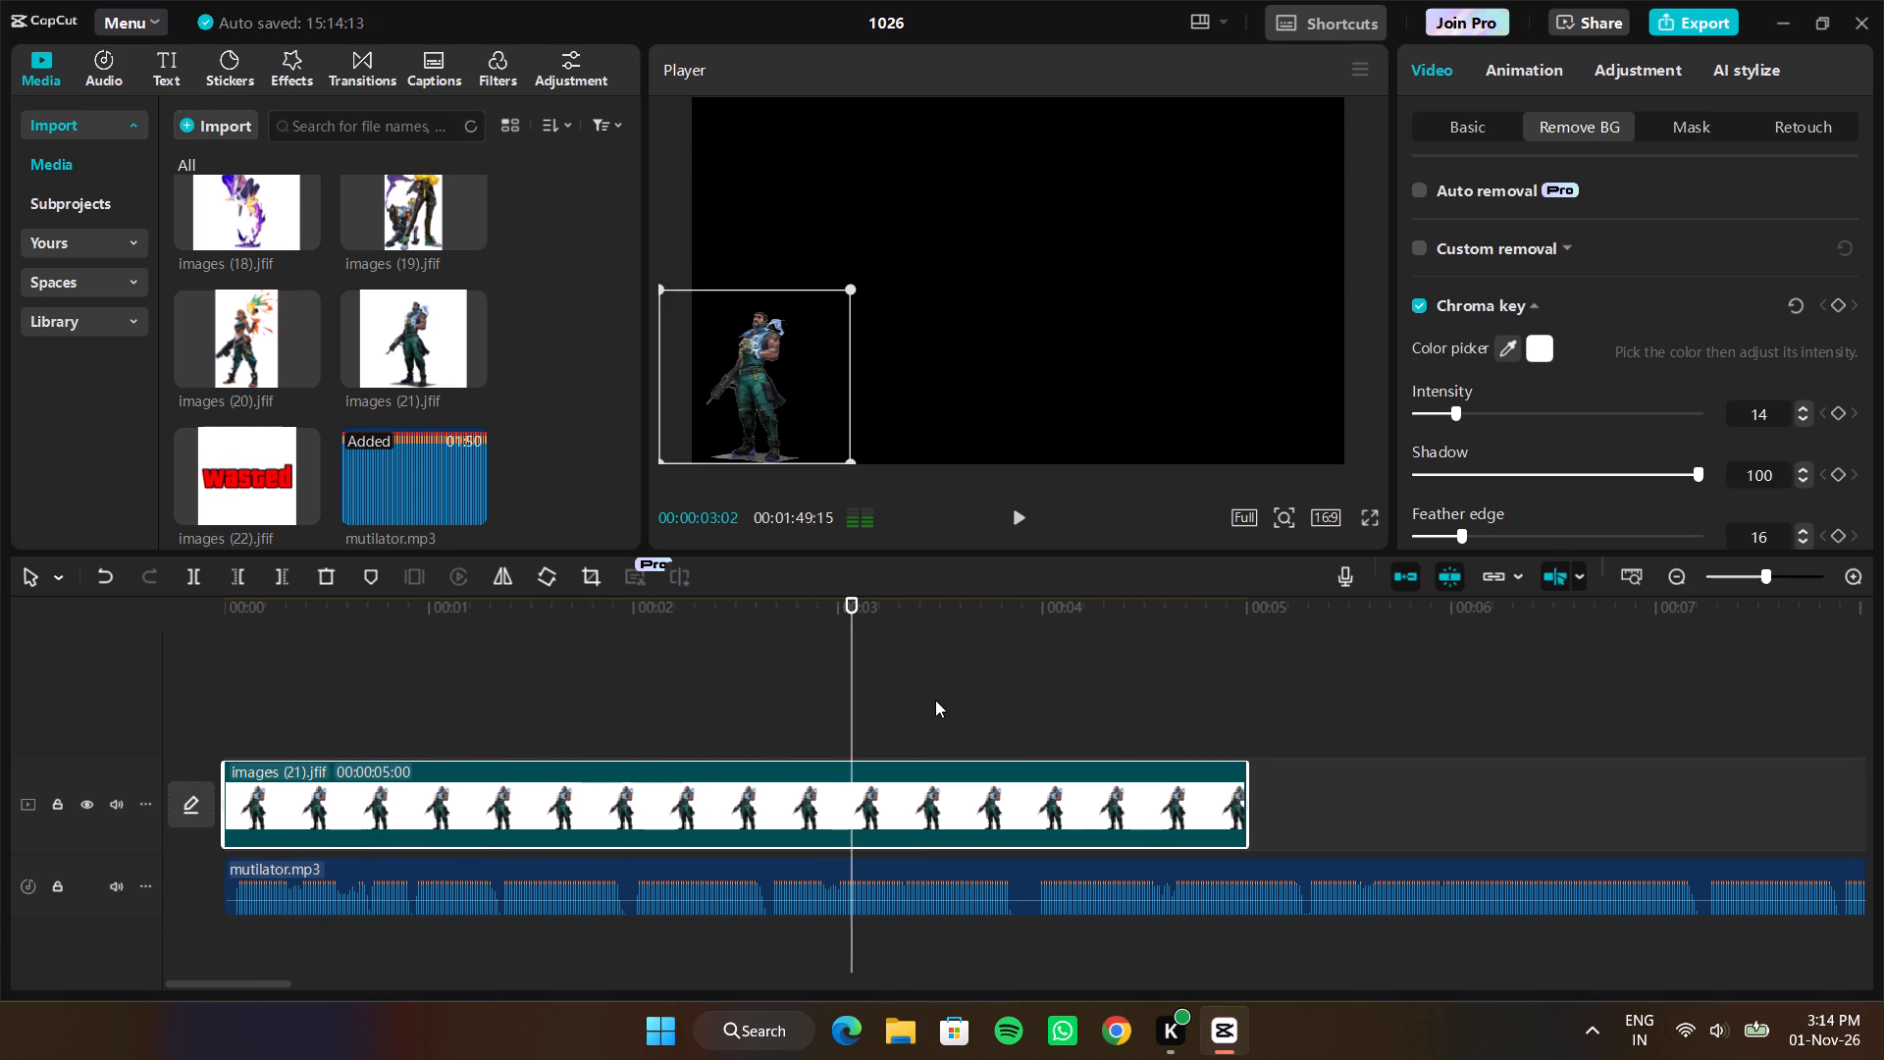
pyautogui.click(1091, 806)
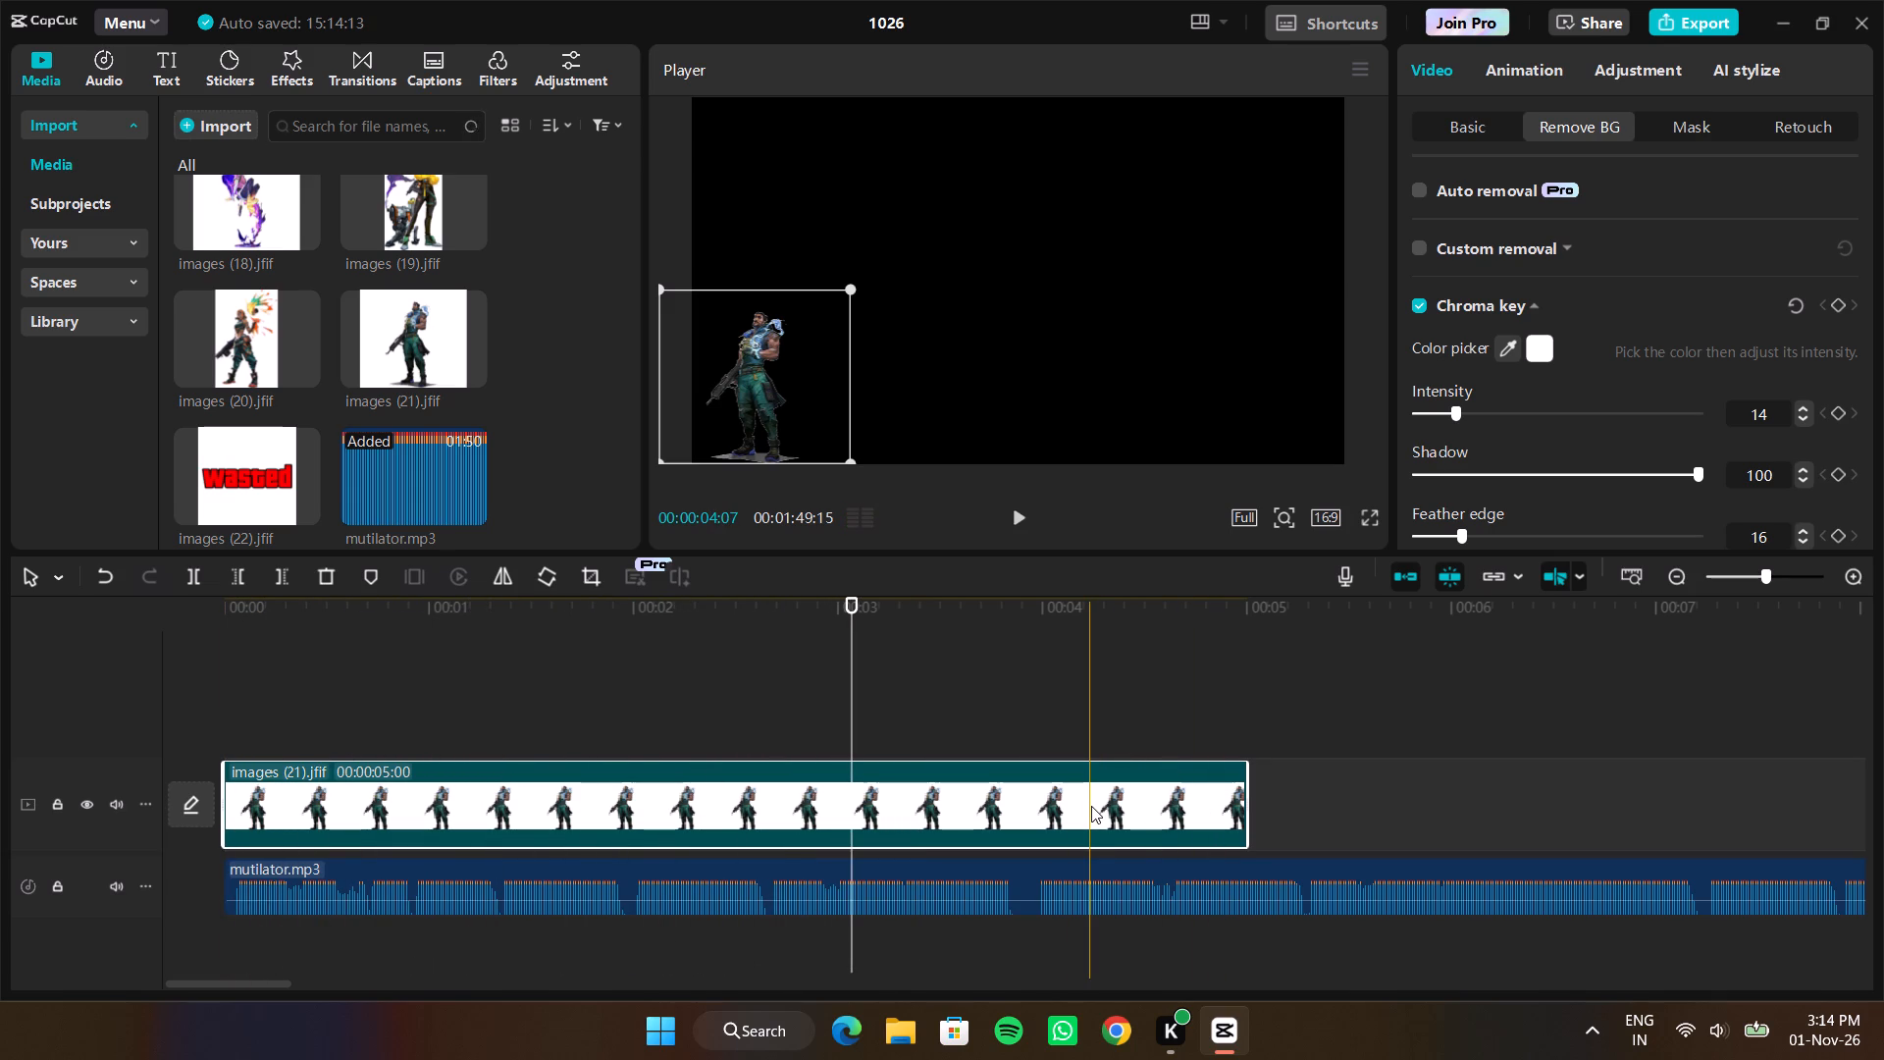
pyautogui.press('Delete')
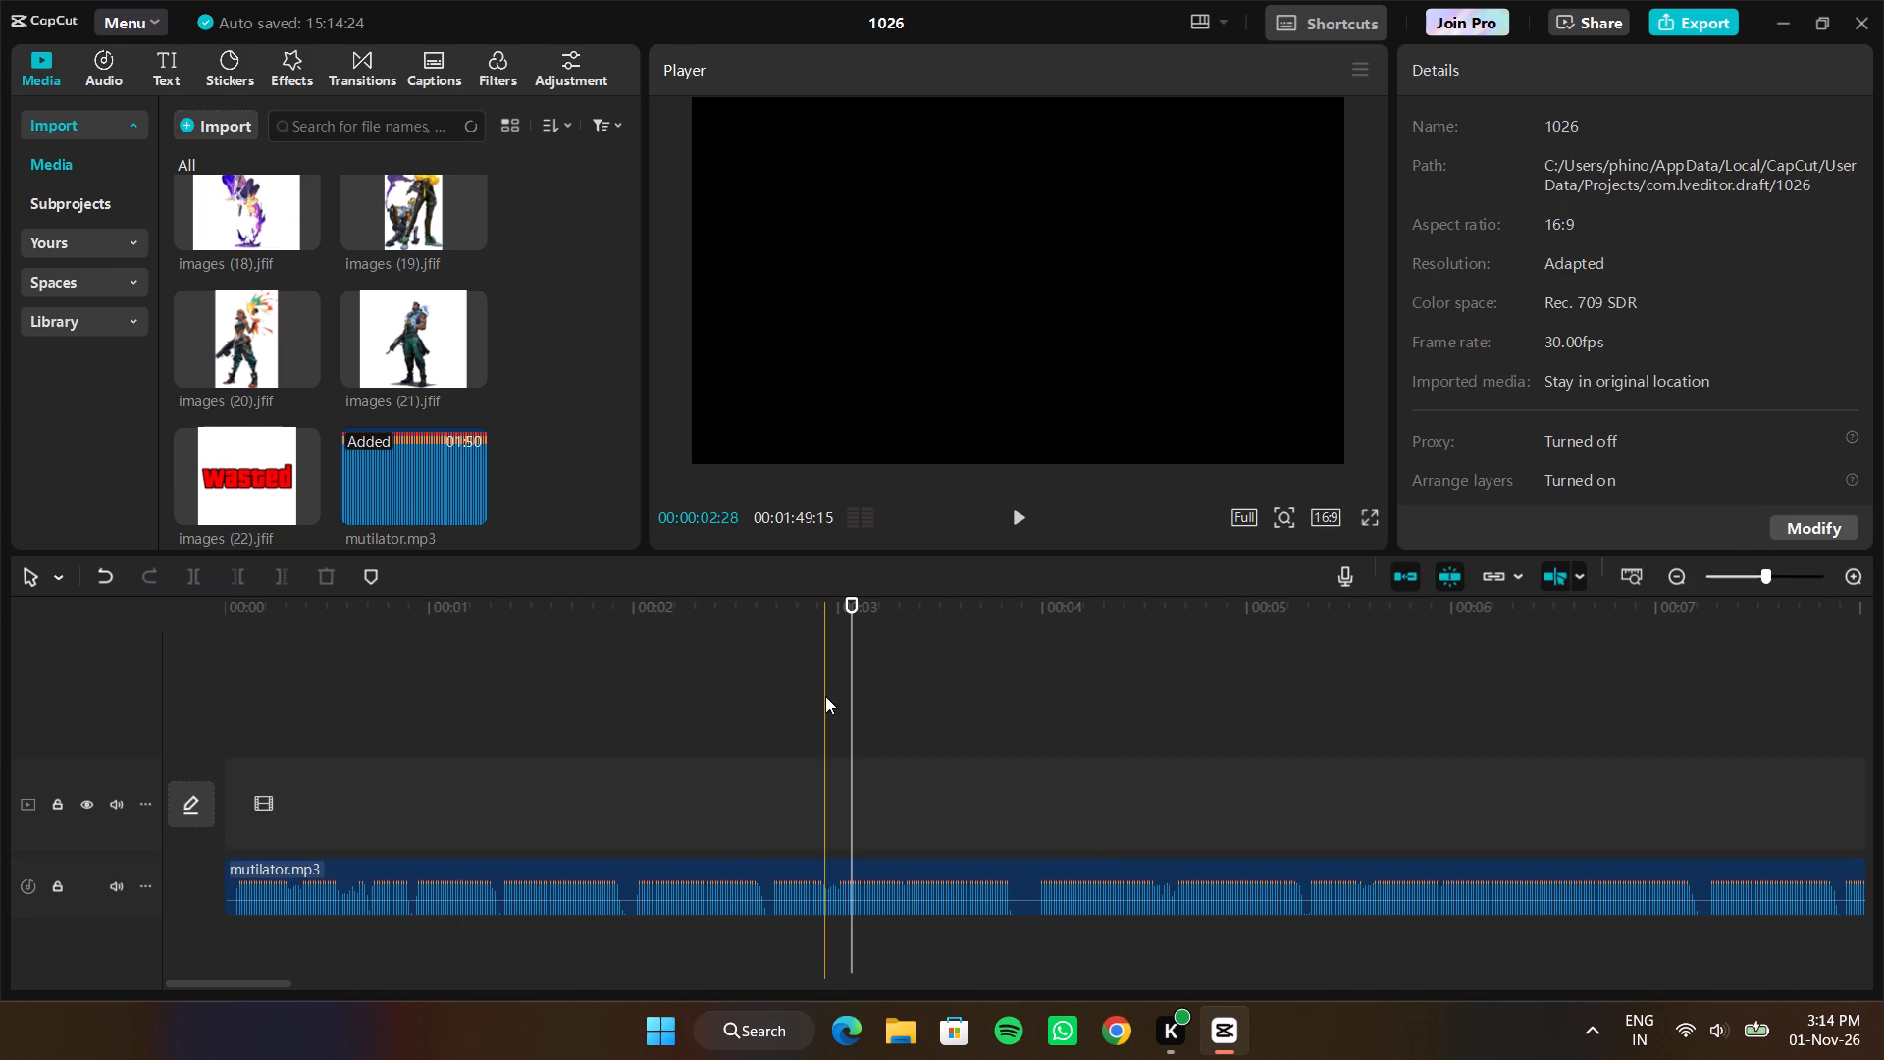
# Add a default text clip at 00:00 above the main track and change its text to "What".
pyautogui.moveTo(855, 712); pyautogui.dragTo(0, 726)
pyautogui.click(165, 78)
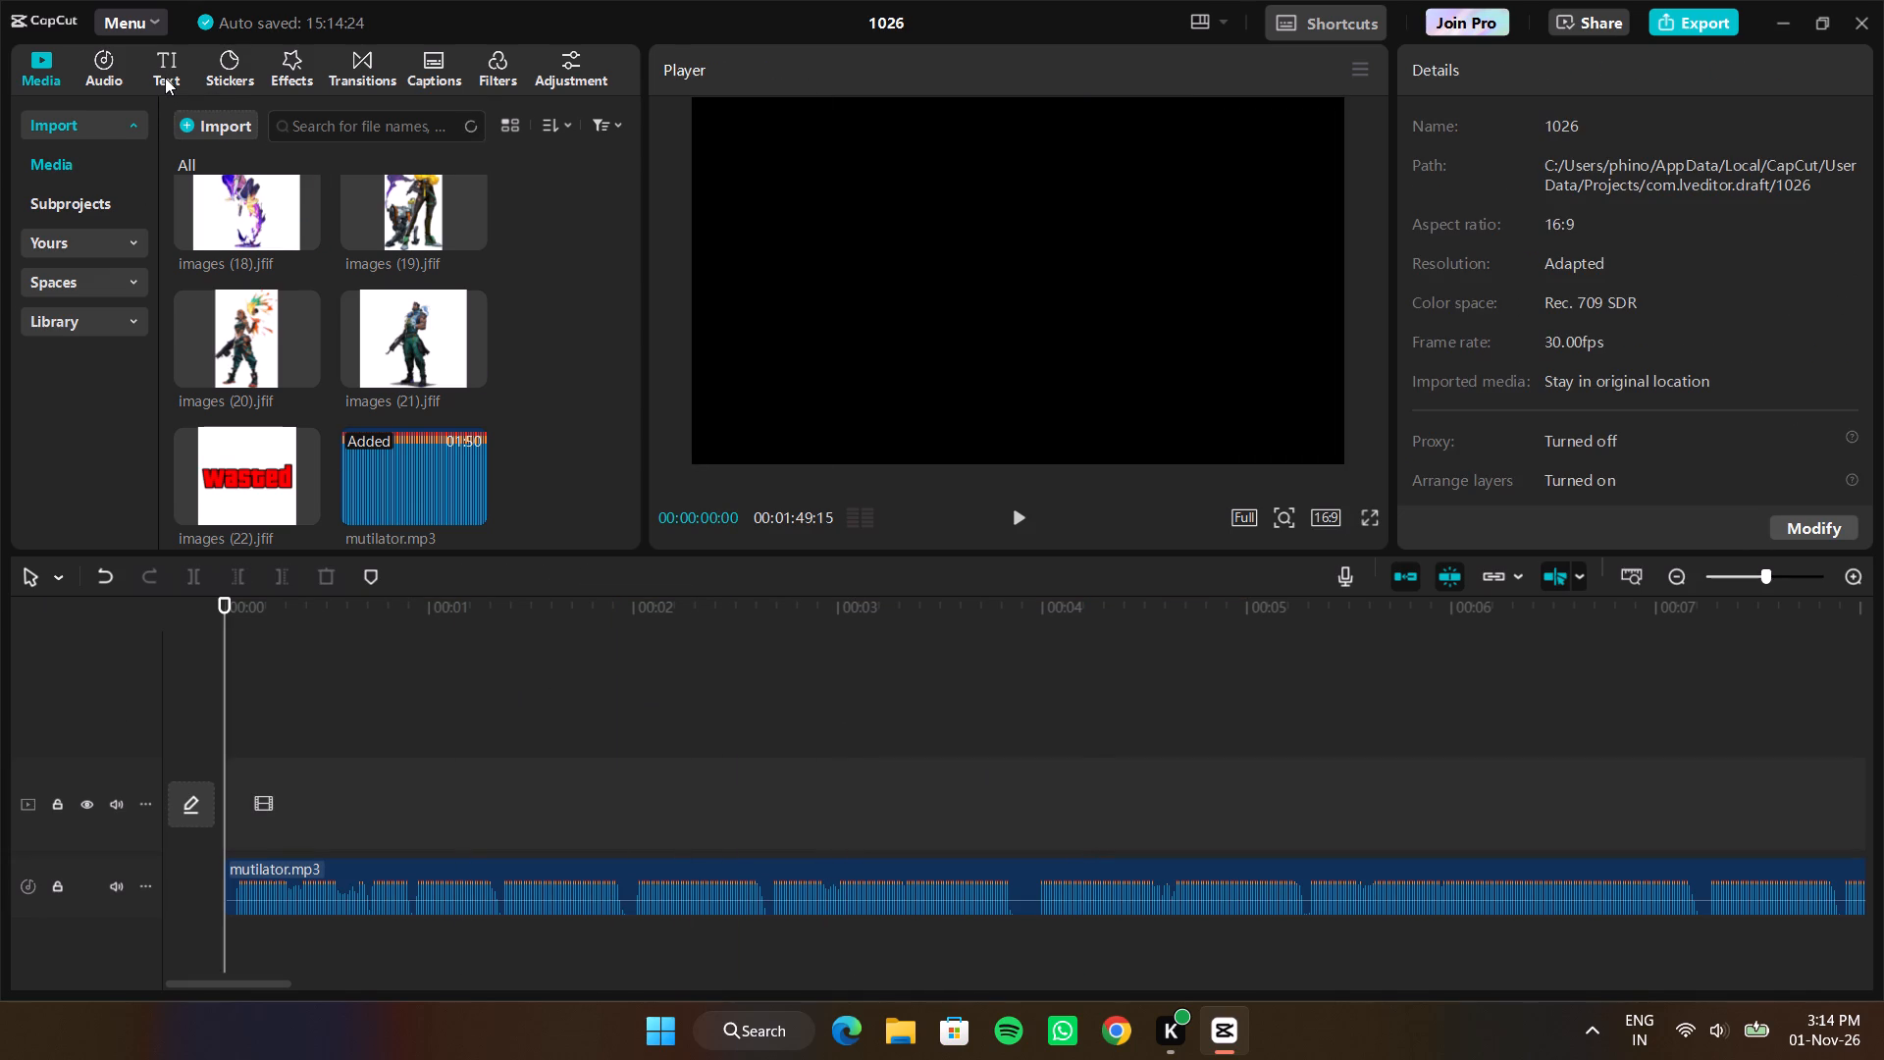
pyautogui.click(267, 197)
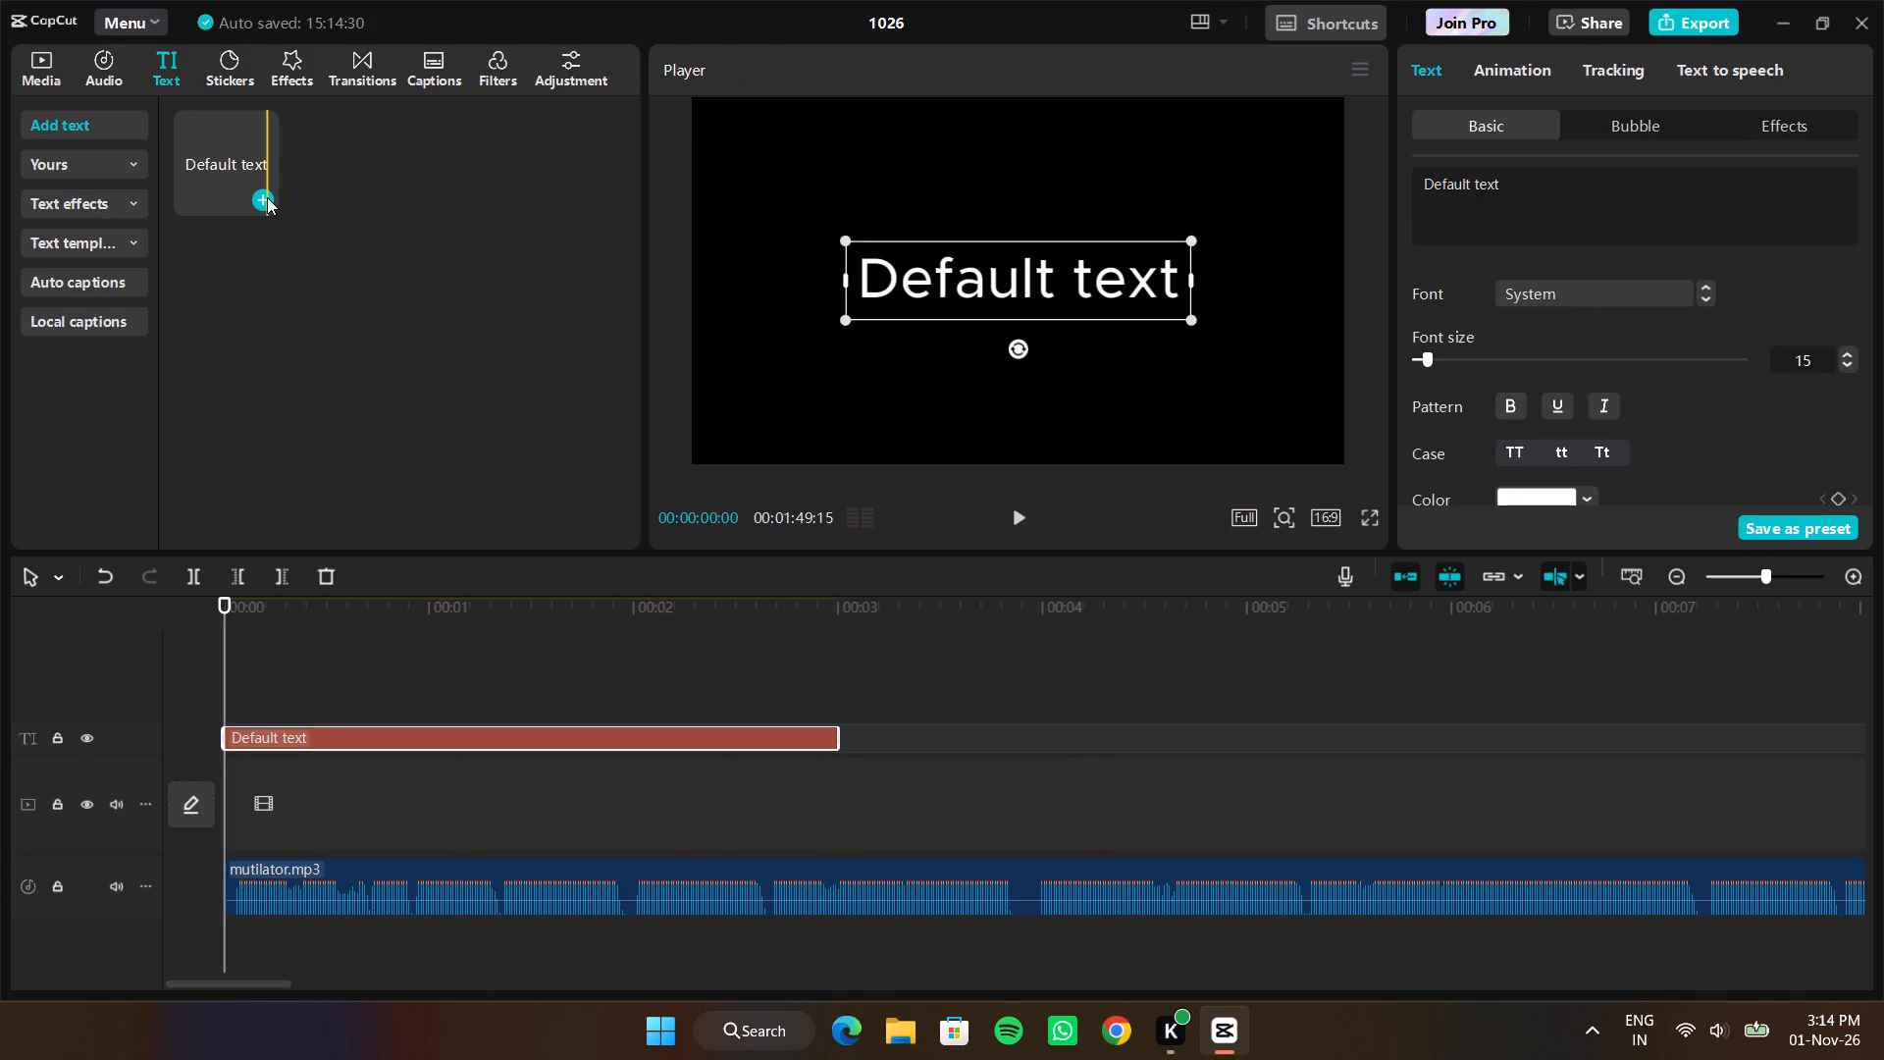
pyautogui.click(1527, 210)
pyautogui.hotkey('ctrl', 'BackSpace')
pyautogui.hotkey('ctrl', 'BackSpace')
pyautogui.hotkey('ctrl', 'BackSpace')
pyautogui.hotkey('ctrl', 'BackSpace')
pyautogui.hotkey('ctrl', 'BackSpace')
pyautogui.press('BackSpace')
pyautogui.press('BackSpace')
pyautogui.press('BackSpace')
pyautogui.press('BackSpace')
pyautogui.press('BackSpace')
pyautogui.press('BackSpace')
pyautogui.press('BackSpace')
pyautogui.press('BackSpace')
pyautogui.press('BackSpace')
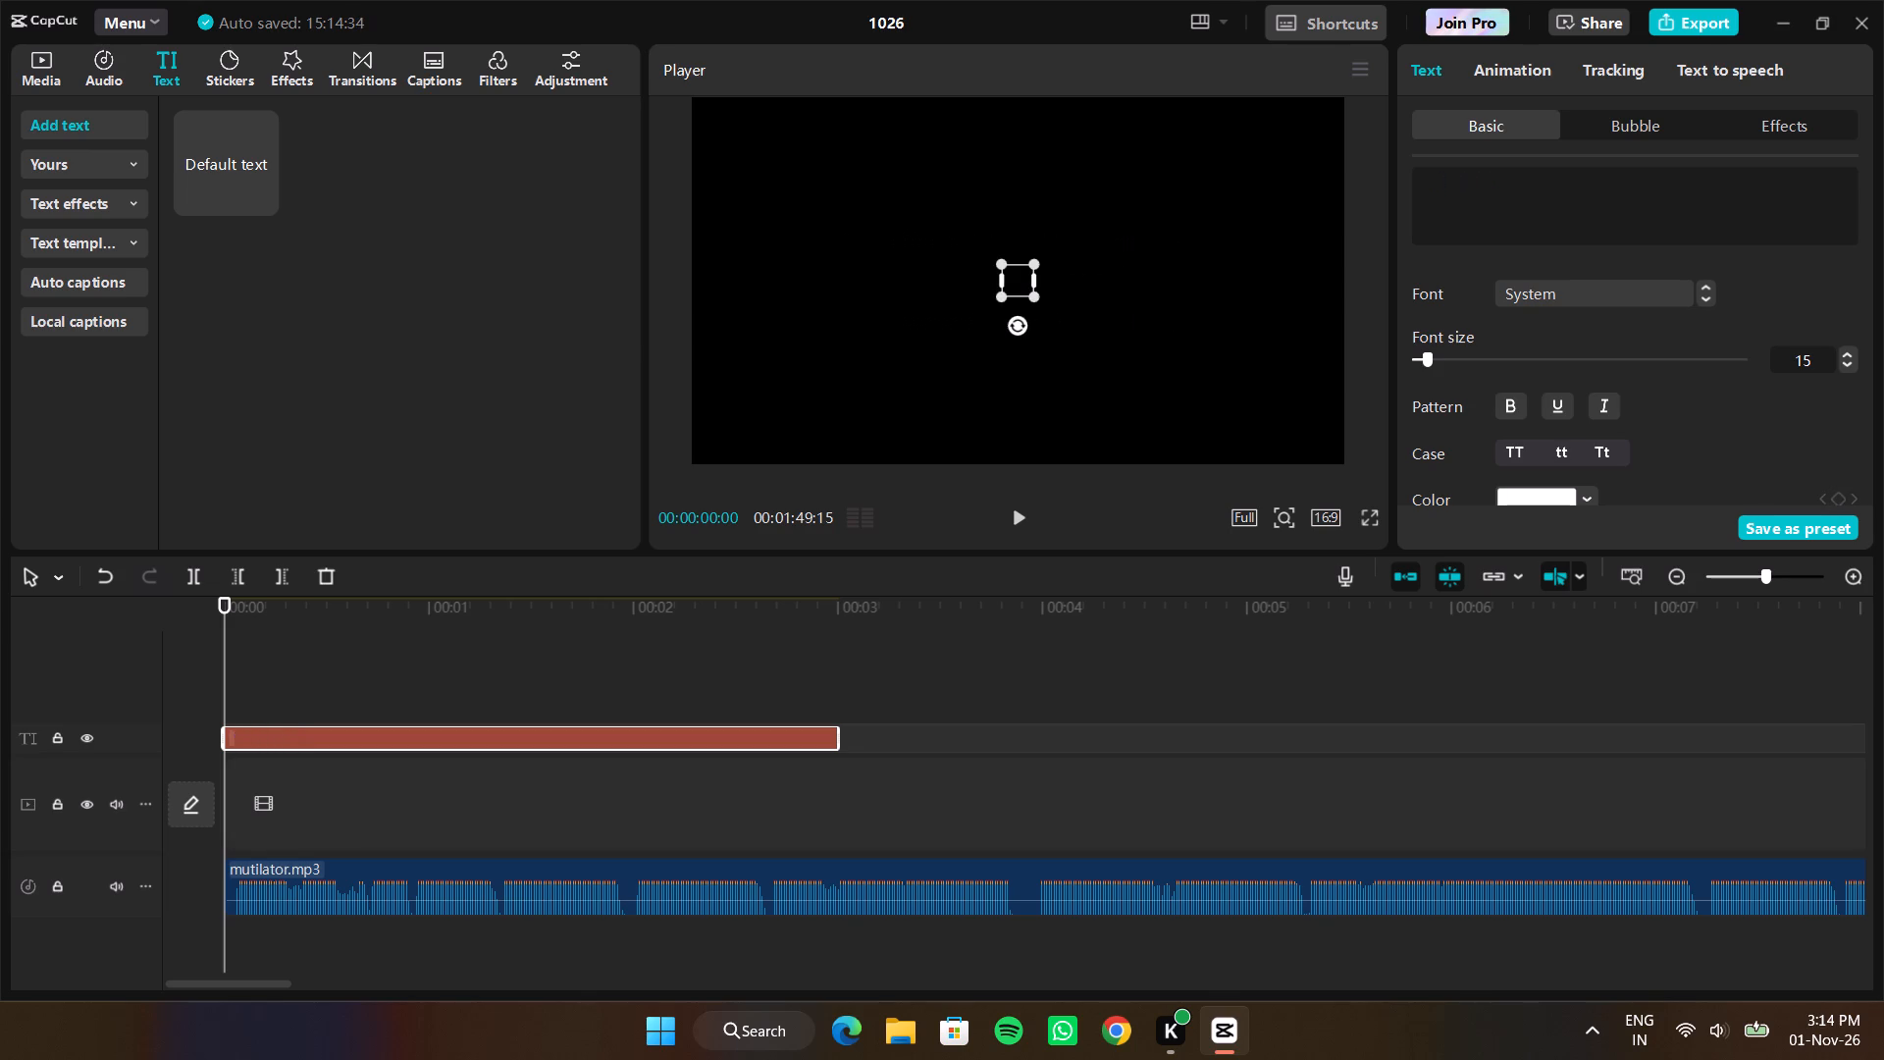
pyautogui.press('BackSpace')
pyautogui.write('What')
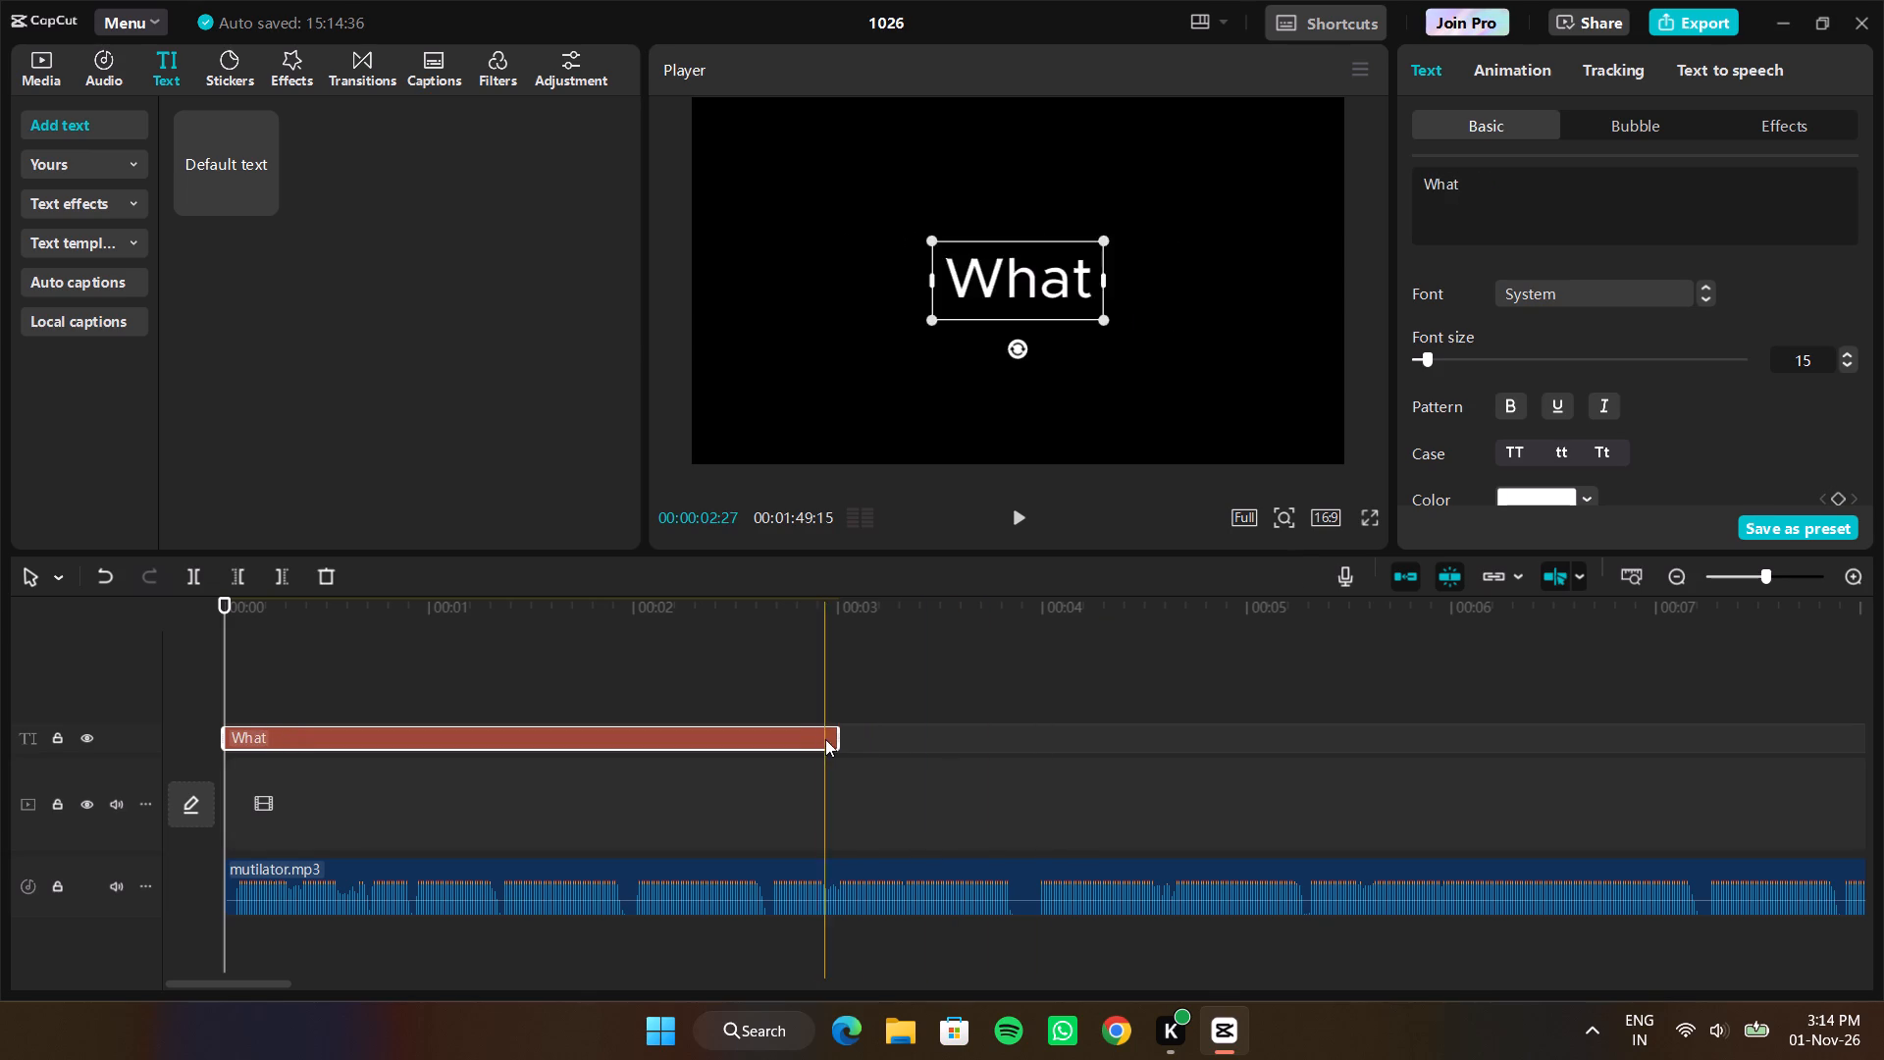
# Trim the "What" text clip to about 6 frames, playing back the opening to check it against the music.
pyautogui.moveTo(831, 737); pyautogui.dragTo(244, 754)
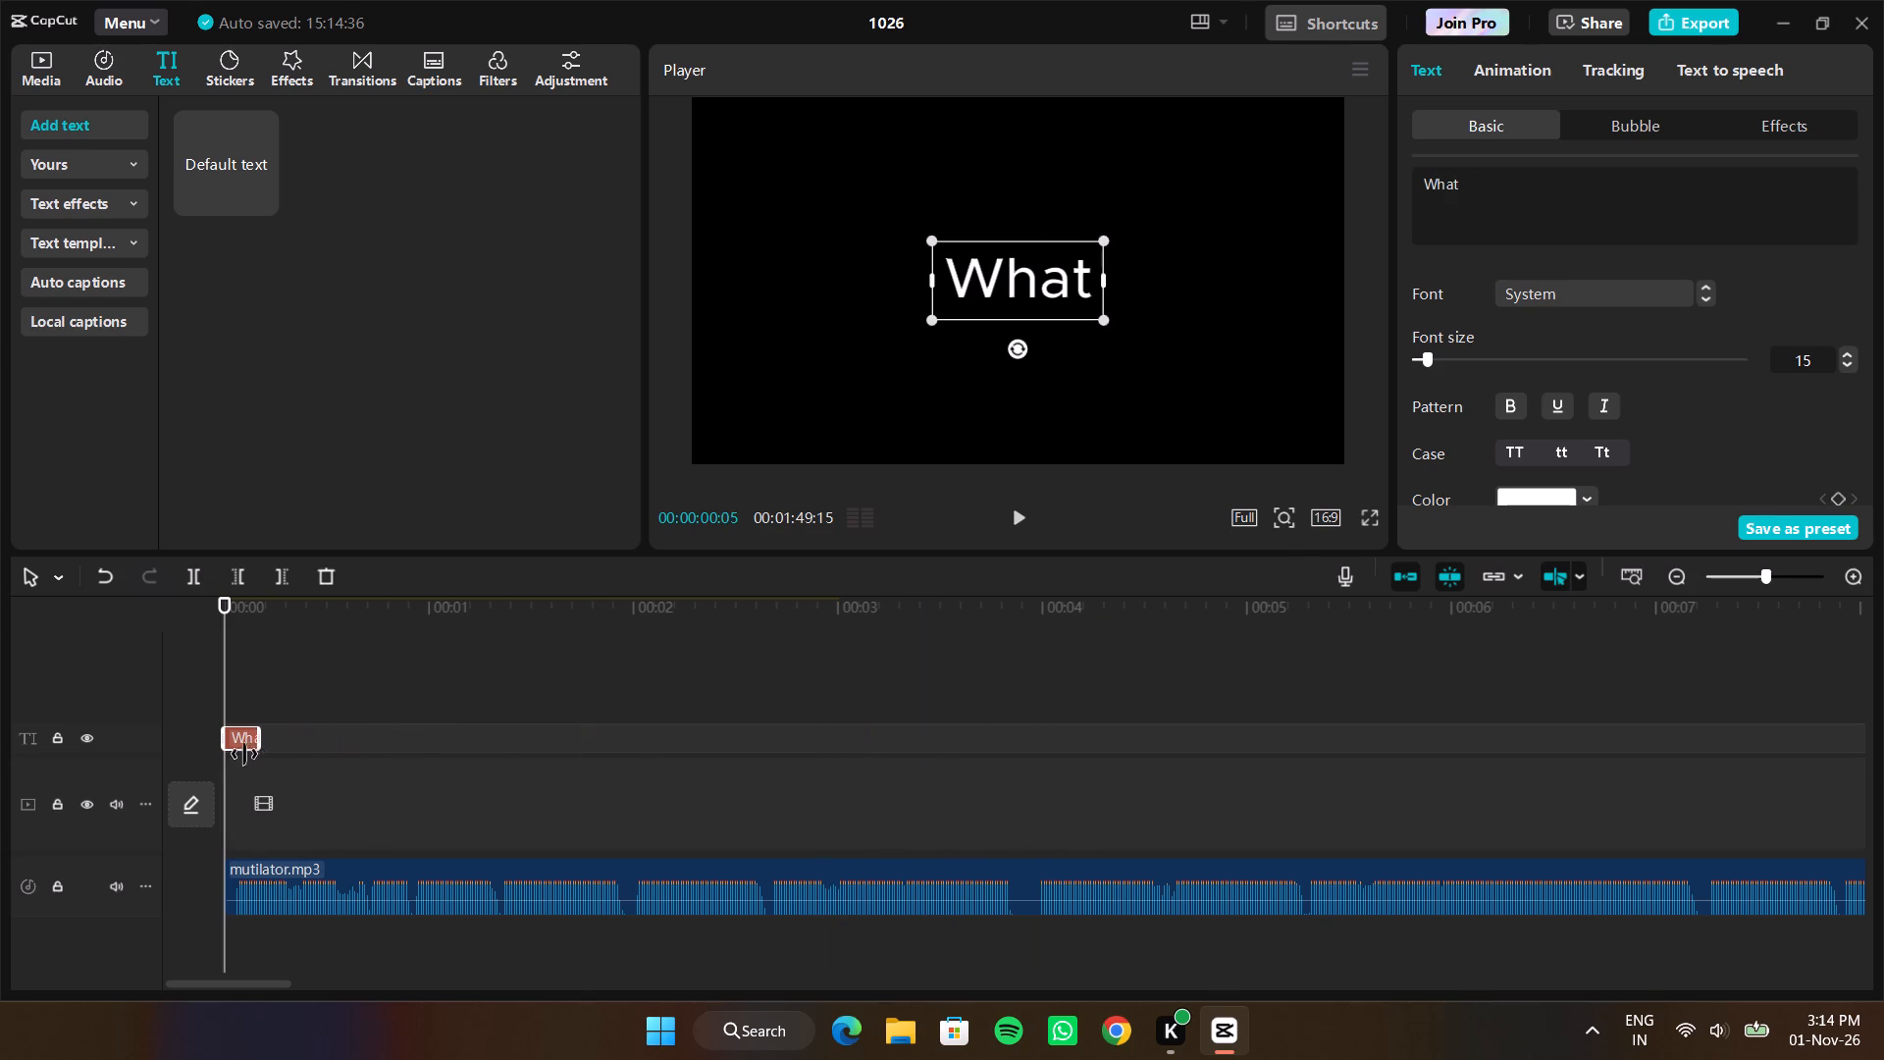
pyautogui.moveTo(244, 754); pyautogui.dragTo(233, 753)
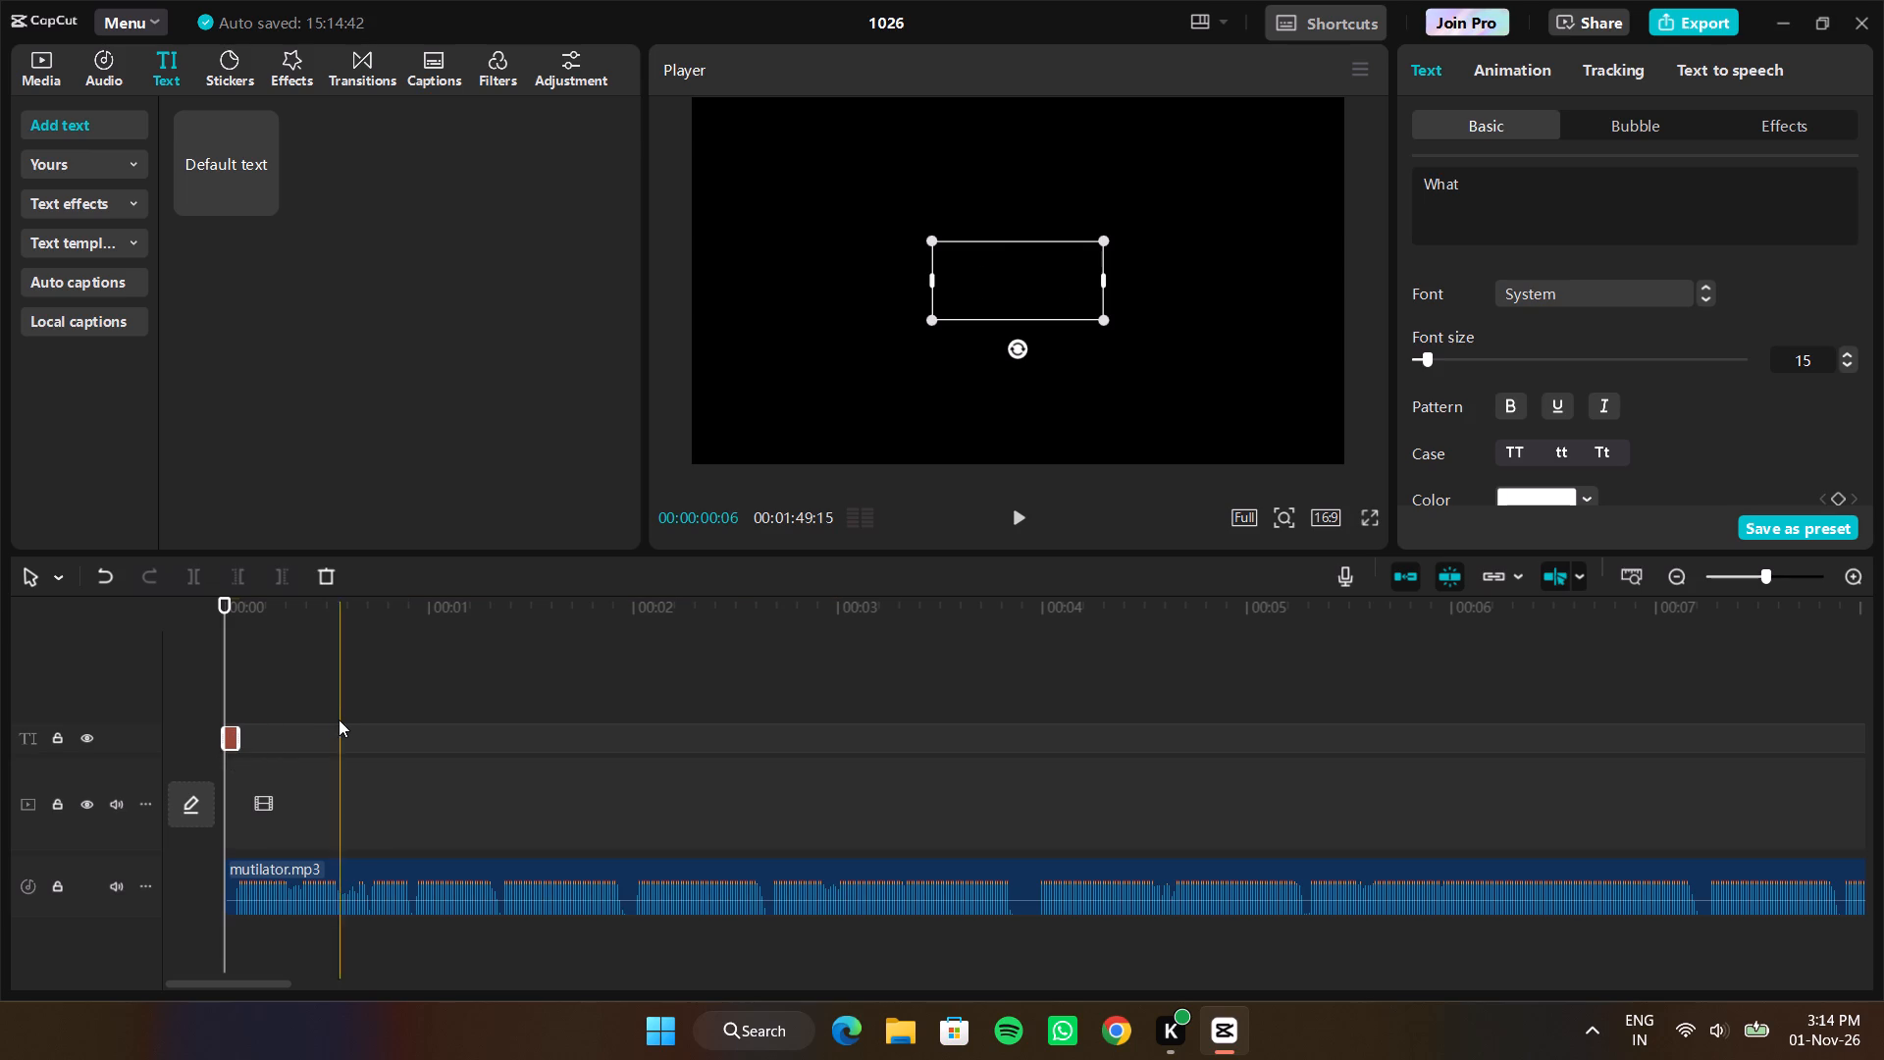
pyautogui.press('space')
pyautogui.press('space')
pyautogui.press('space')
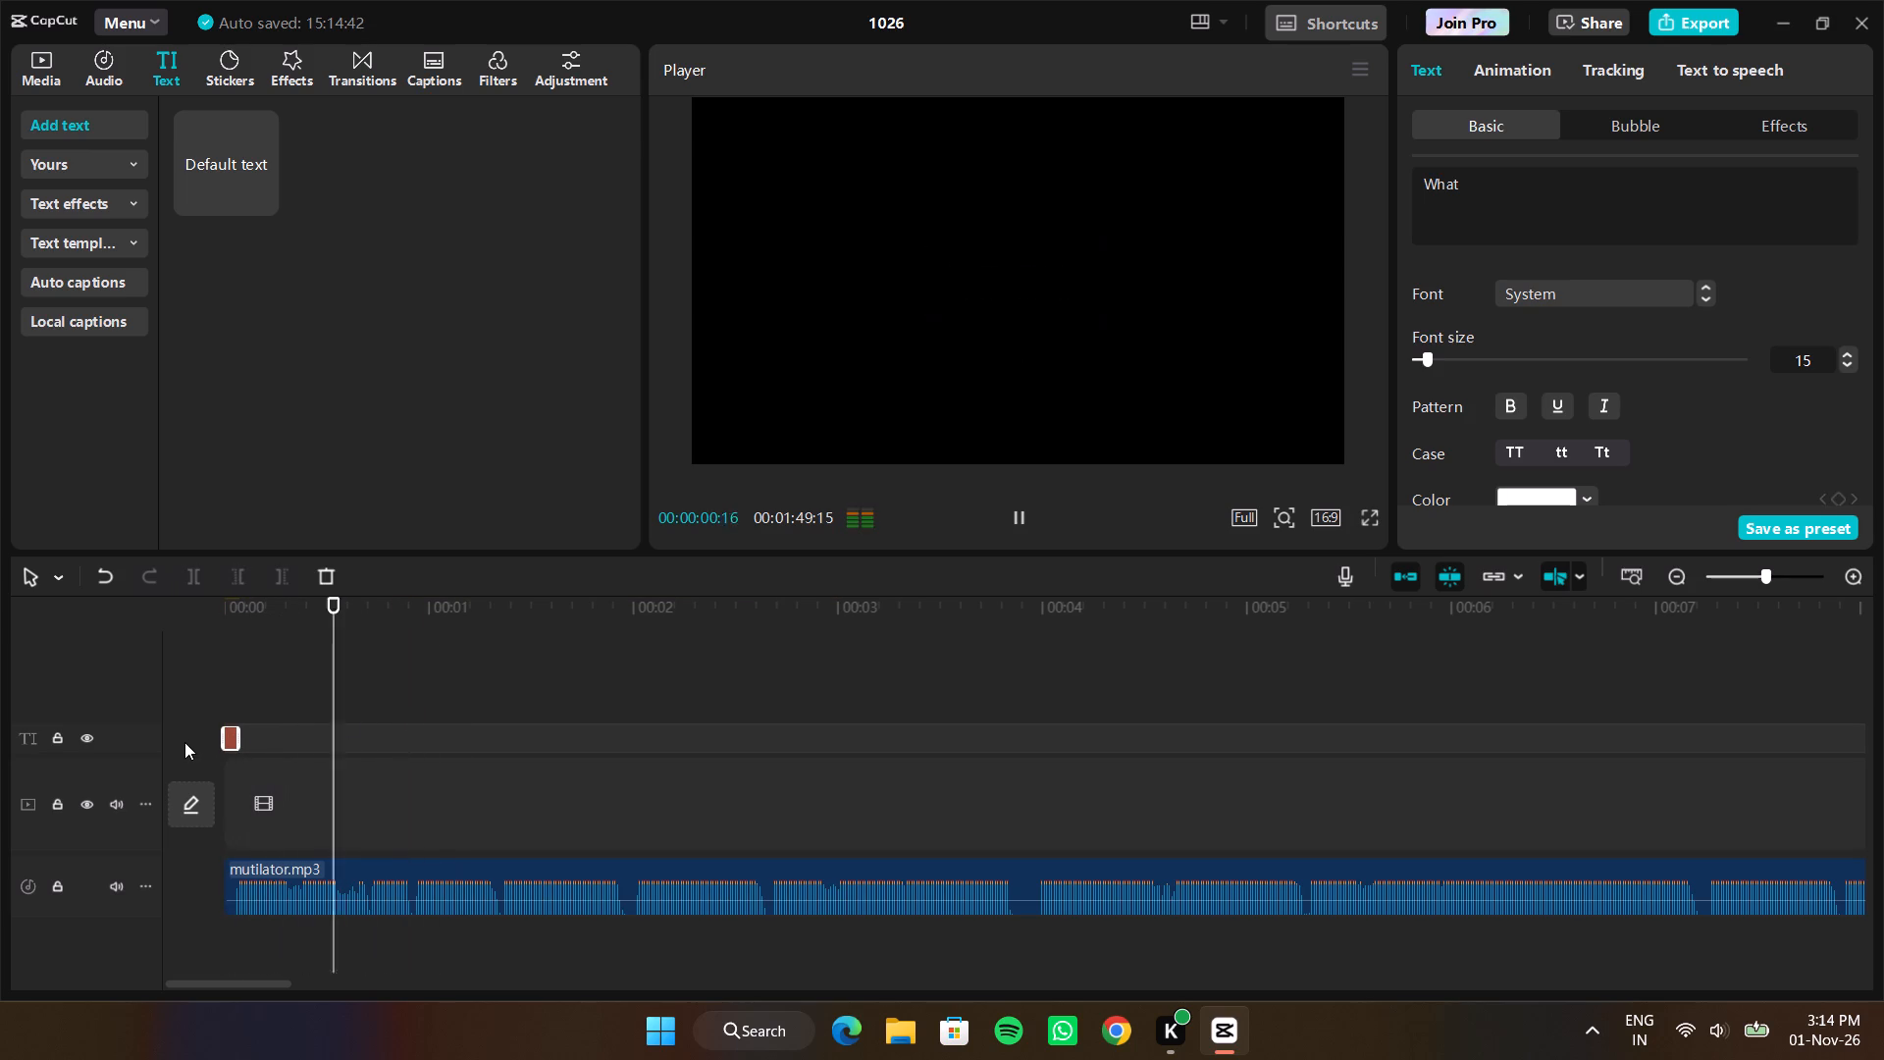
pyautogui.press('space')
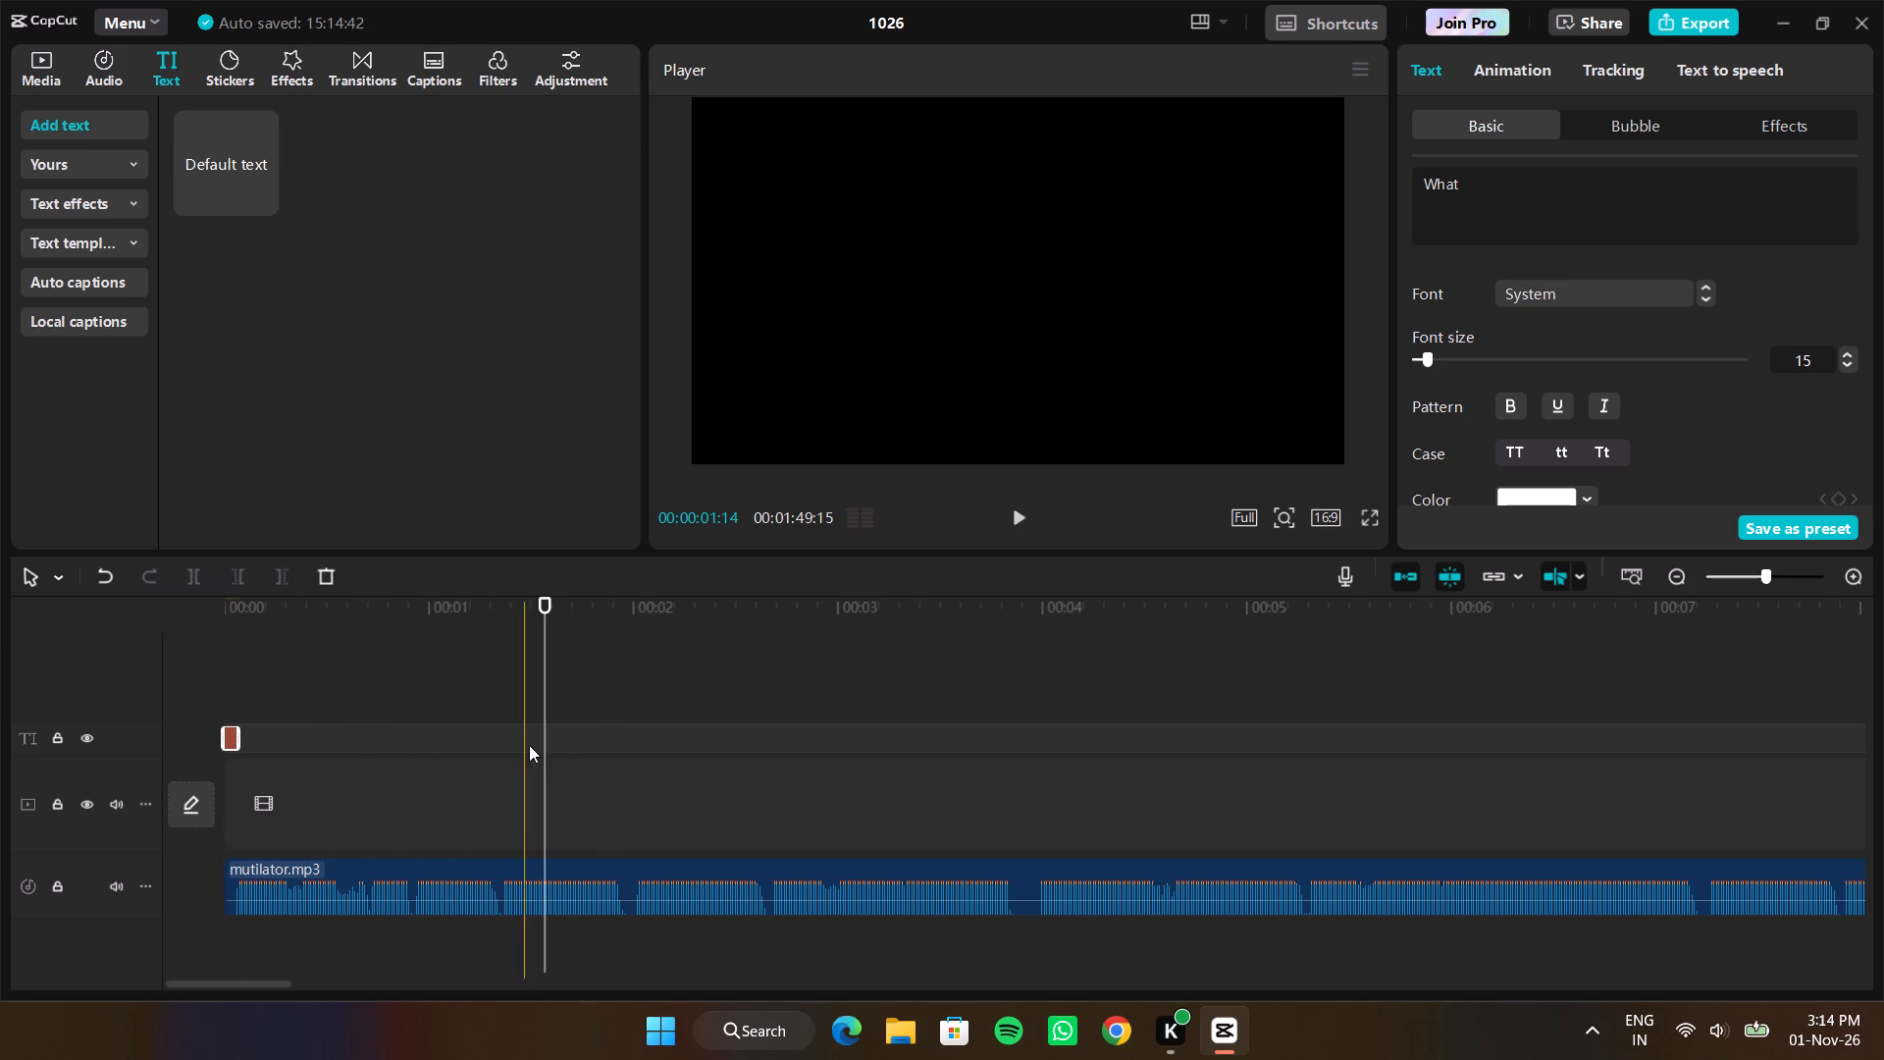
pyautogui.moveTo(543, 745); pyautogui.dragTo(137, 793)
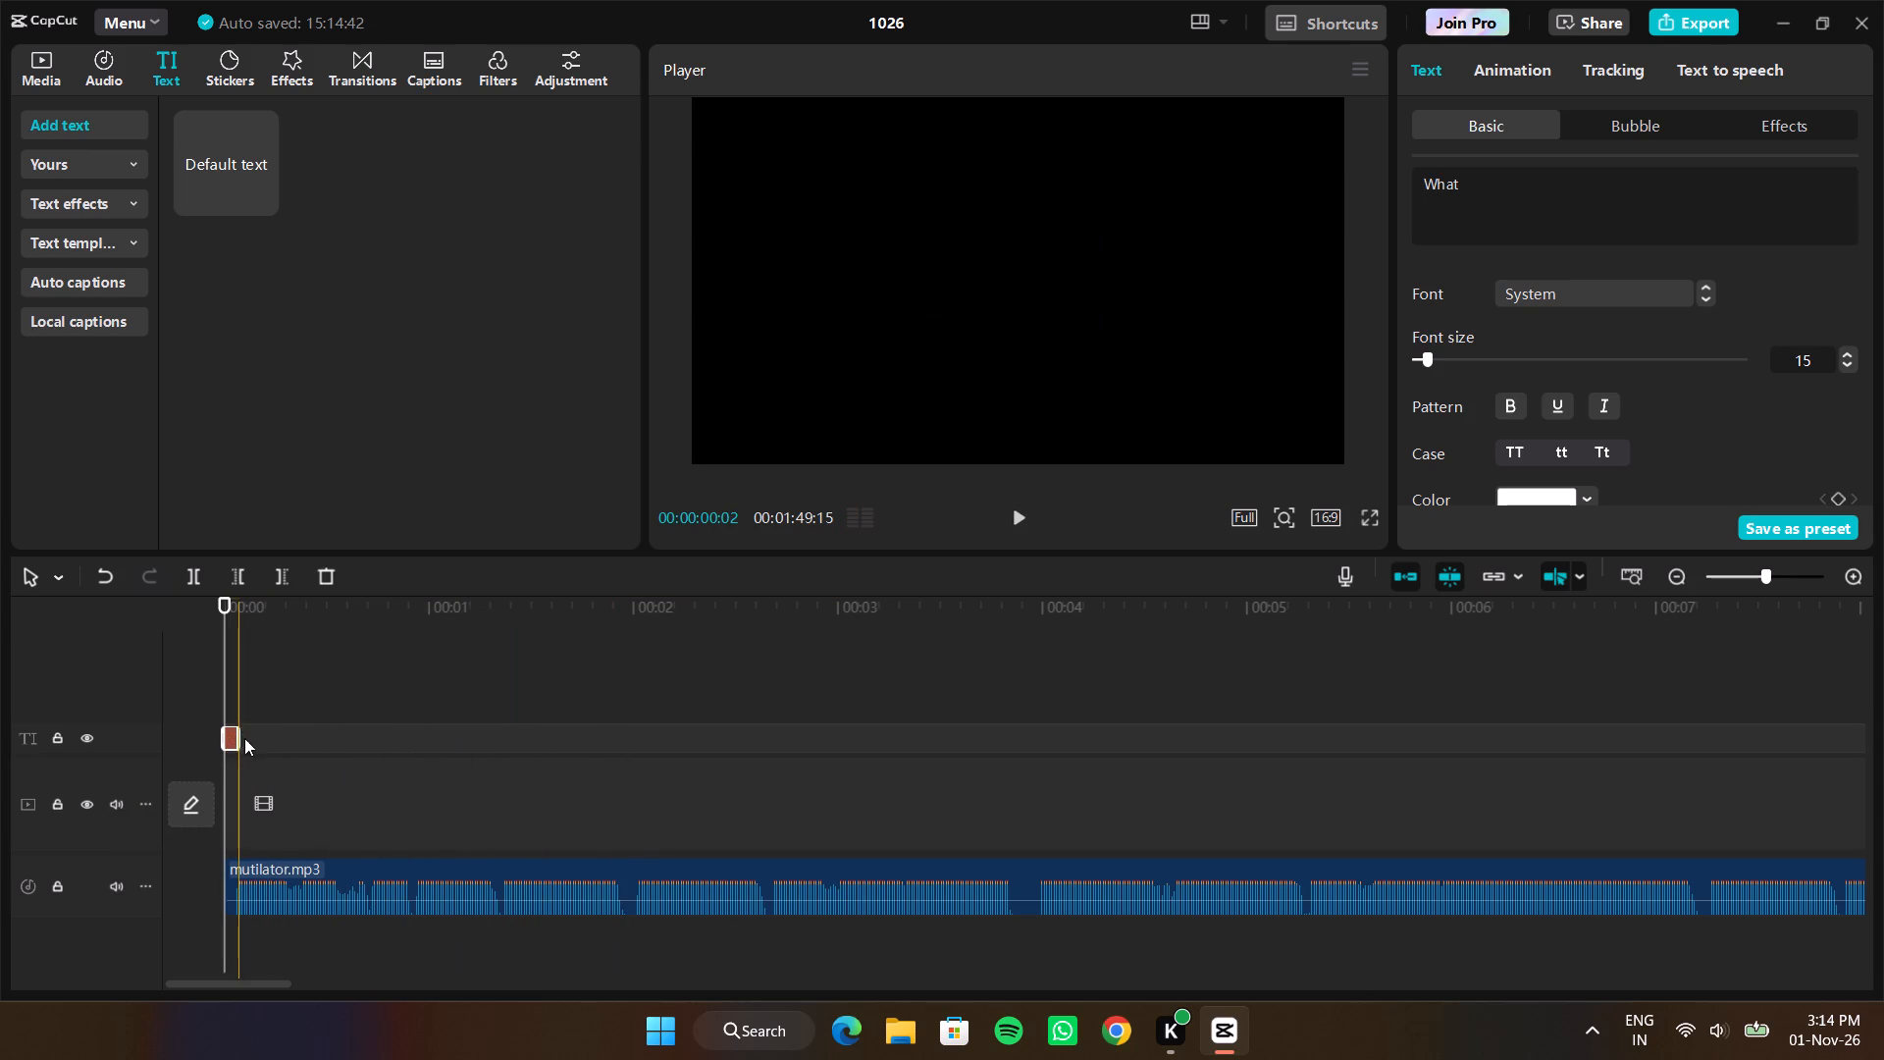
pyautogui.moveTo(238, 738); pyautogui.dragTo(262, 738)
pyautogui.press('space')
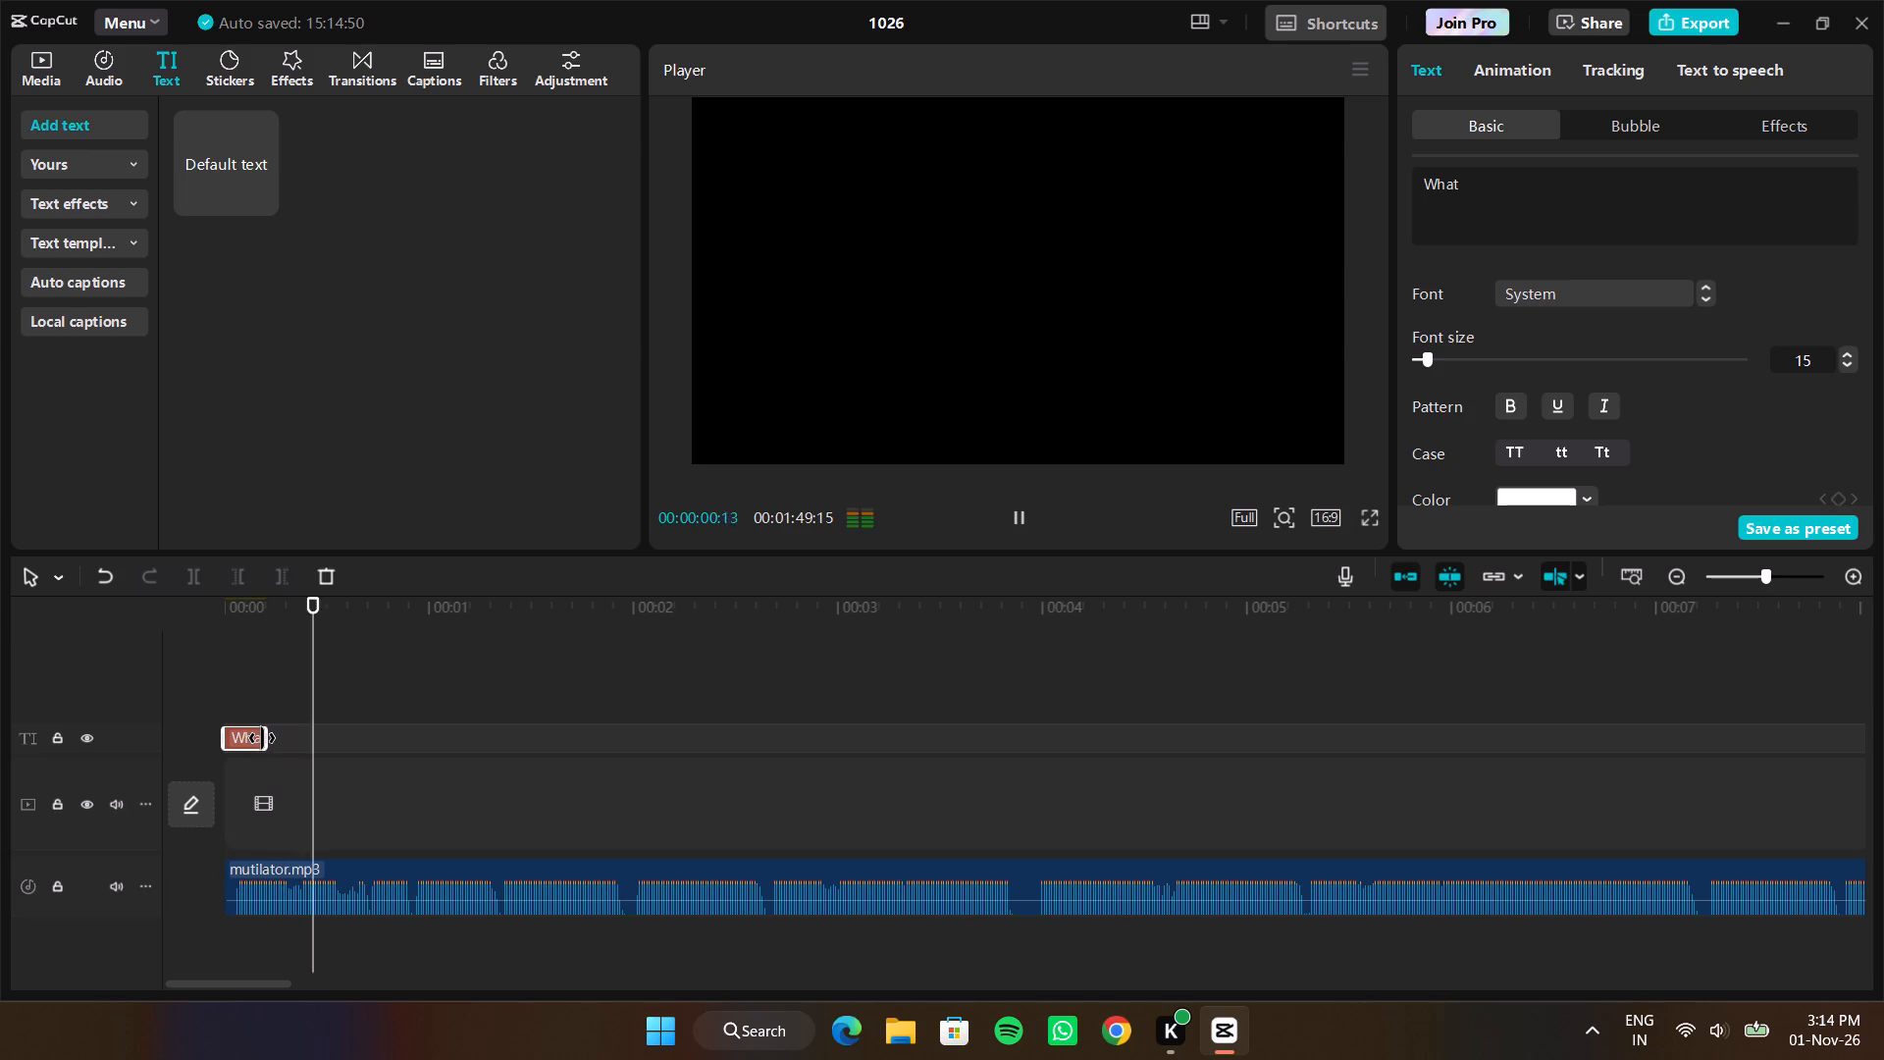
pyautogui.press('space')
pyautogui.press('space')
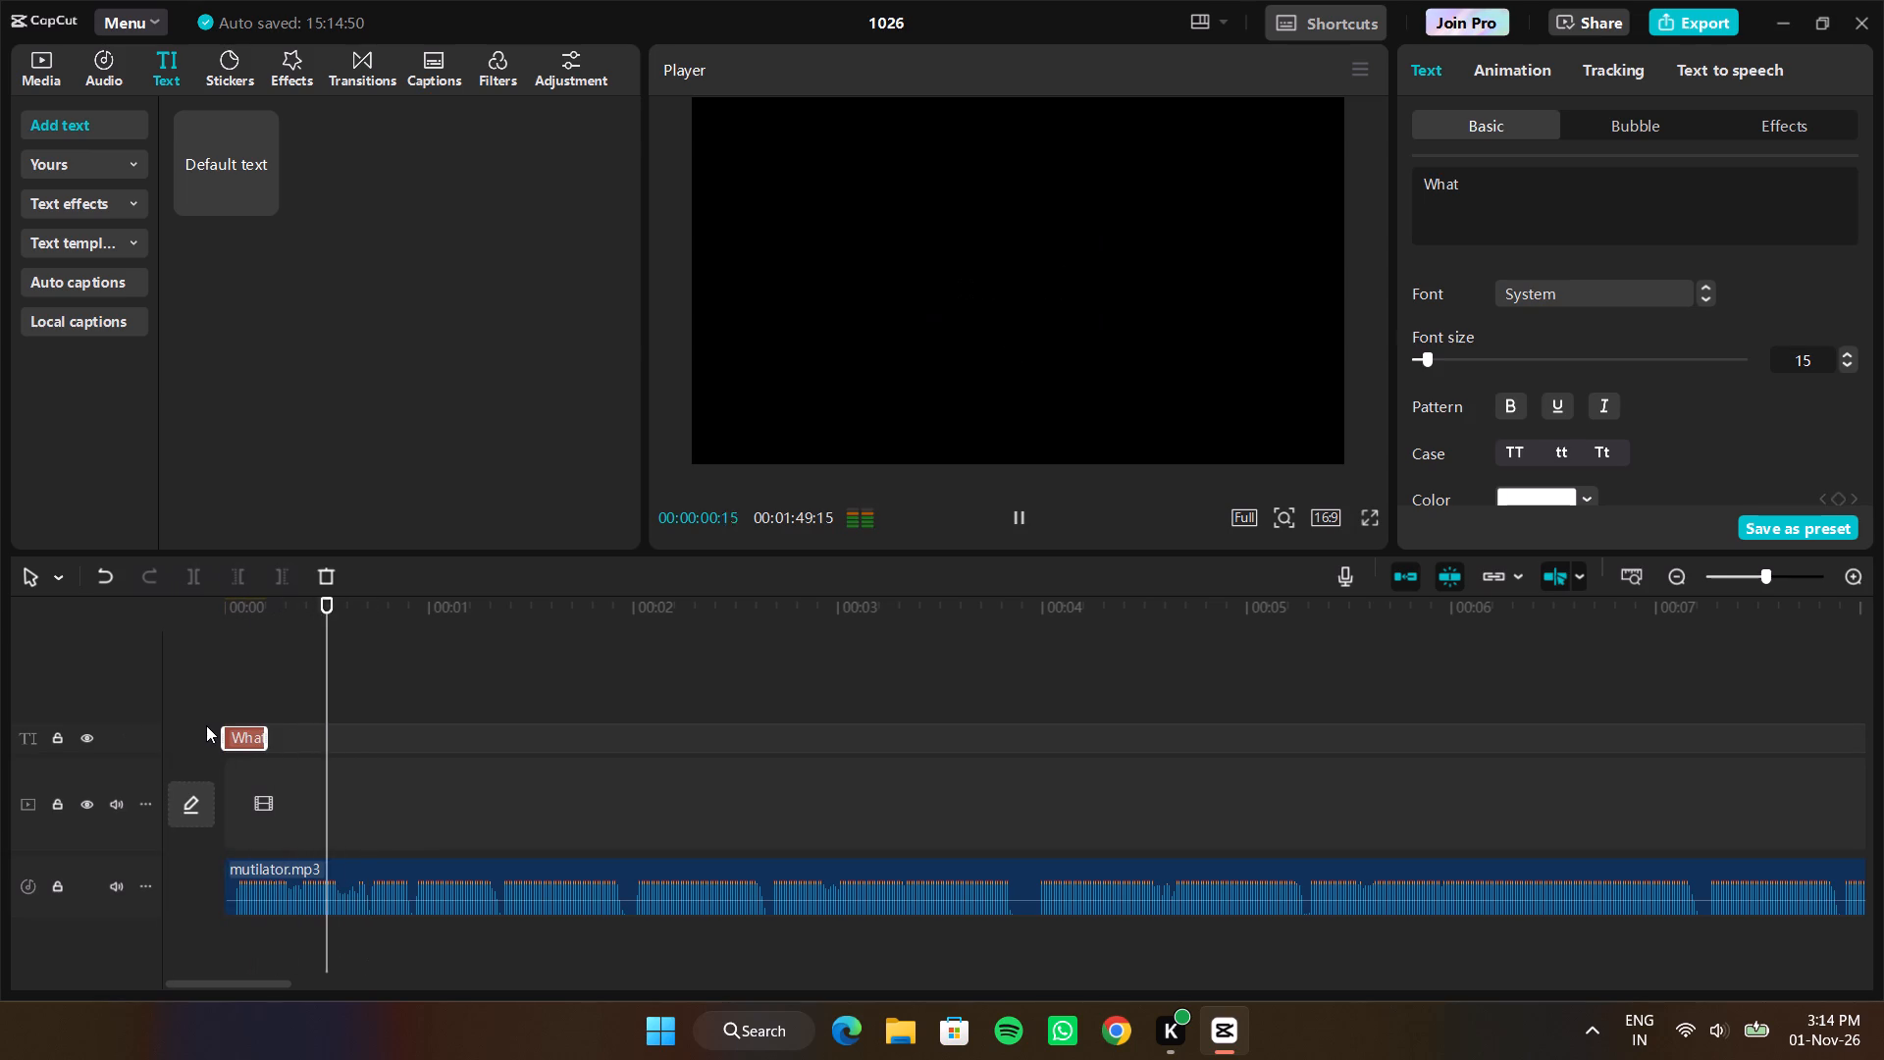
pyautogui.press('space')
# Add a second default text clip directly after the "What" clip and trim it to end at about 00:00:00:11.
pyautogui.moveTo(435, 735); pyautogui.dragTo(266, 745)
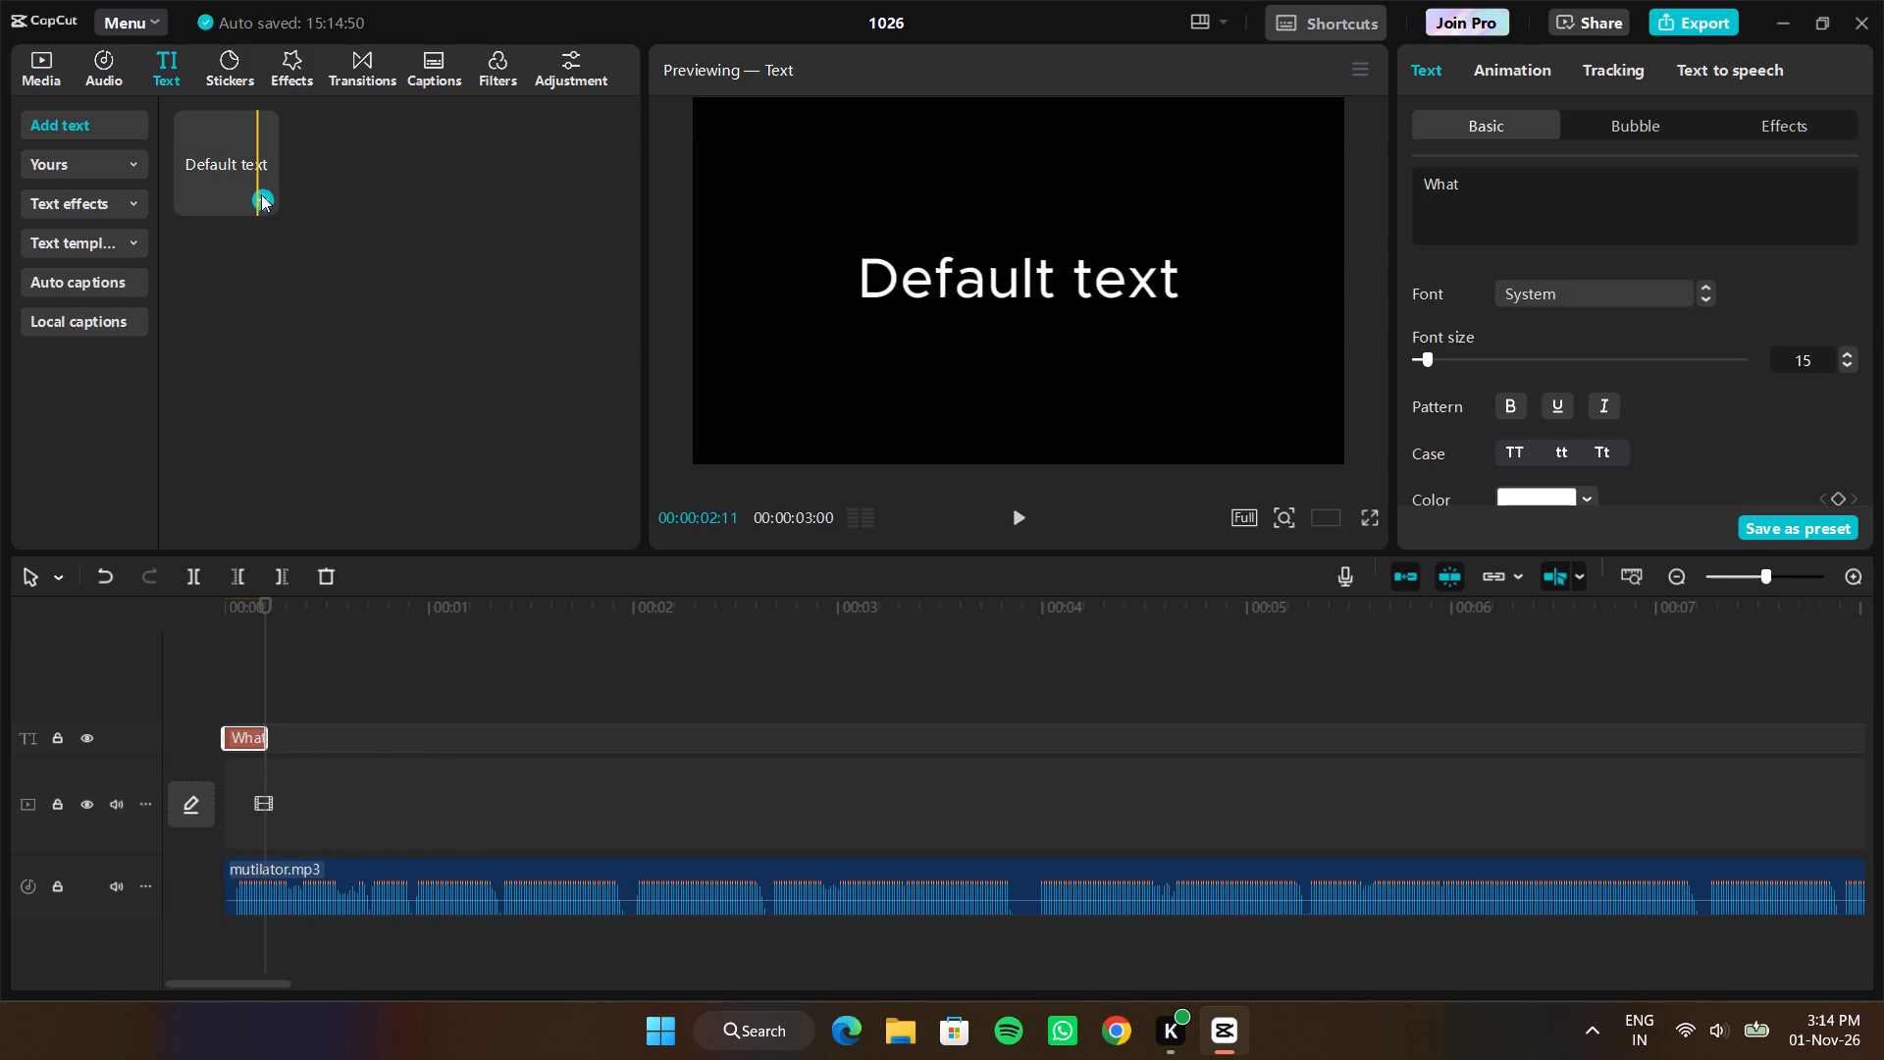
pyautogui.click(262, 195)
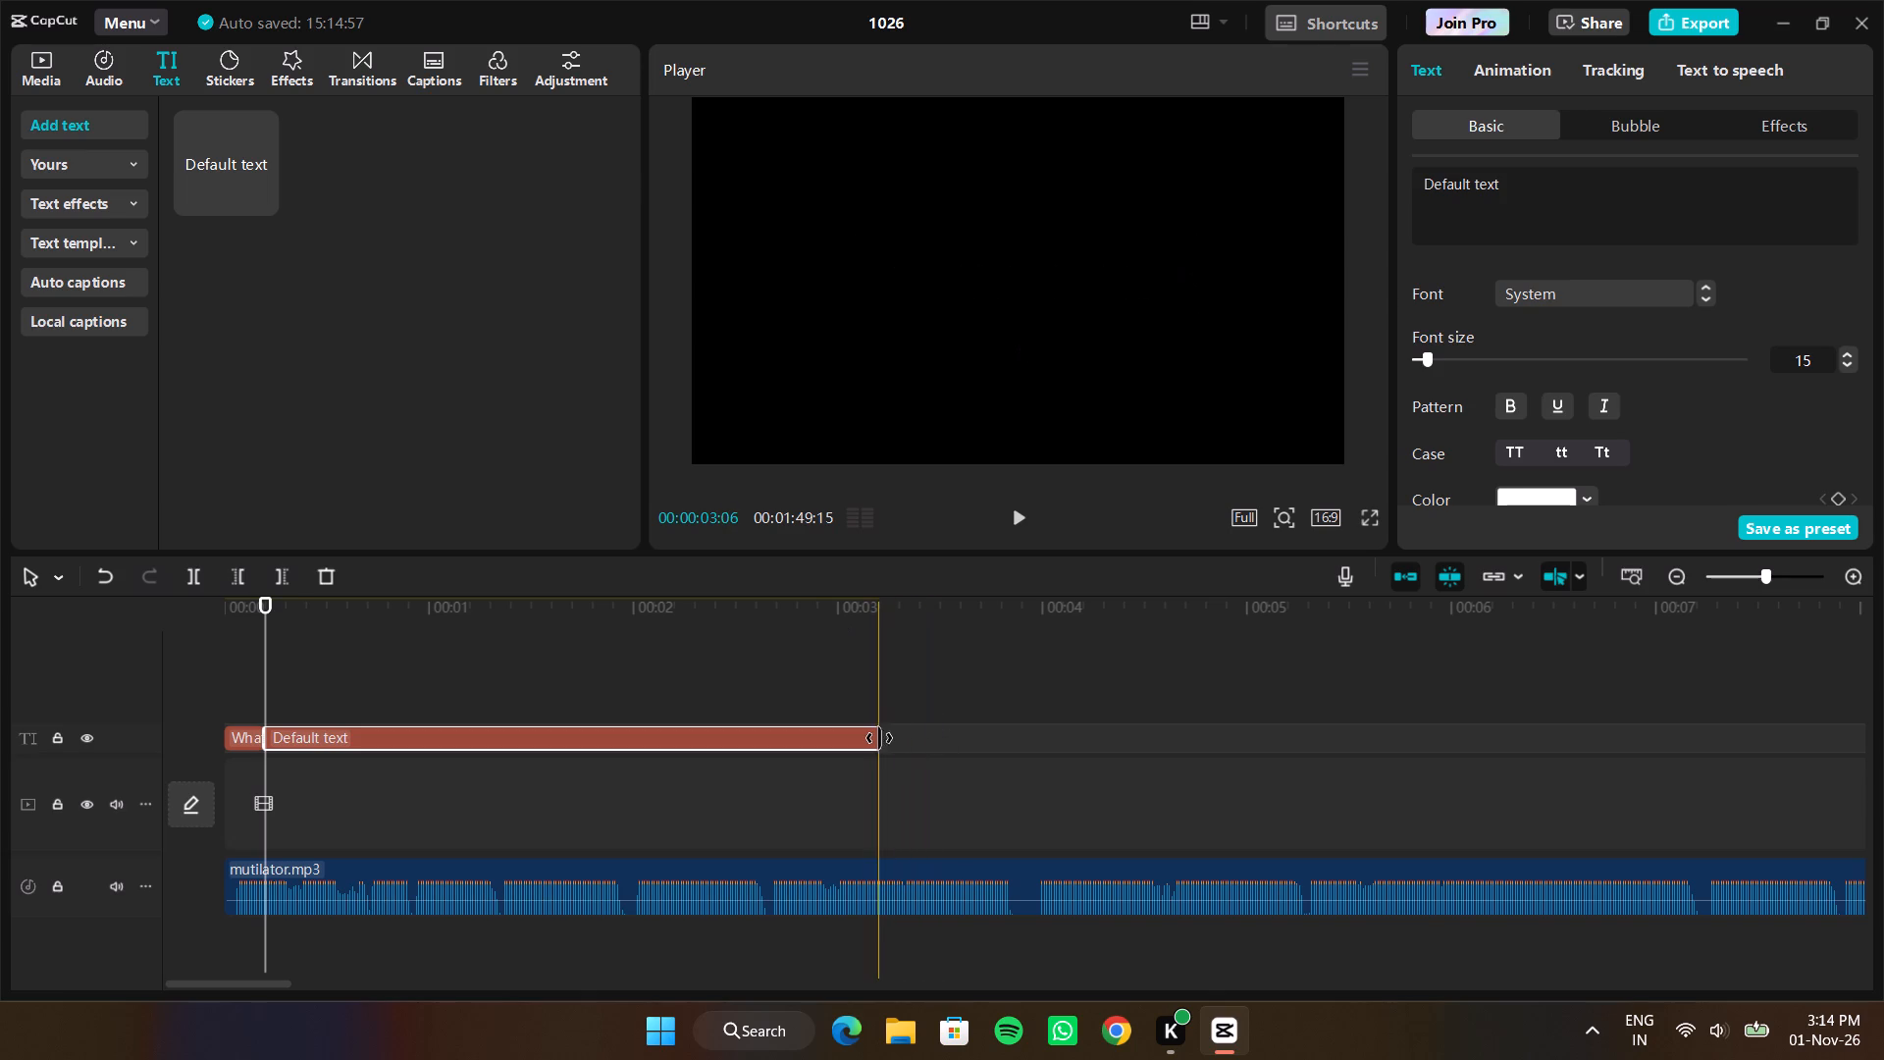
pyautogui.moveTo(876, 738); pyautogui.dragTo(291, 778)
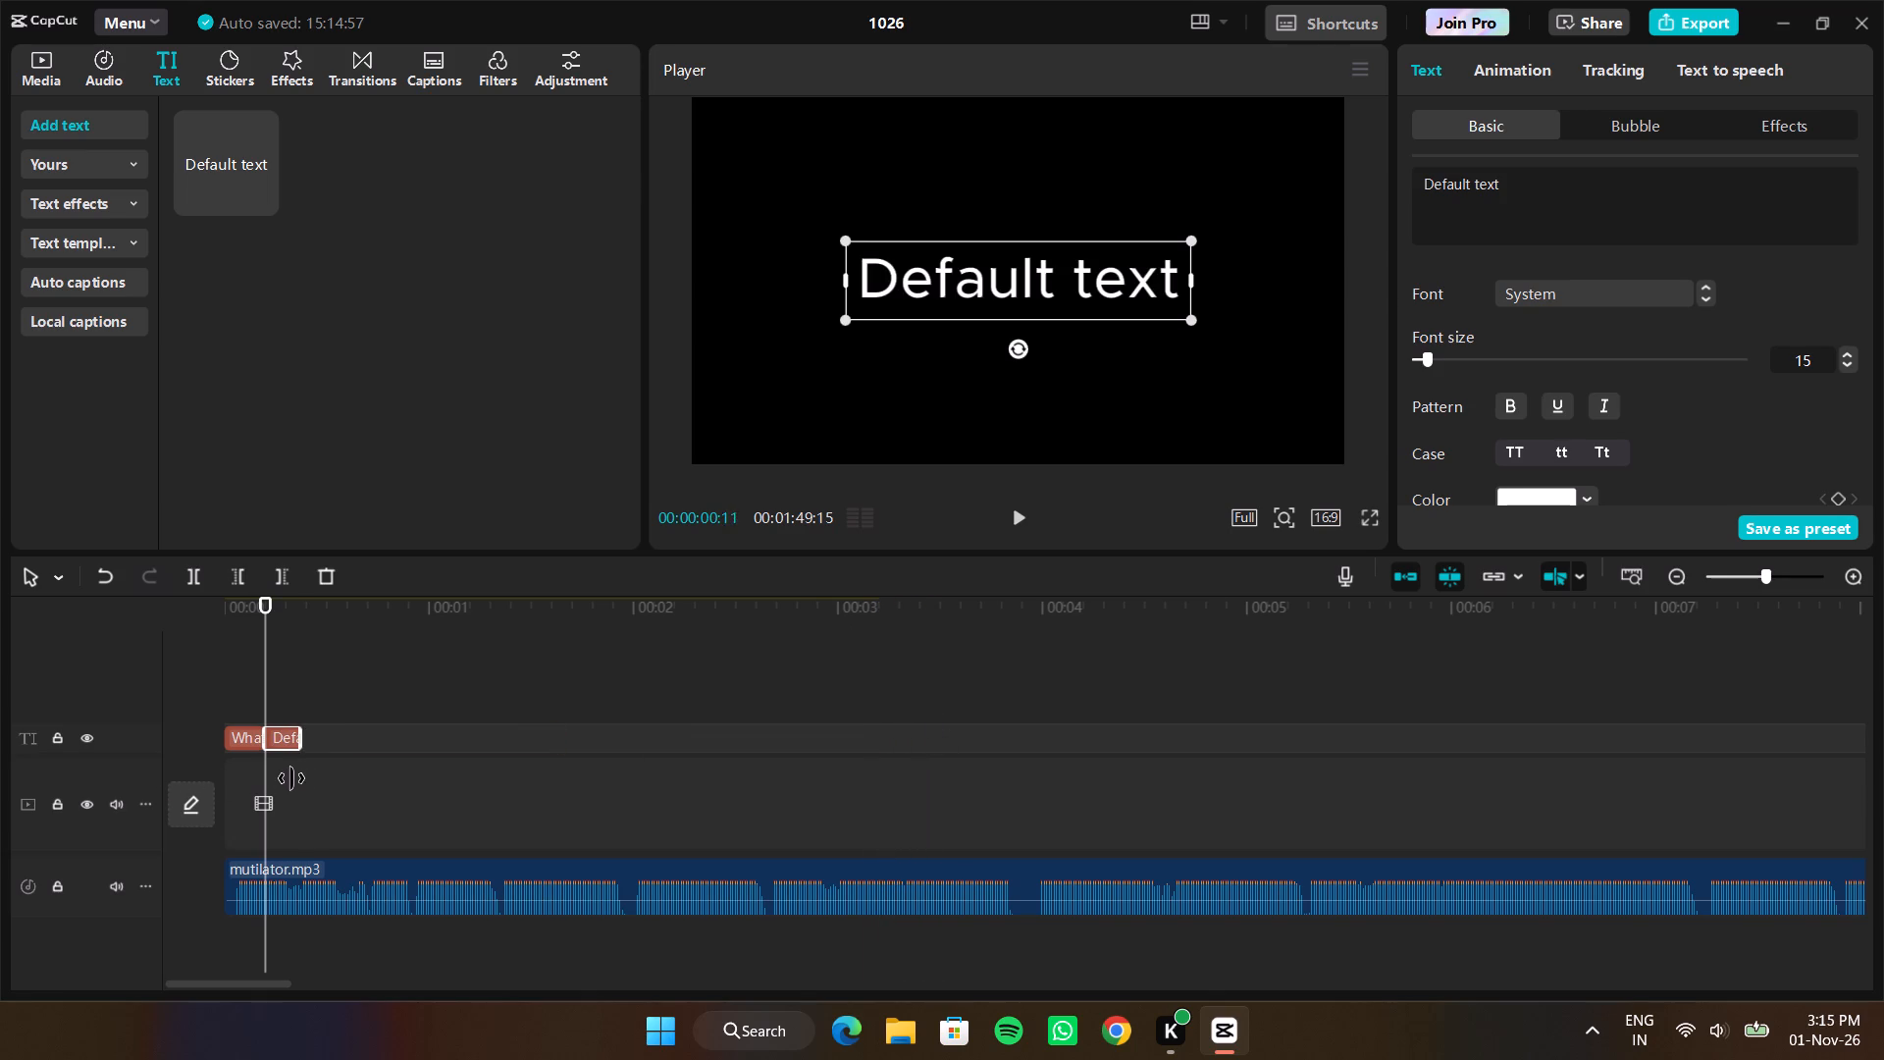
pyautogui.moveTo(291, 778); pyautogui.dragTo(284, 778)
pyautogui.click(286, 736)
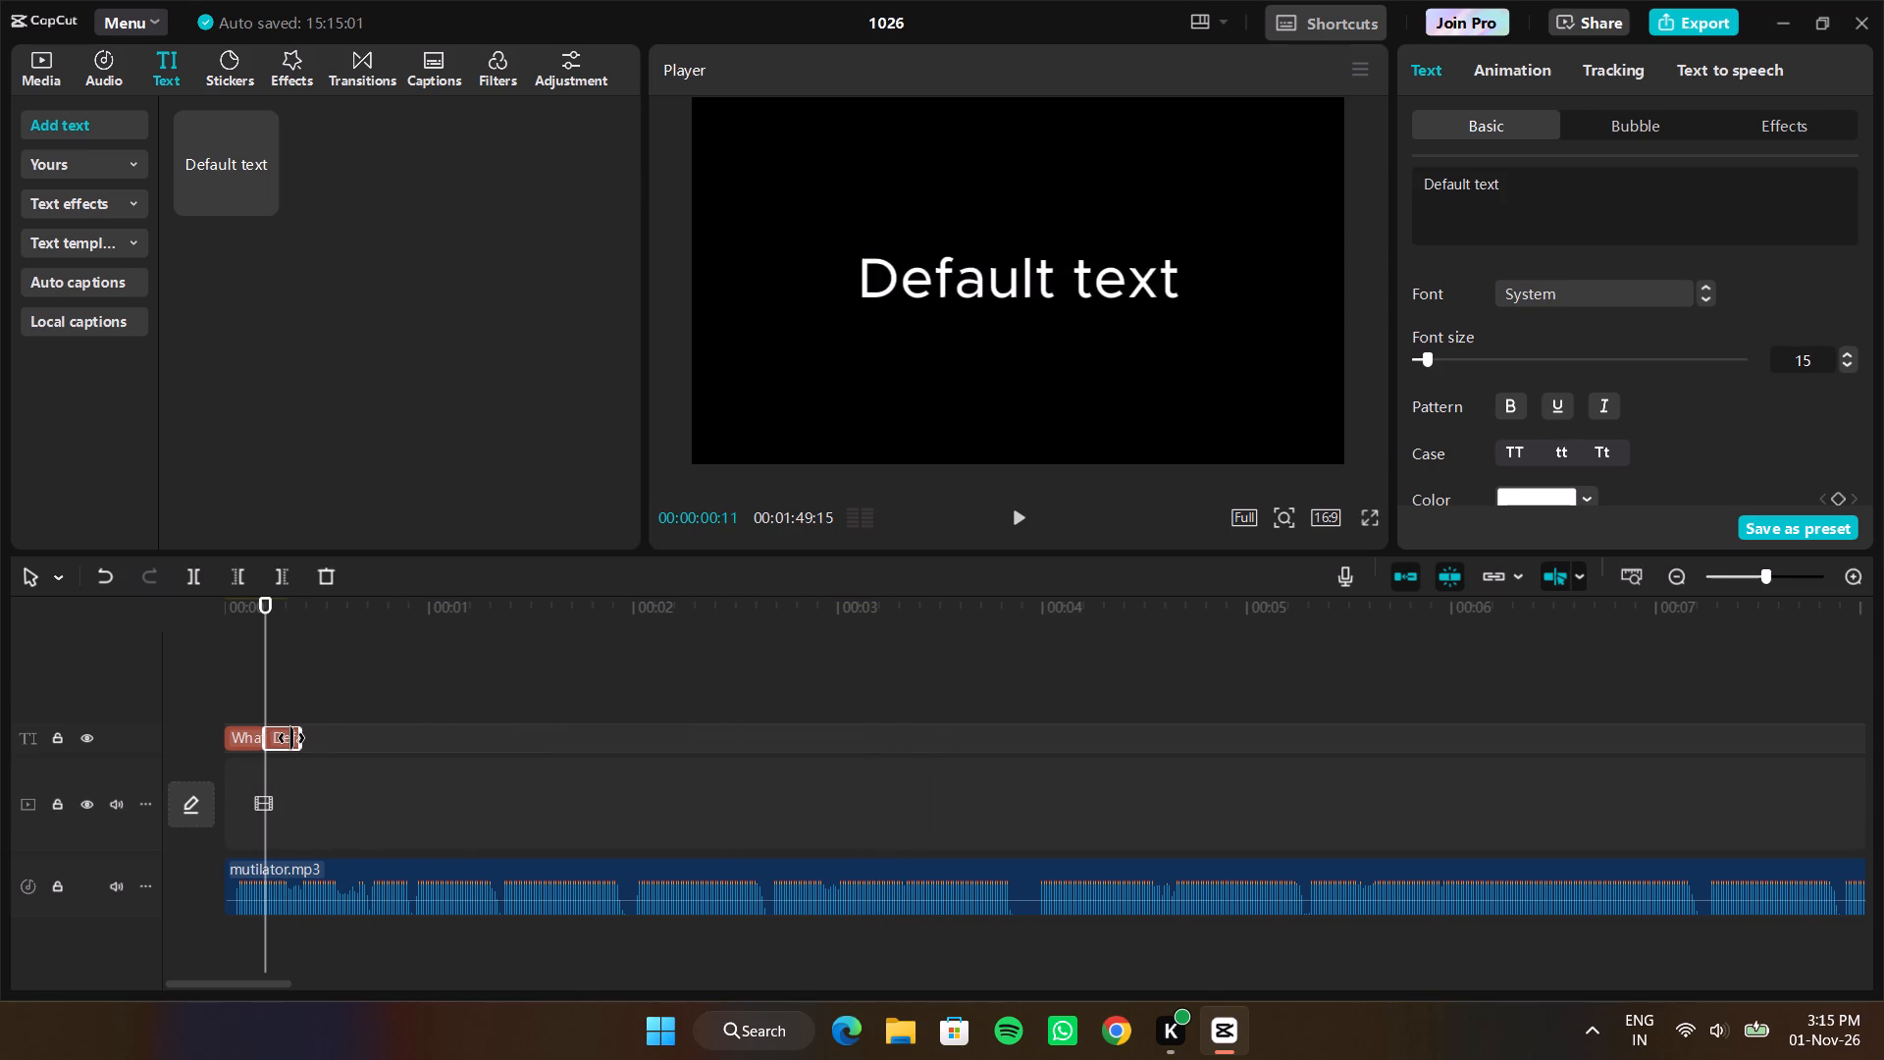
# Replace the second text clip's default wording with "What is".
pyautogui.click(1505, 211)
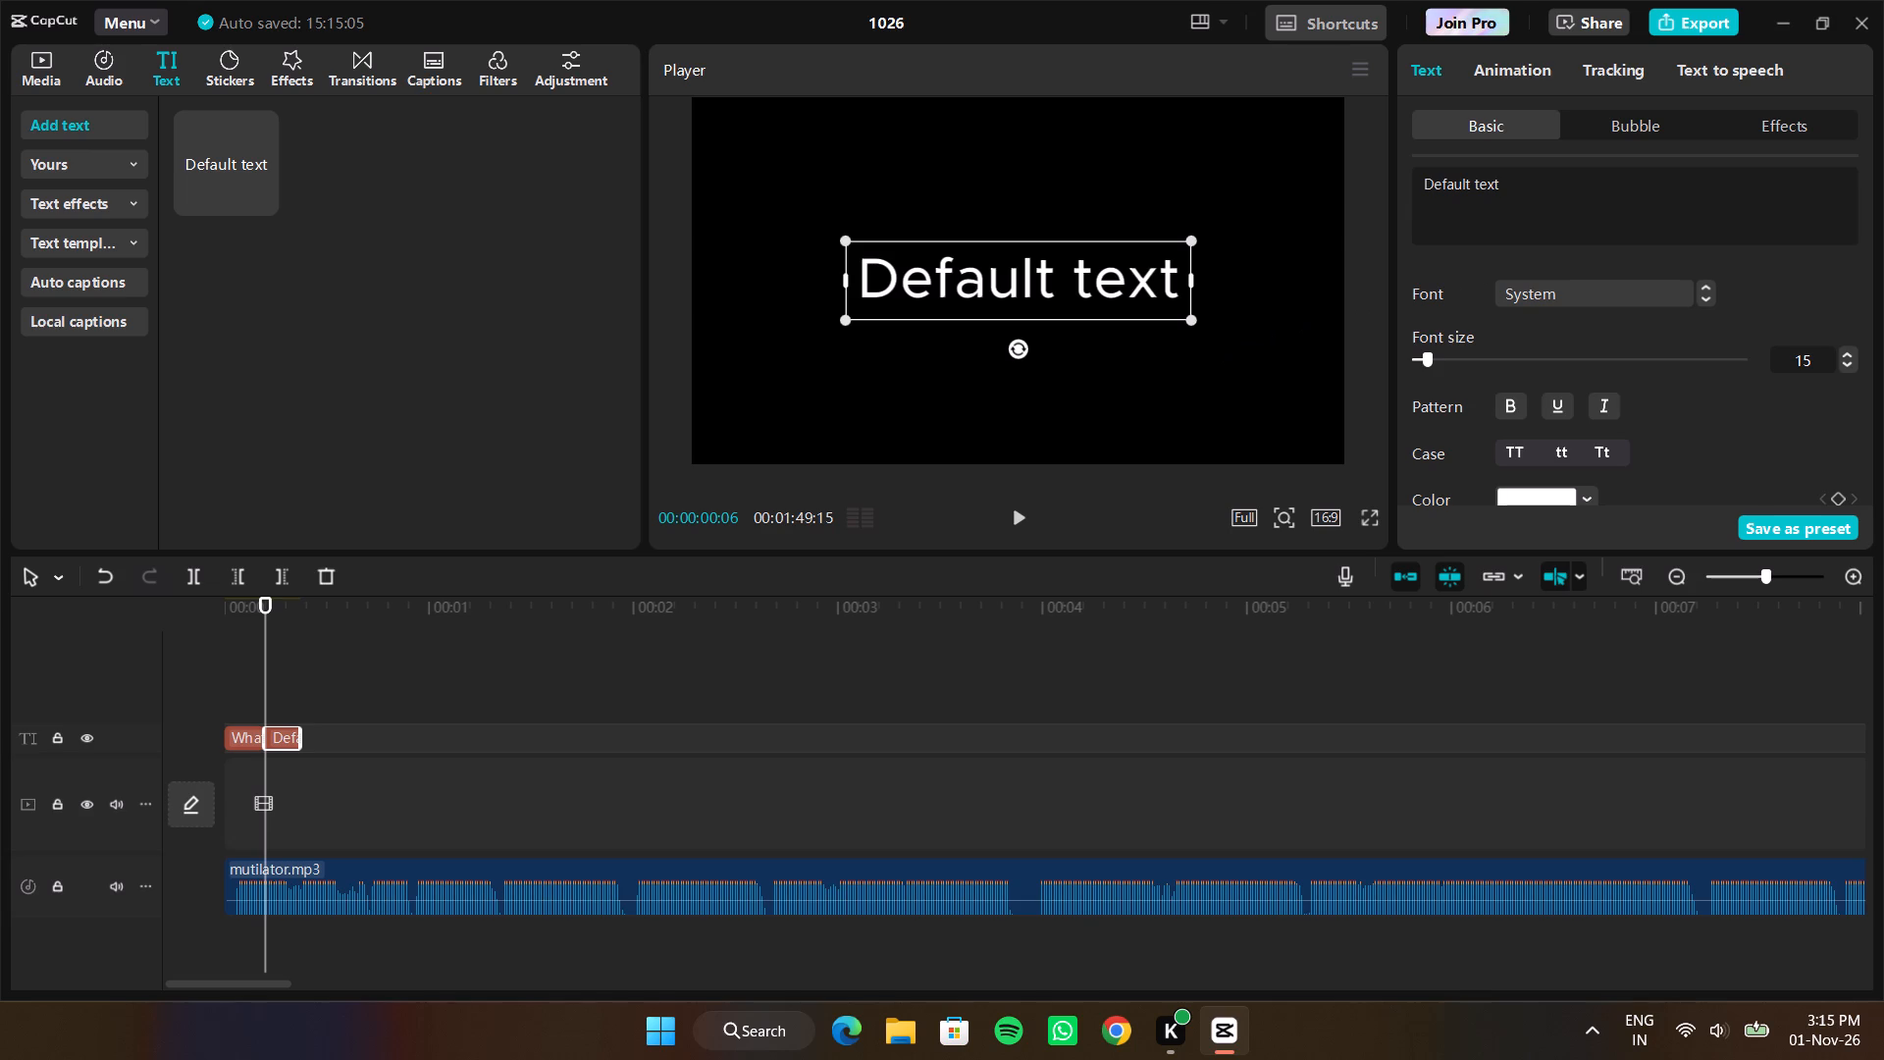
pyautogui.press('BackSpace')
pyautogui.press('BackSpace')
pyautogui.press('BackSpace')
pyautogui.press('BackSpace')
pyautogui.press('BackSpace')
pyautogui.press('BackSpace')
pyautogui.press('BackSpace')
pyautogui.press('BackSpace')
pyautogui.press('BackSpace')
pyautogui.press('BackSpace')
pyautogui.press('BackSpace')
pyautogui.press('BackSpace')
pyautogui.press('BackSpace')
pyautogui.press('BackSpace')
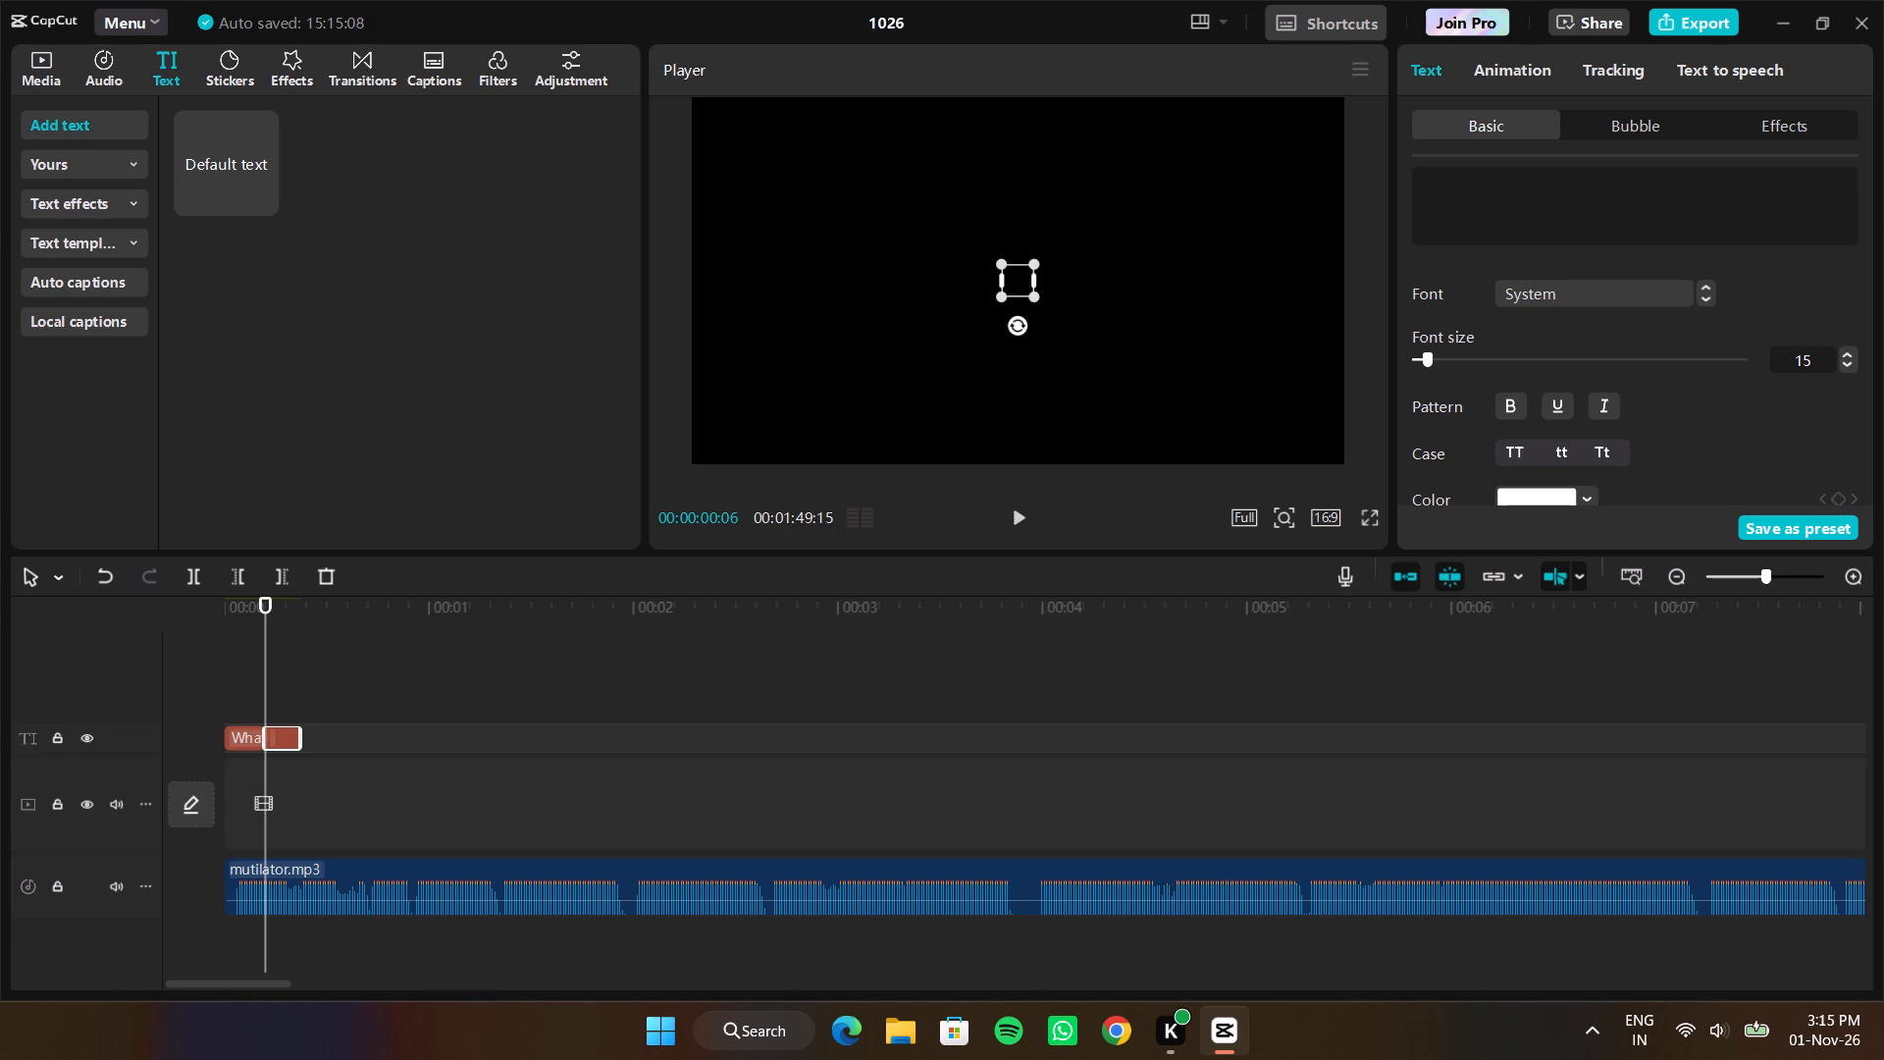
pyautogui.write('what is')
pyautogui.hotkey('ctrl', 'Left')
pyautogui.hotkey('ctrl', 'Left')
pyautogui.hotkey('ctrl', 'Left')
pyautogui.hotkey('ctrl', 'Left')
pyautogui.press('Right')
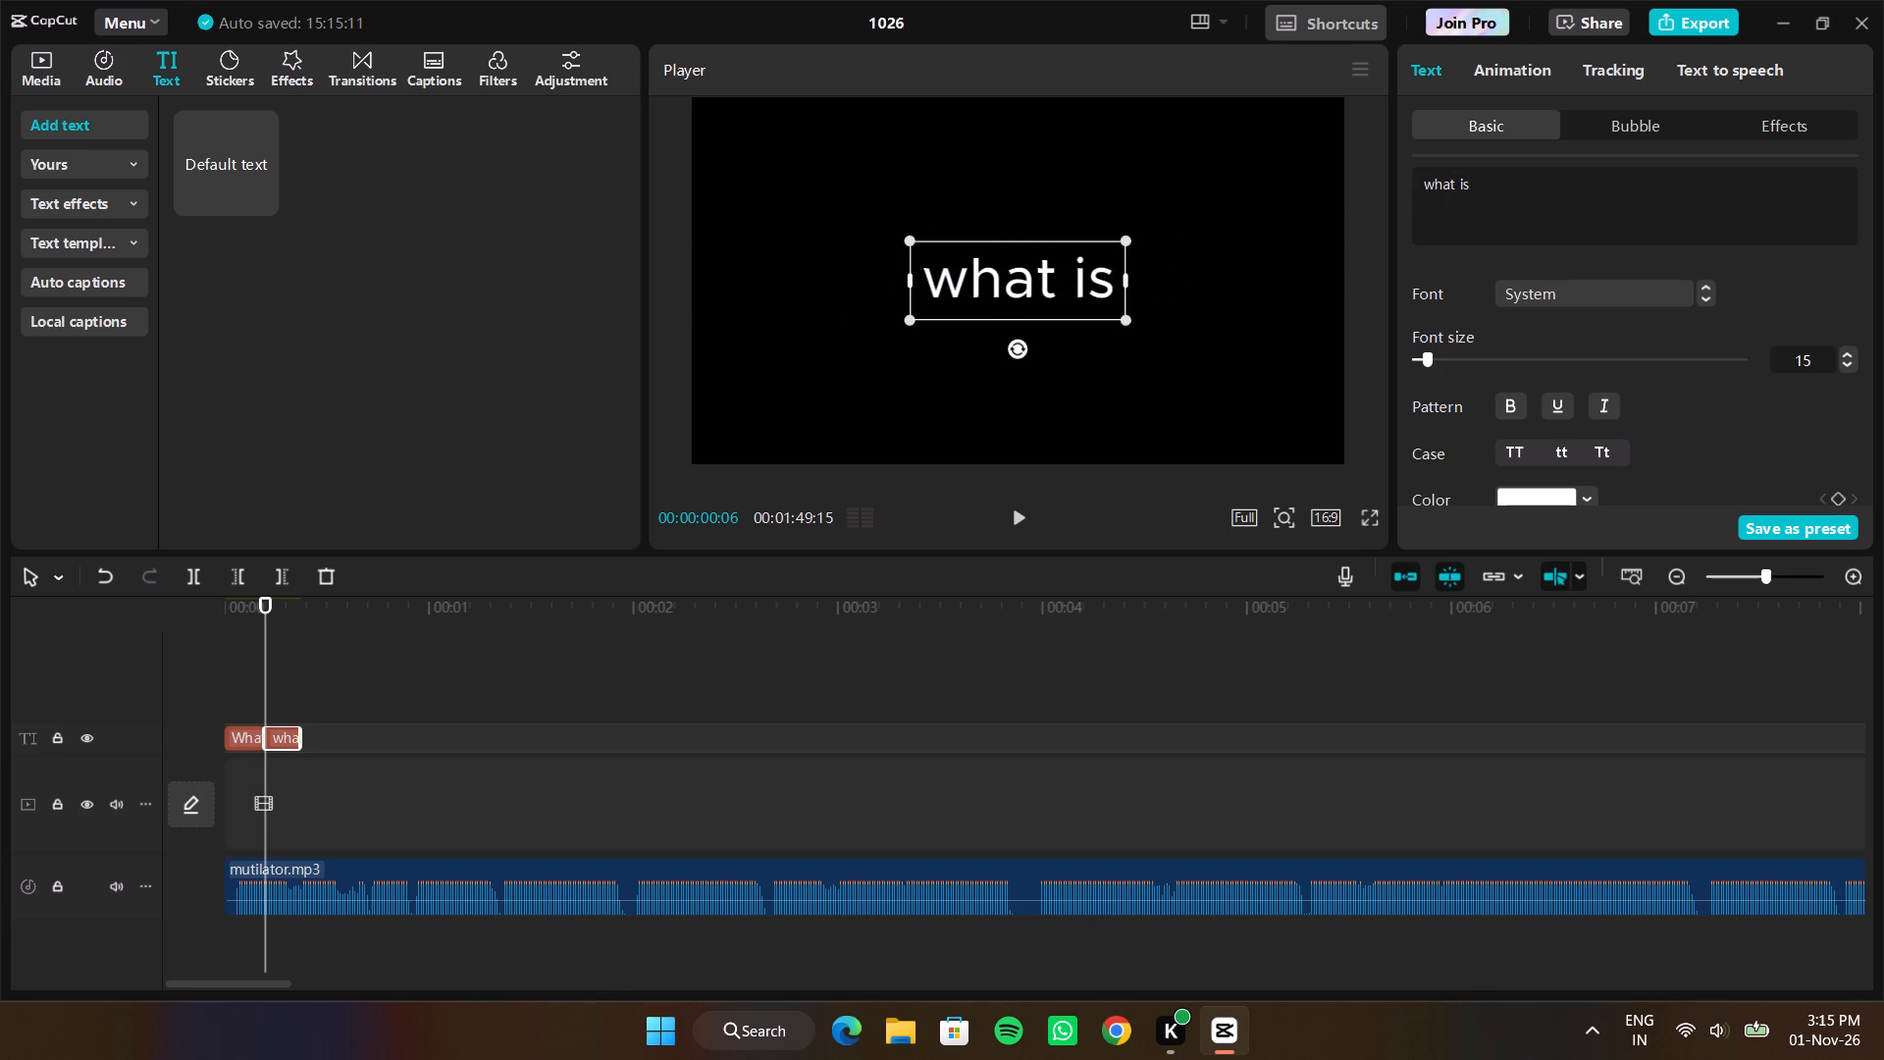
pyautogui.press('BackSpace')
pyautogui.hotkey('shift', 'w')
pyautogui.hotkey('ctrl', 'Right')
pyautogui.hotkey('ctrl', 'Right')
pyautogui.hotkey('ctrl', 'Right')
pyautogui.hotkey('ctrl', 'Right')
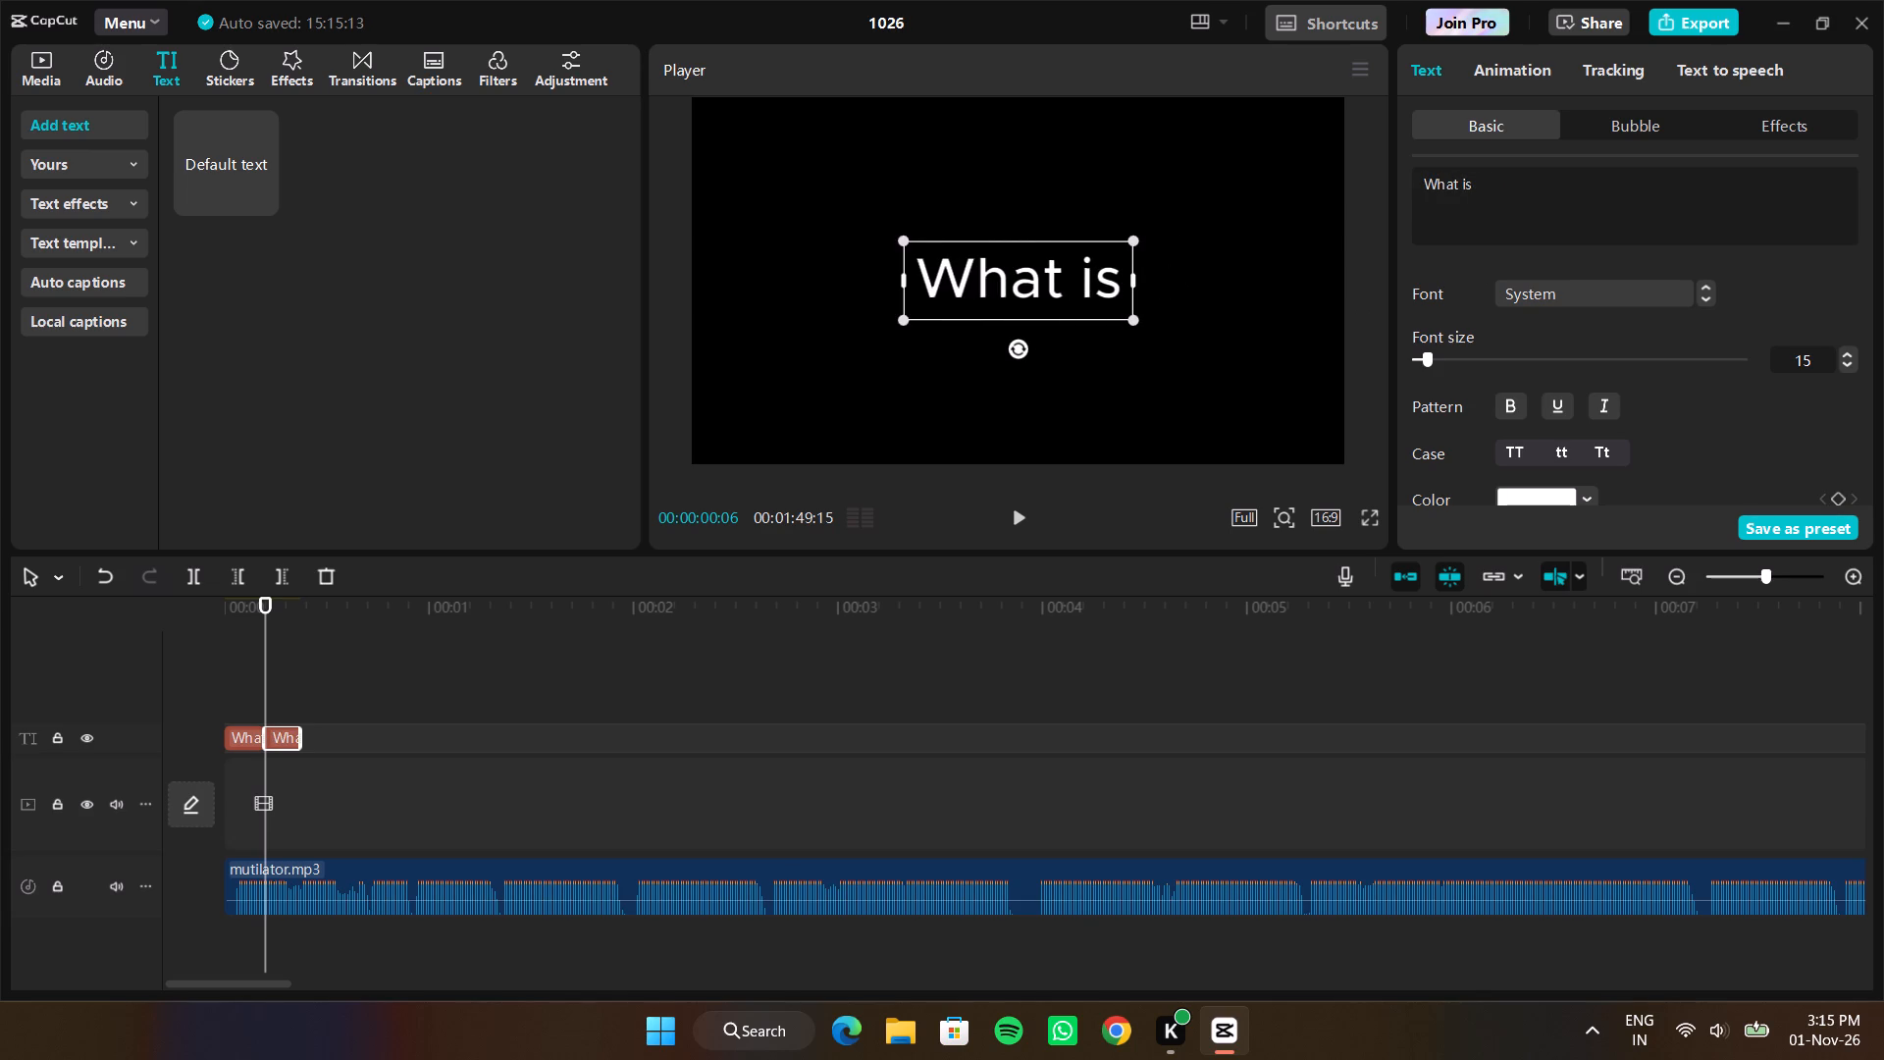
# Add a third default text clip directly after the "What is" clip and trim it to end at about 00:00:00:16.
pyautogui.click(304, 691)
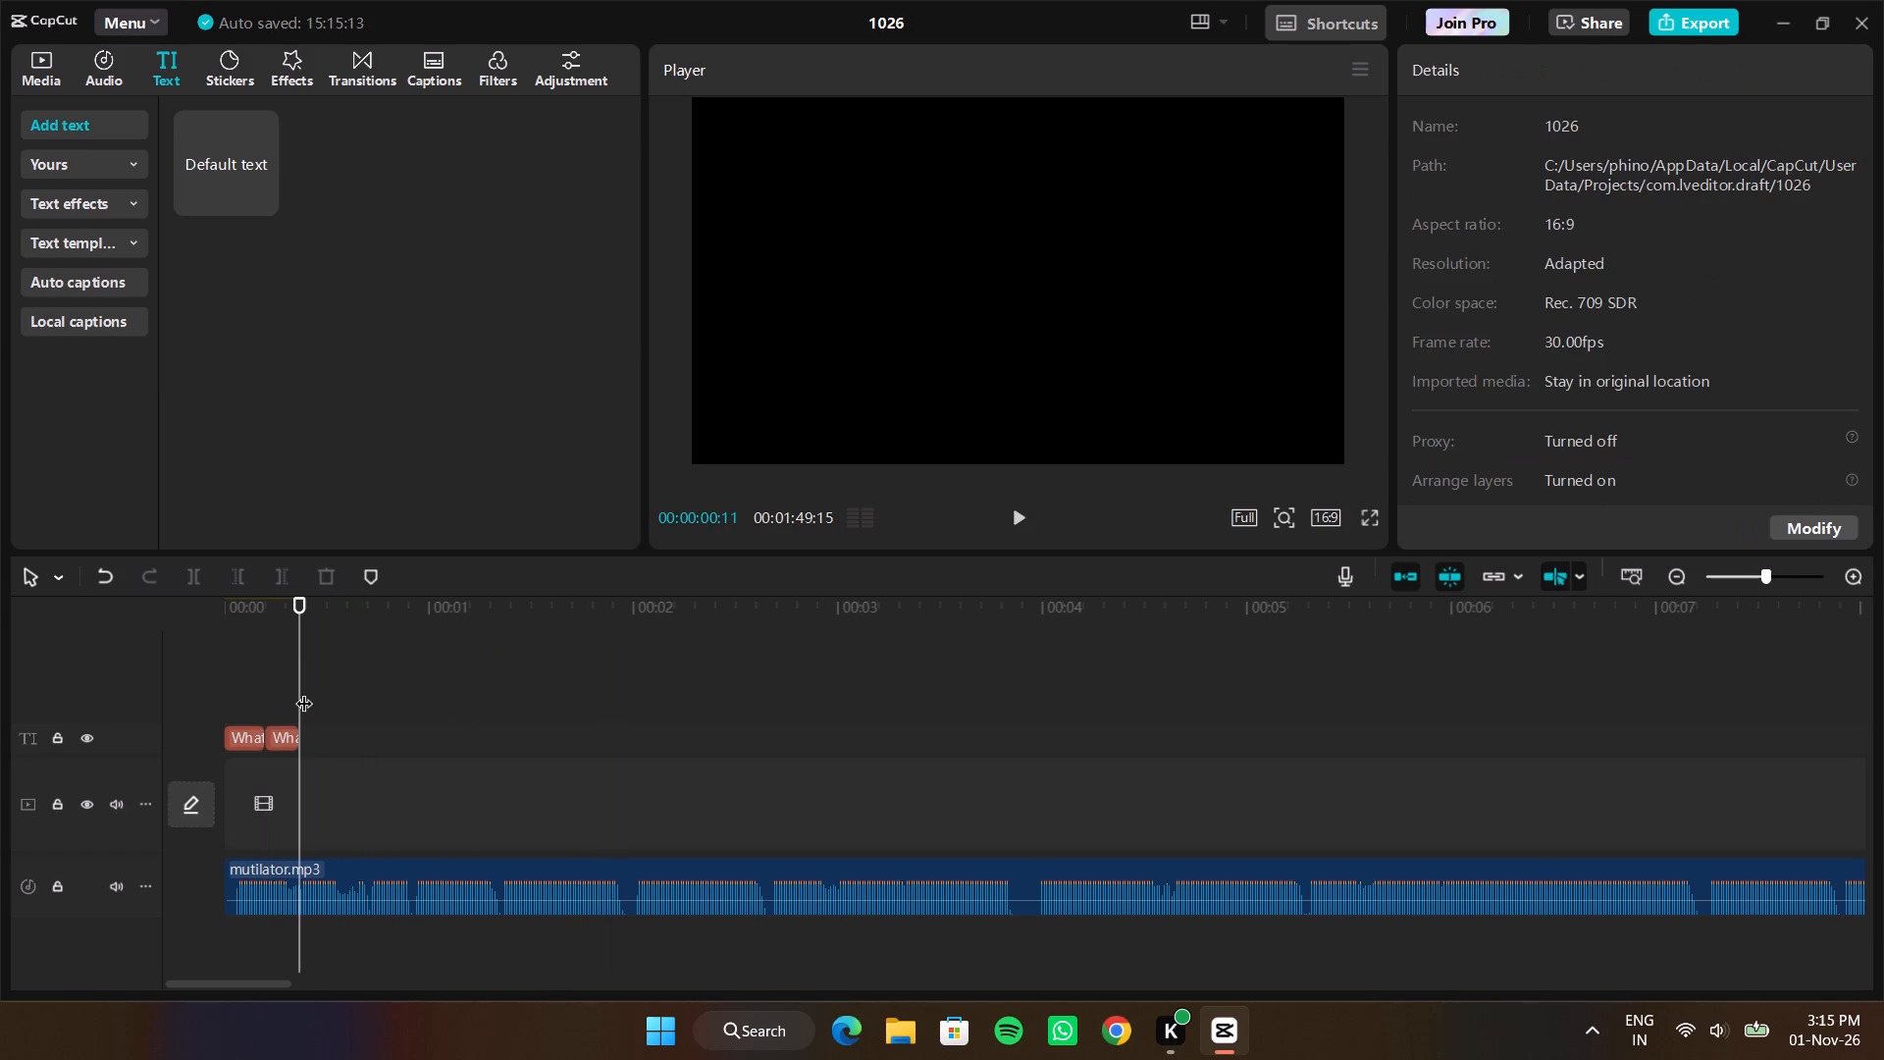
pyautogui.click(261, 199)
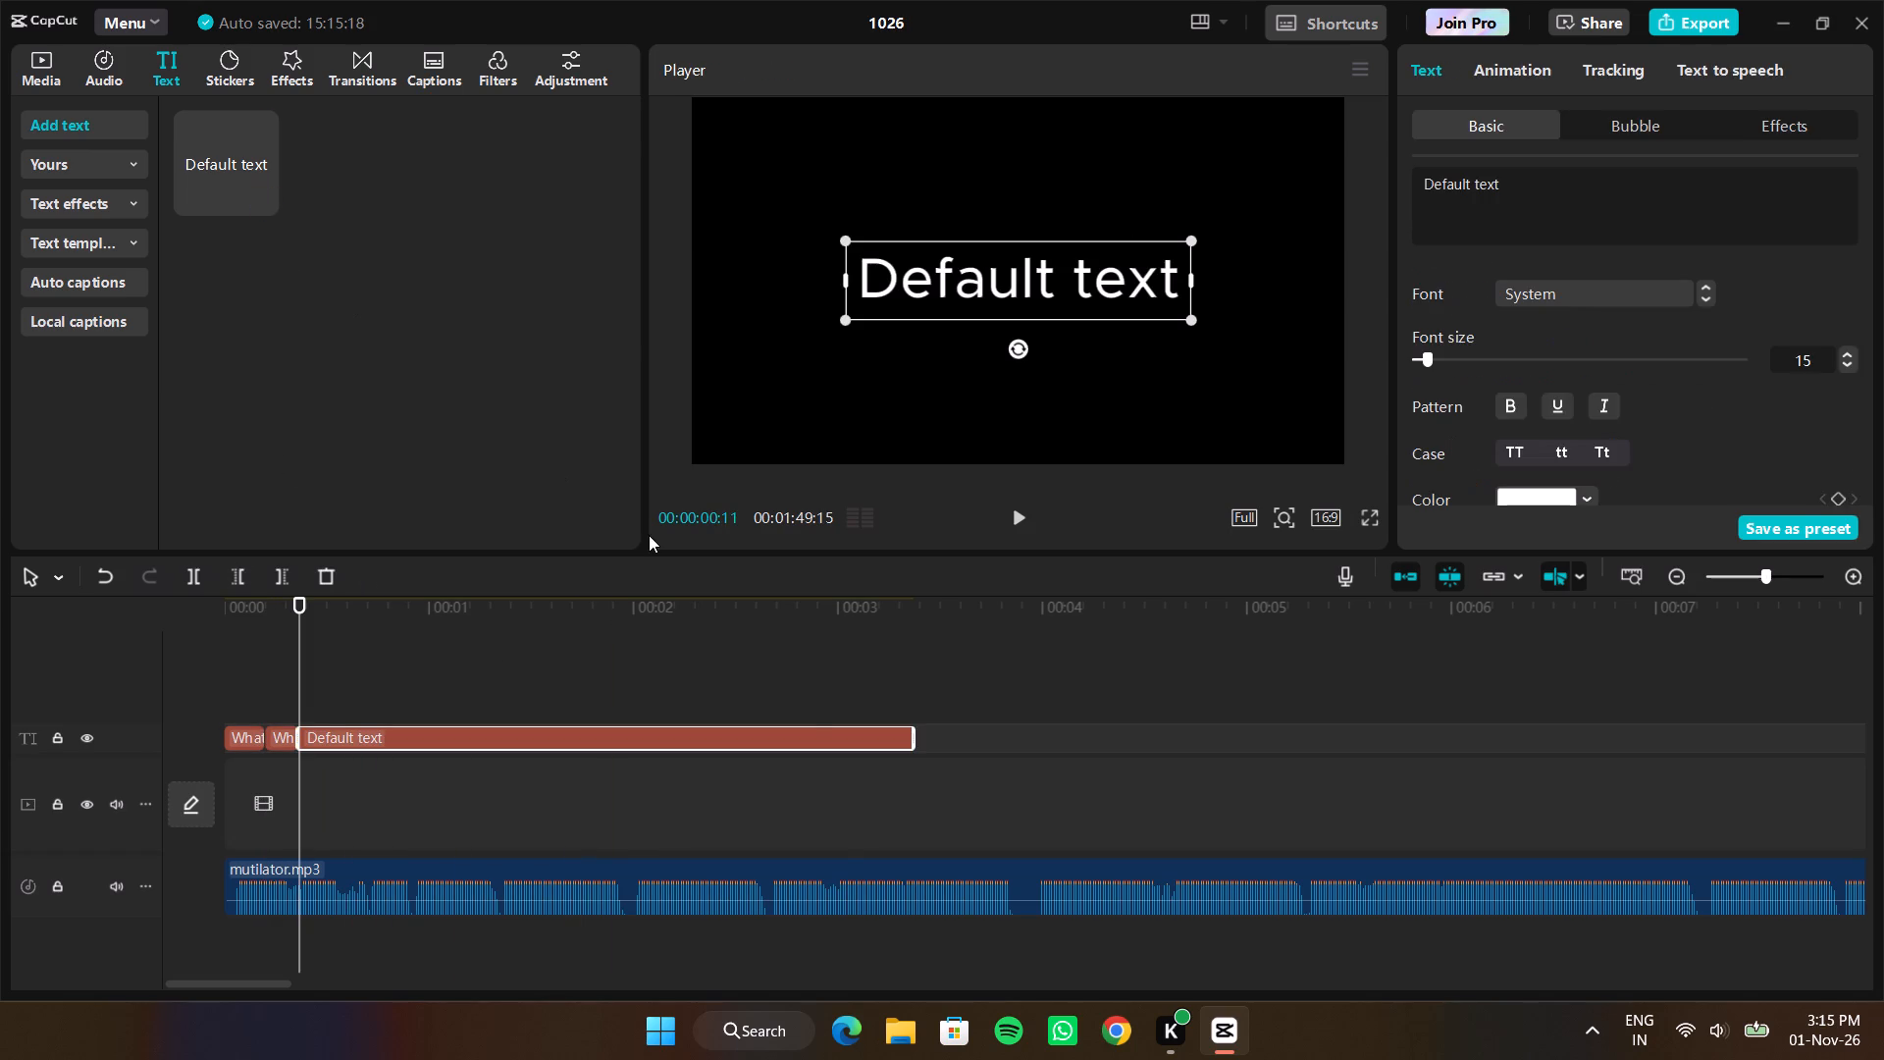
pyautogui.moveTo(842, 677); pyautogui.dragTo(916, 729)
pyautogui.moveTo(916, 740); pyautogui.dragTo(337, 798)
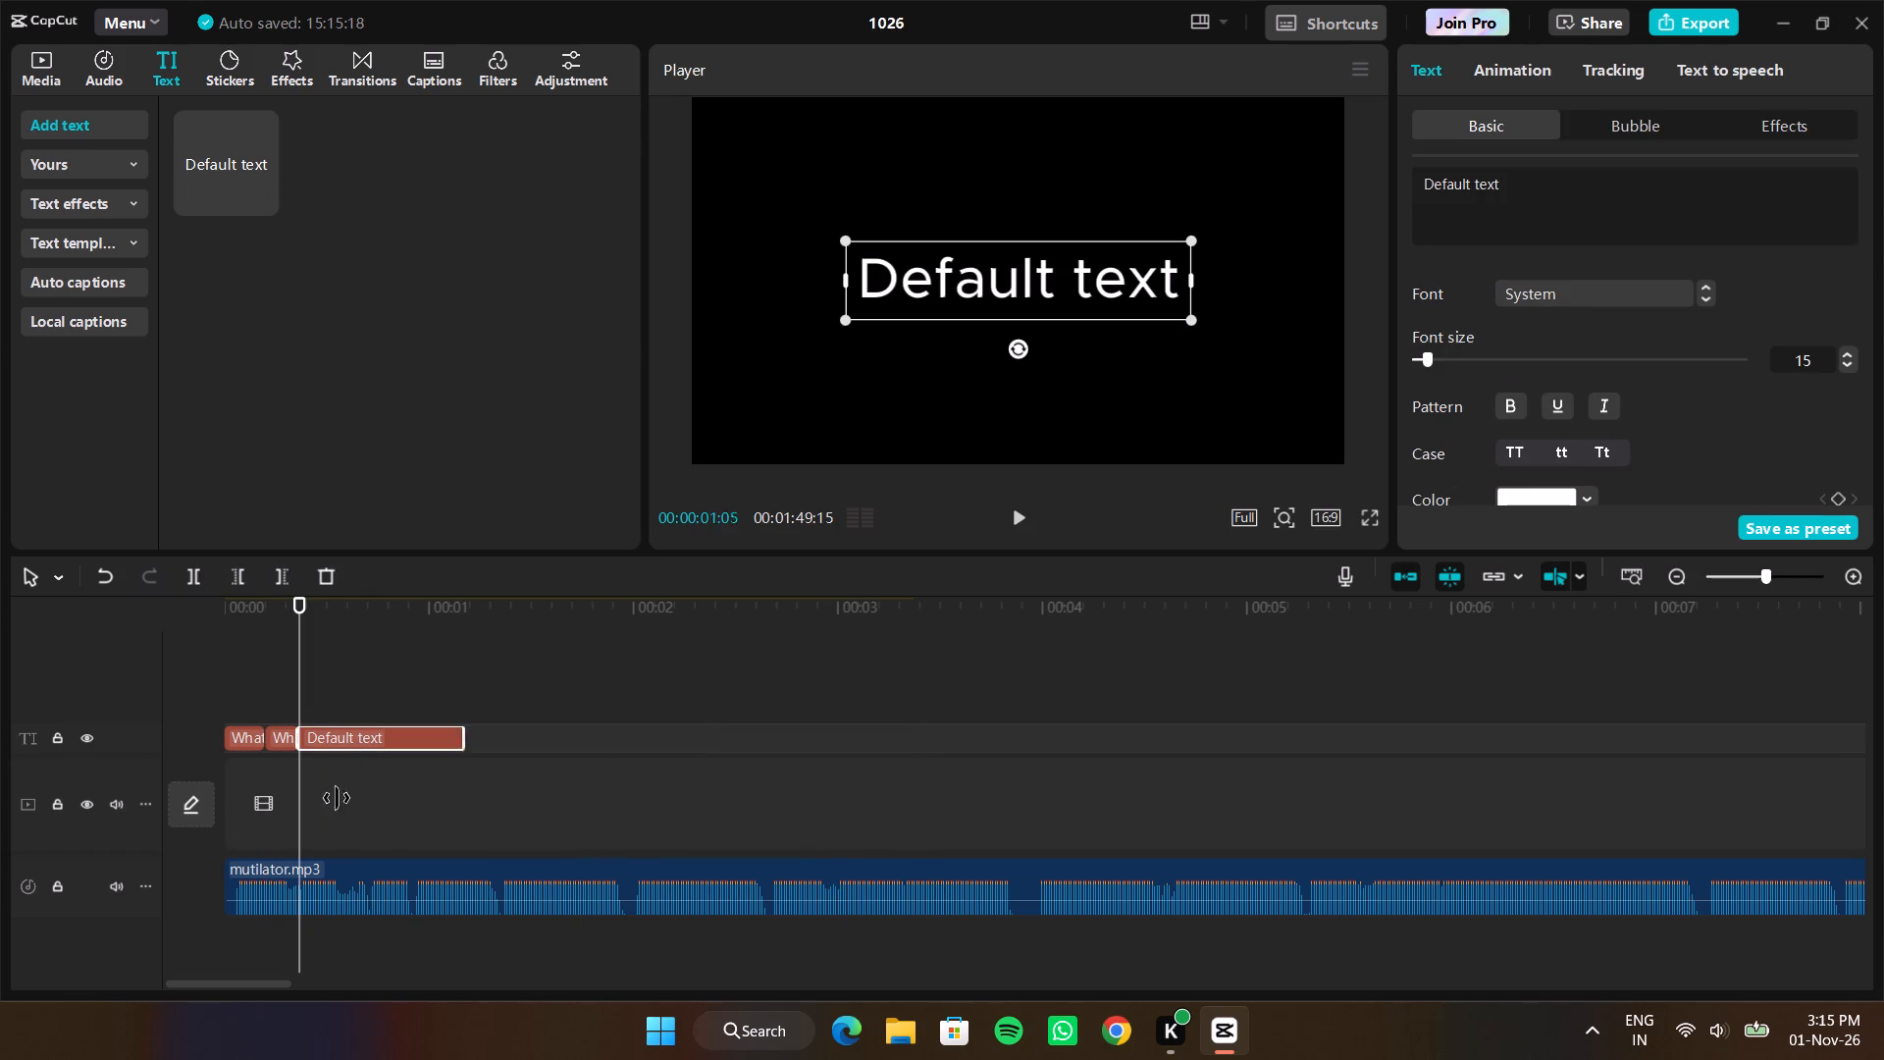
pyautogui.moveTo(337, 798); pyautogui.dragTo(289, 758)
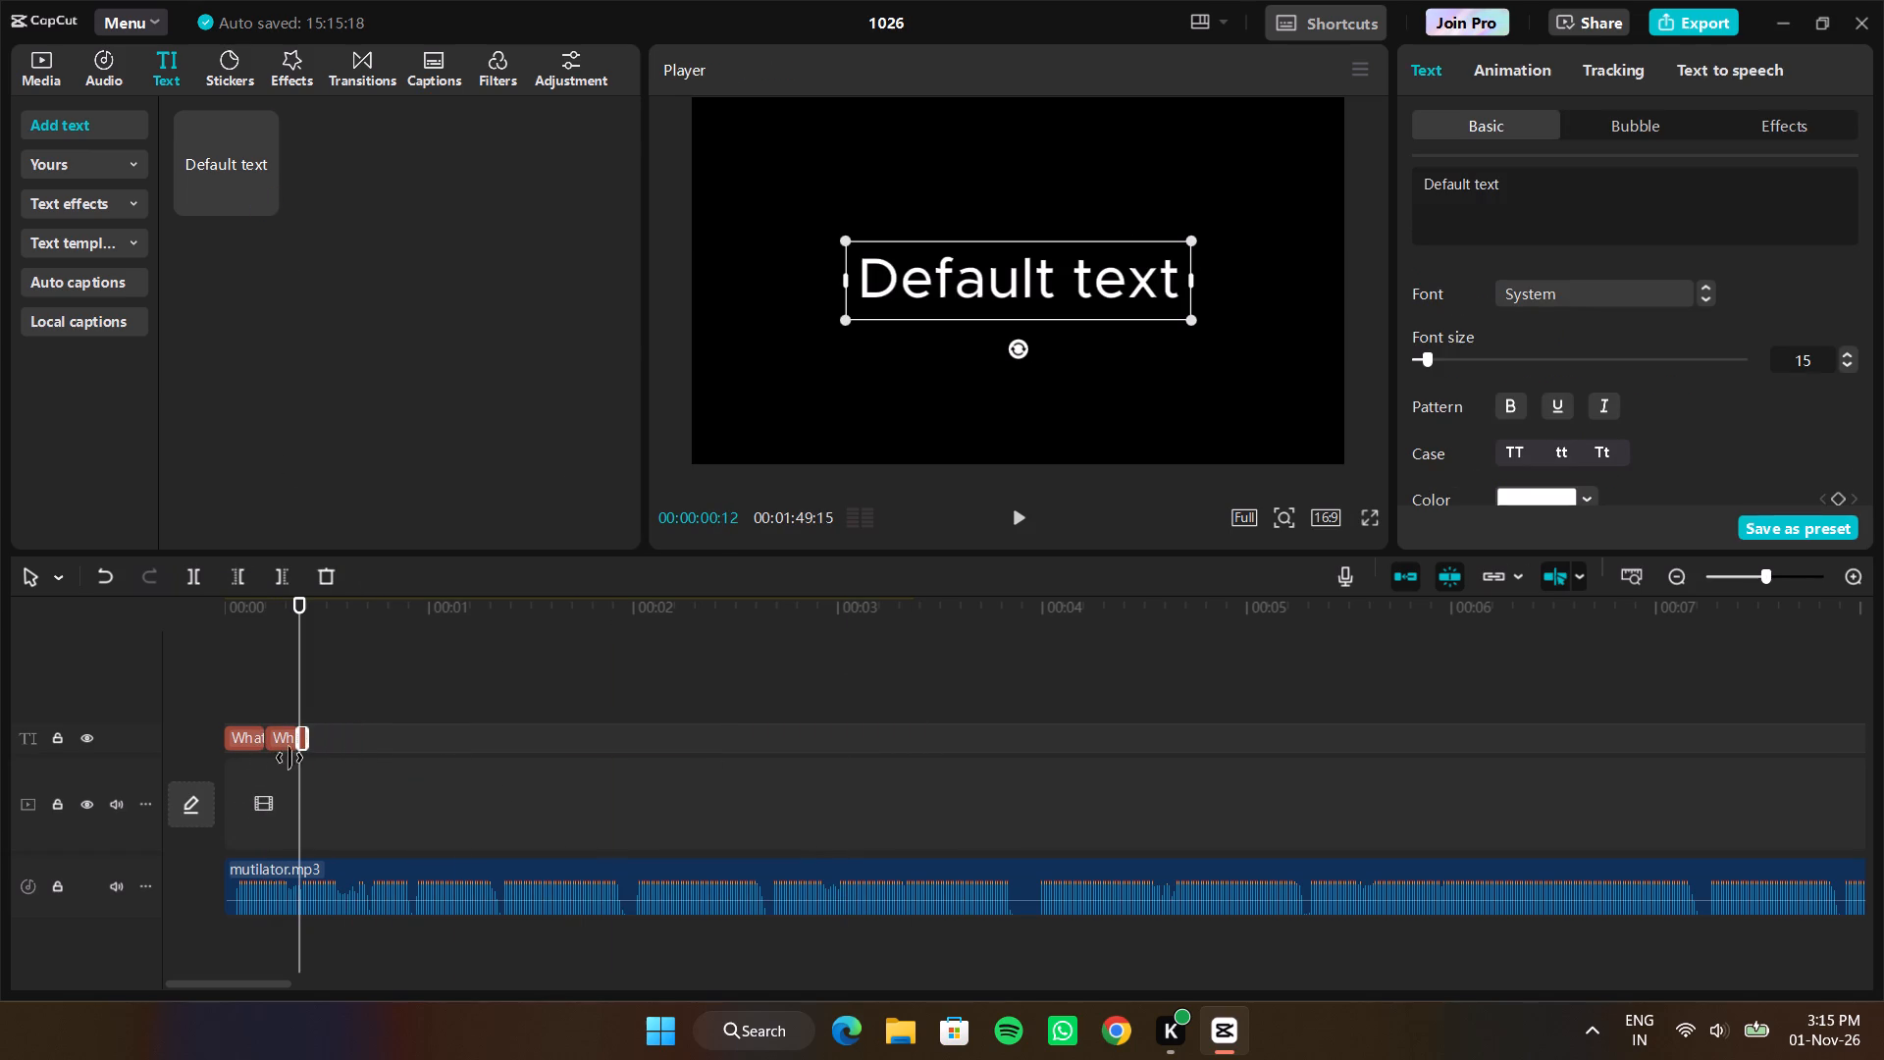
pyautogui.moveTo(289, 758); pyautogui.dragTo(328, 758)
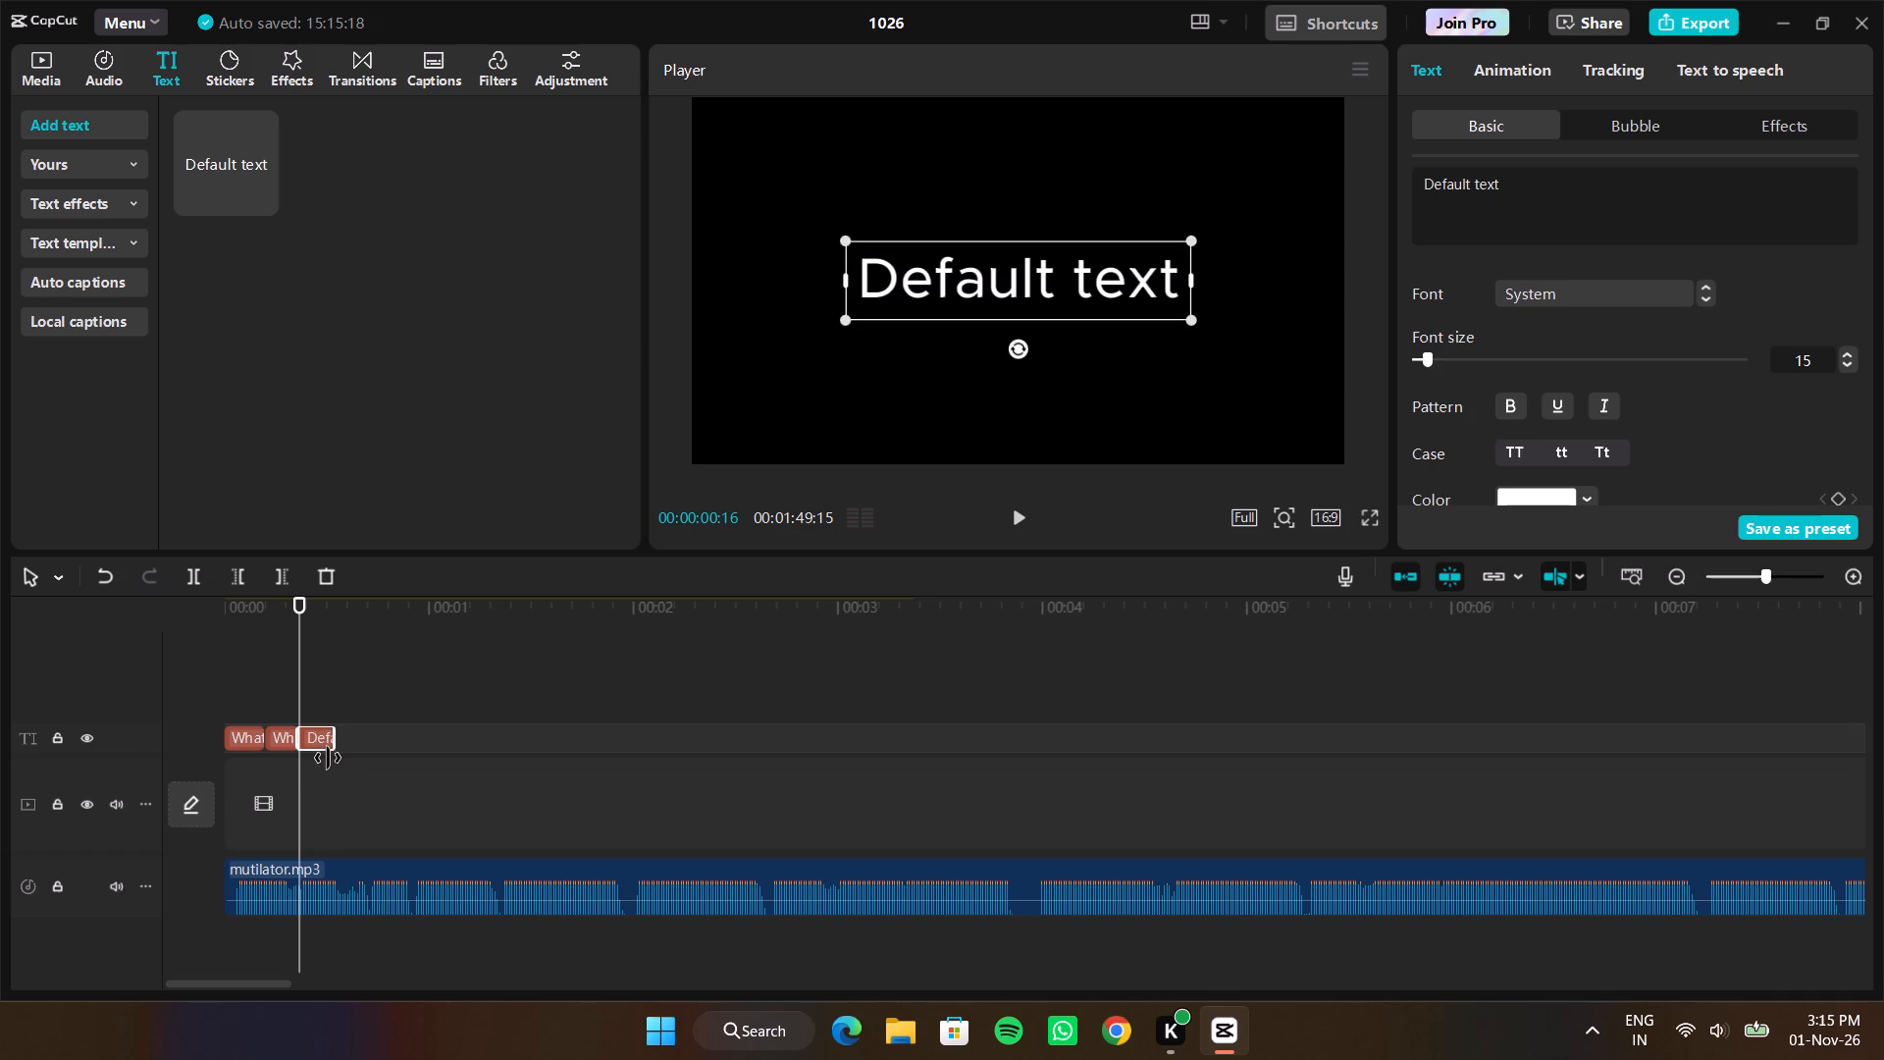
pyautogui.moveTo(328, 758); pyautogui.dragTo(327, 758)
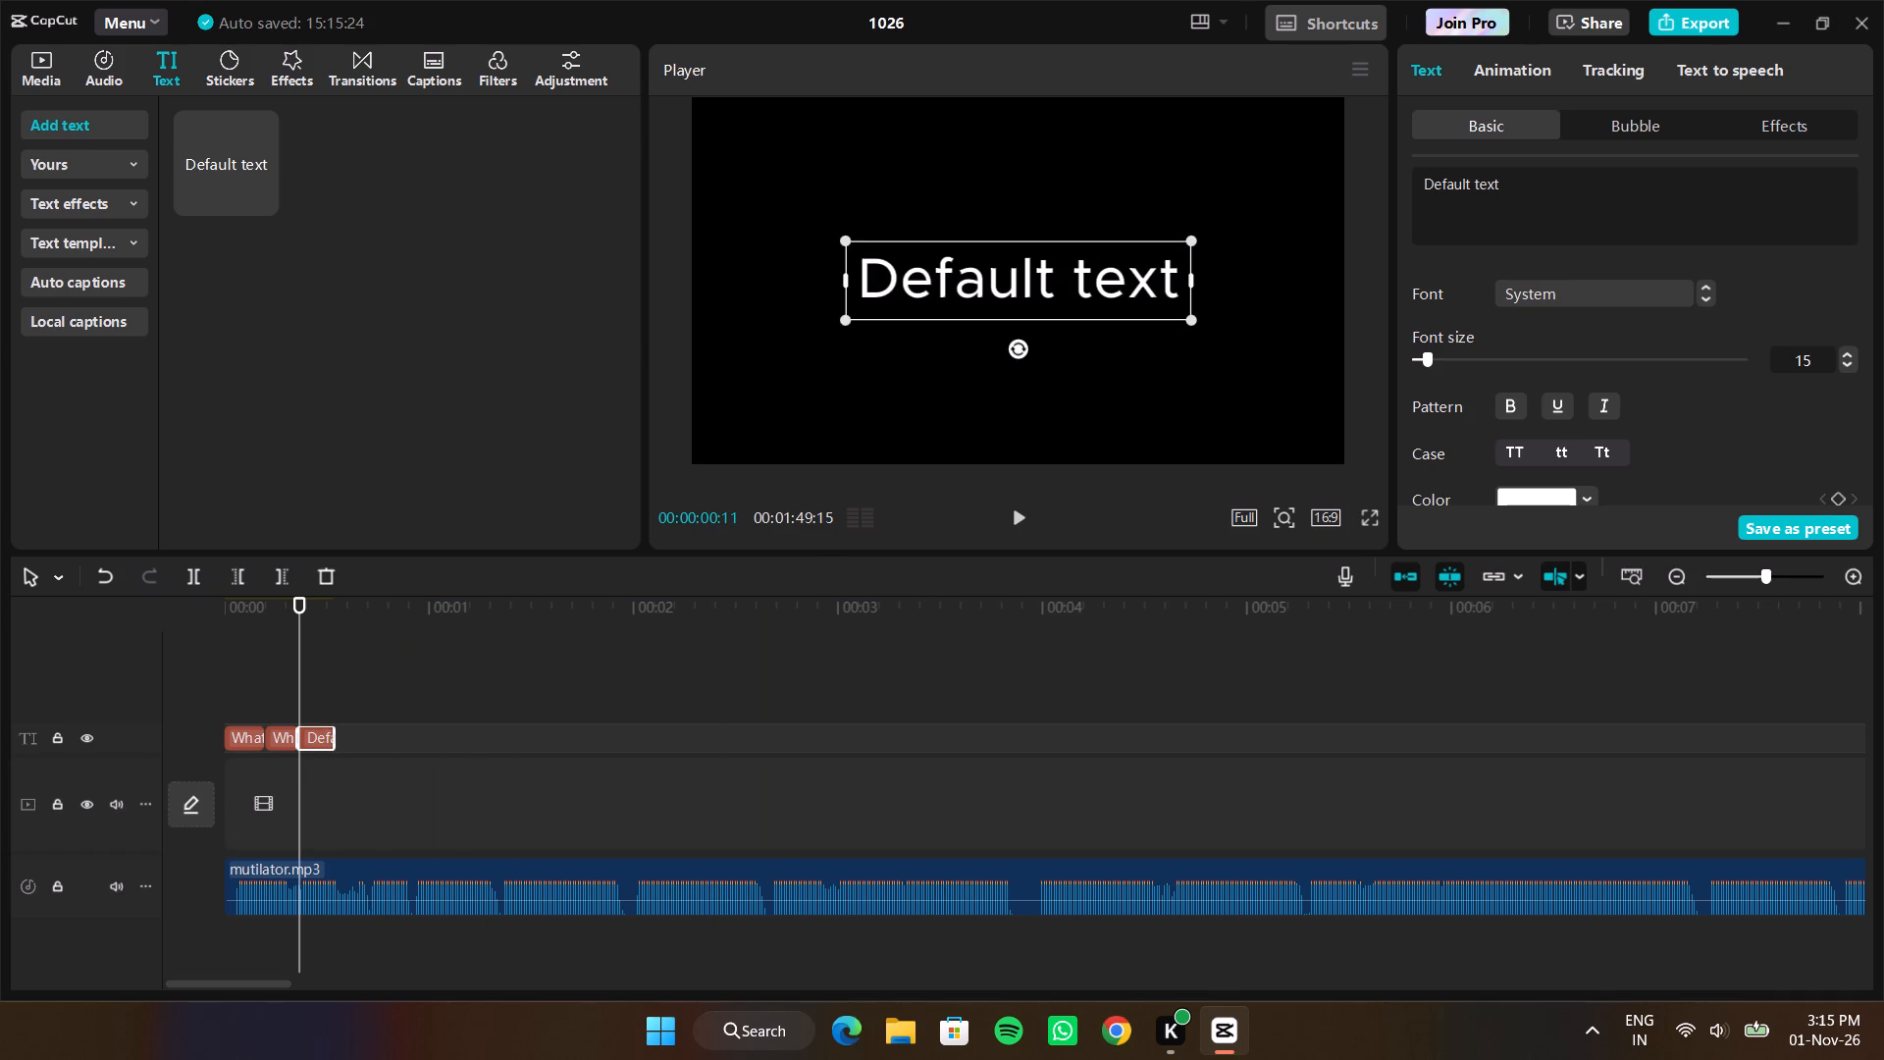
# Replace the third text clip's default wording with "What is the".
pyautogui.click(1556, 199)
pyautogui.hotkey('ctrl', 'BackSpace')
pyautogui.press('BackSpace')
pyautogui.press('BackSpace')
pyautogui.press('BackSpace')
pyautogui.press('BackSpace')
pyautogui.press('BackSpace')
pyautogui.press('BackSpace')
pyautogui.press('BackSpace')
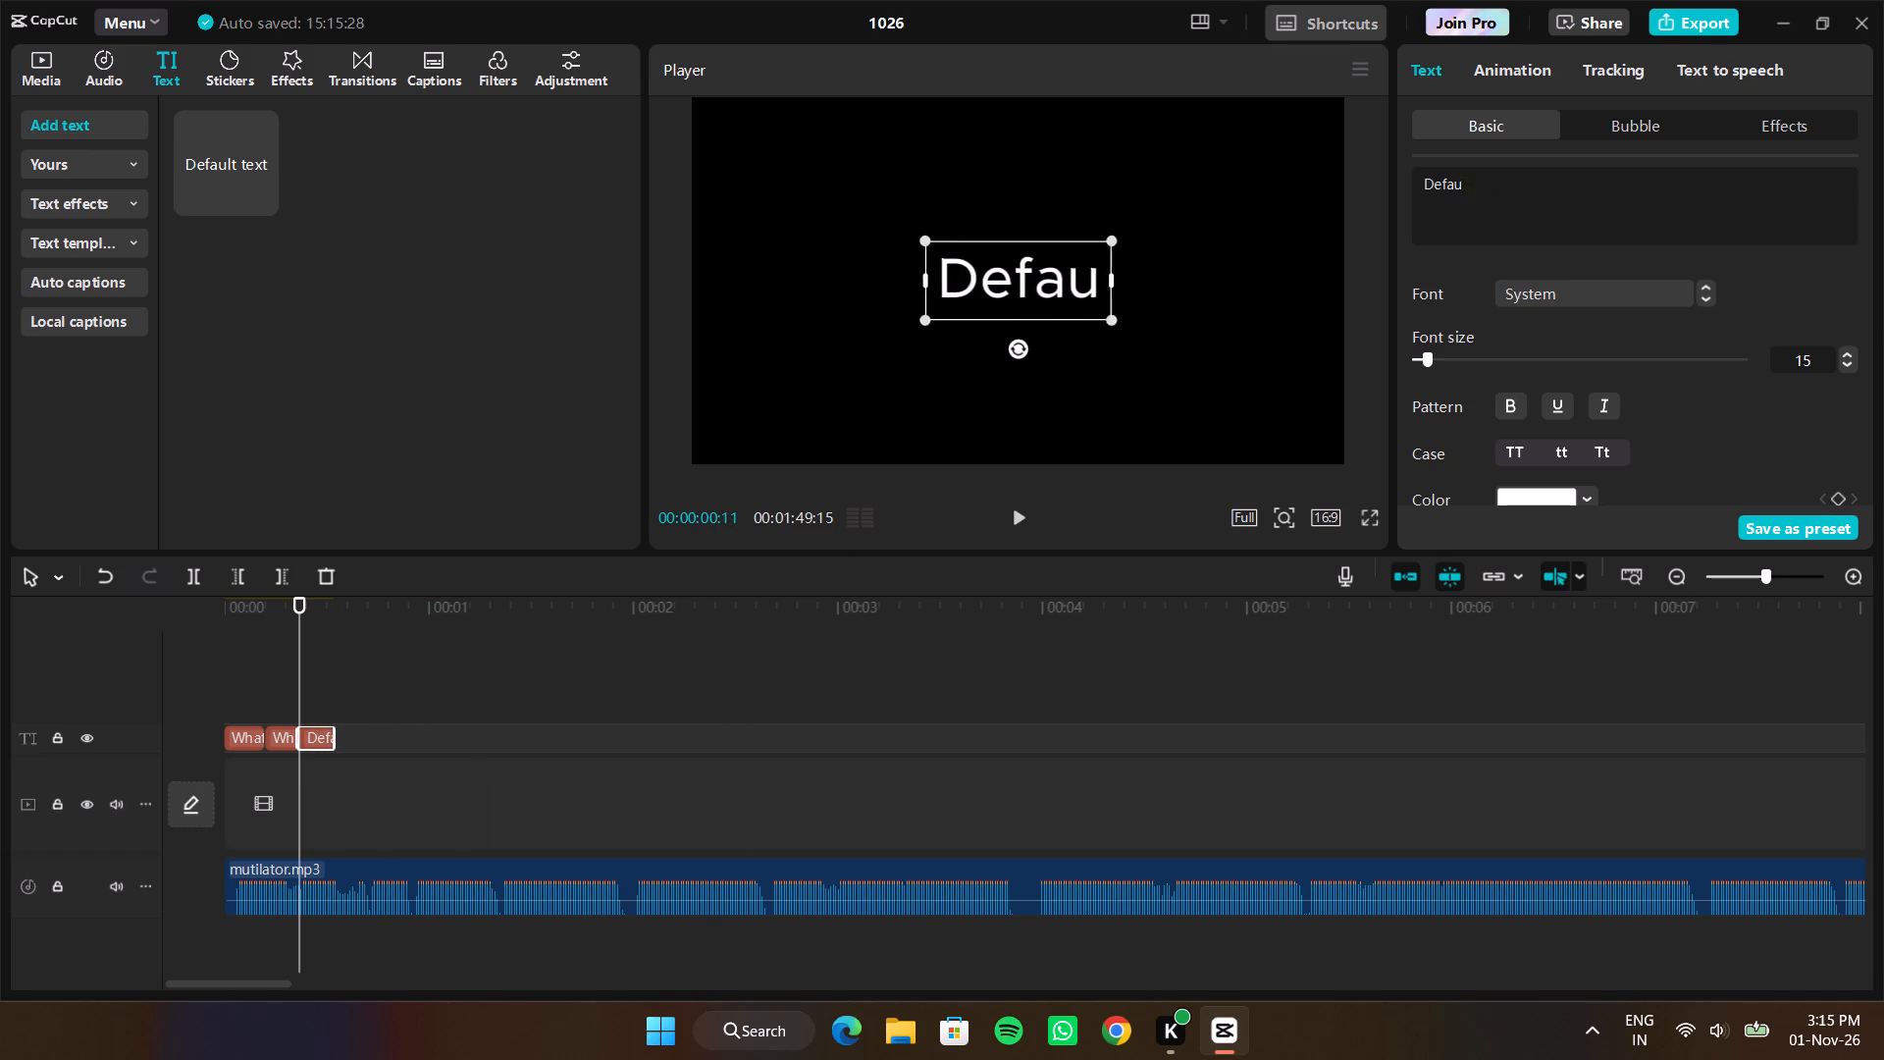
pyautogui.press('BackSpace')
pyautogui.press('BackSpace')
pyautogui.press('BackSpace')
pyautogui.press('BackSpace')
pyautogui.press('BackSpace')
pyautogui.press('BackSpace')
pyautogui.write('What is h')
pyautogui.press('BackSpace')
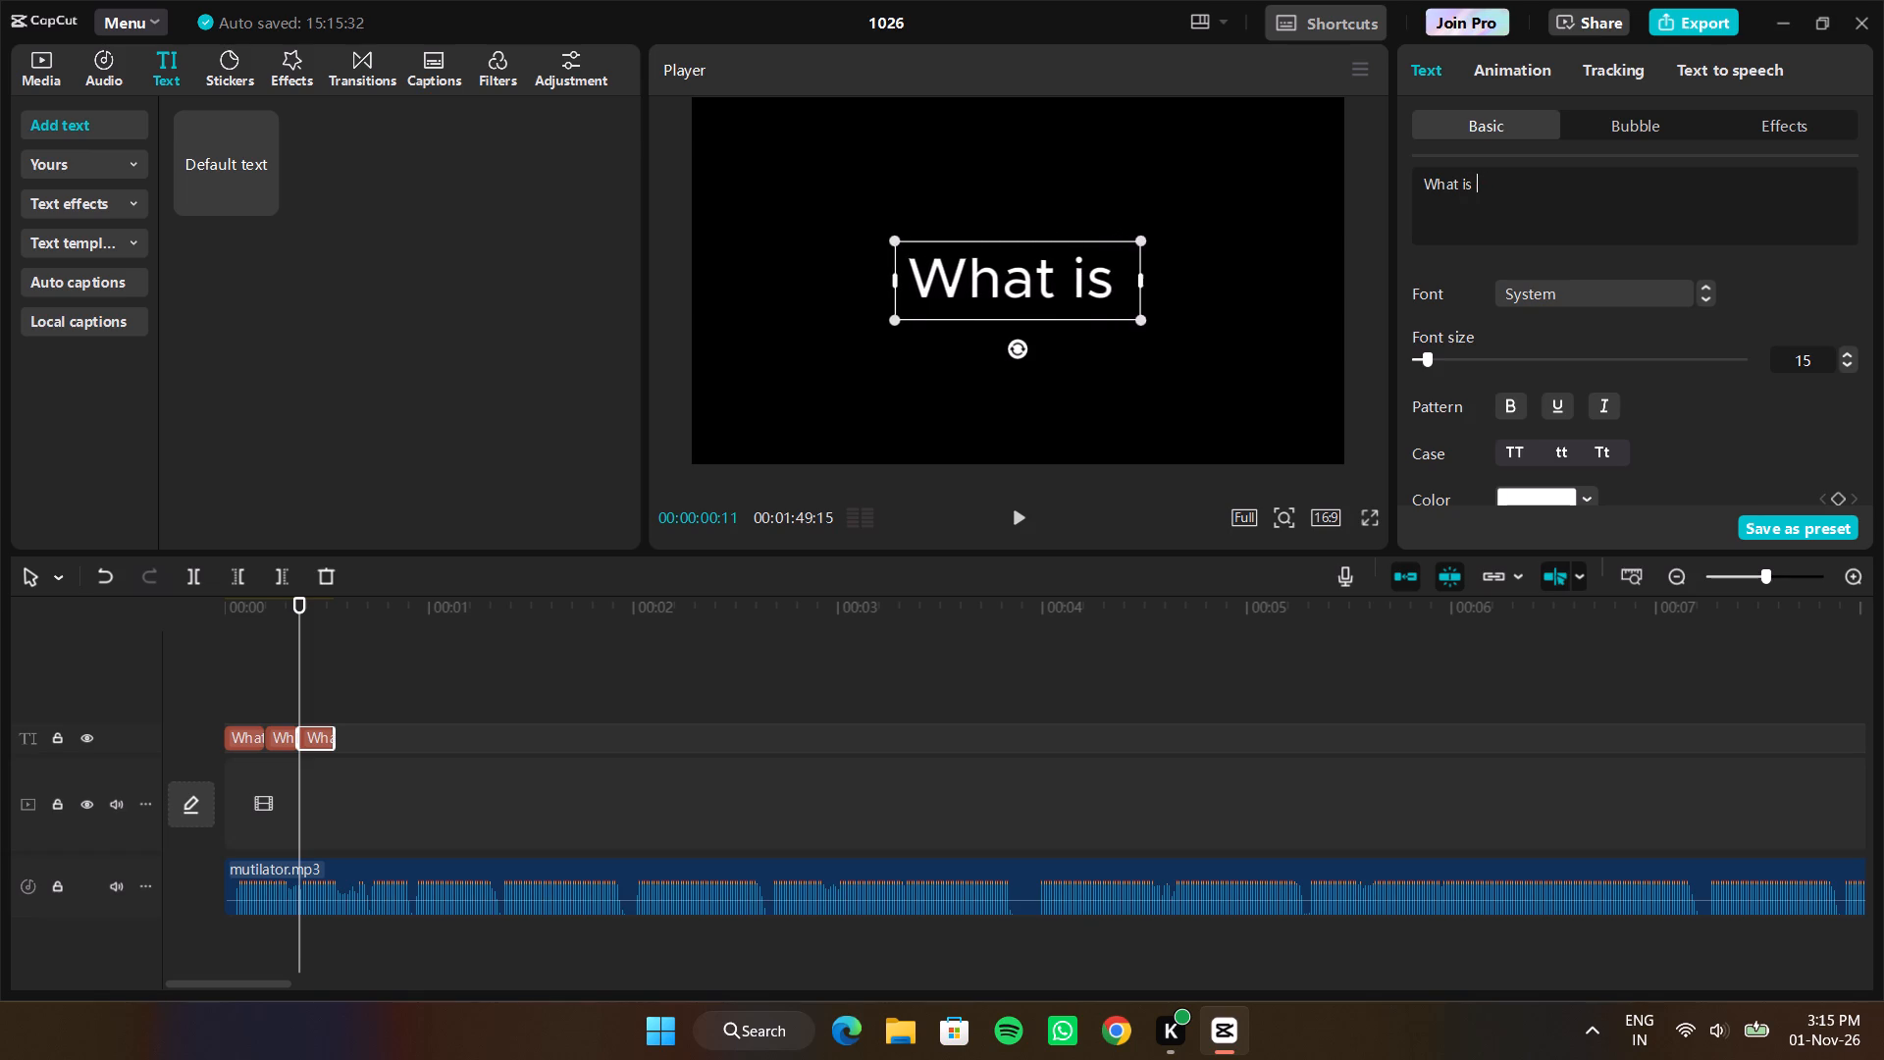
pyautogui.write('the')
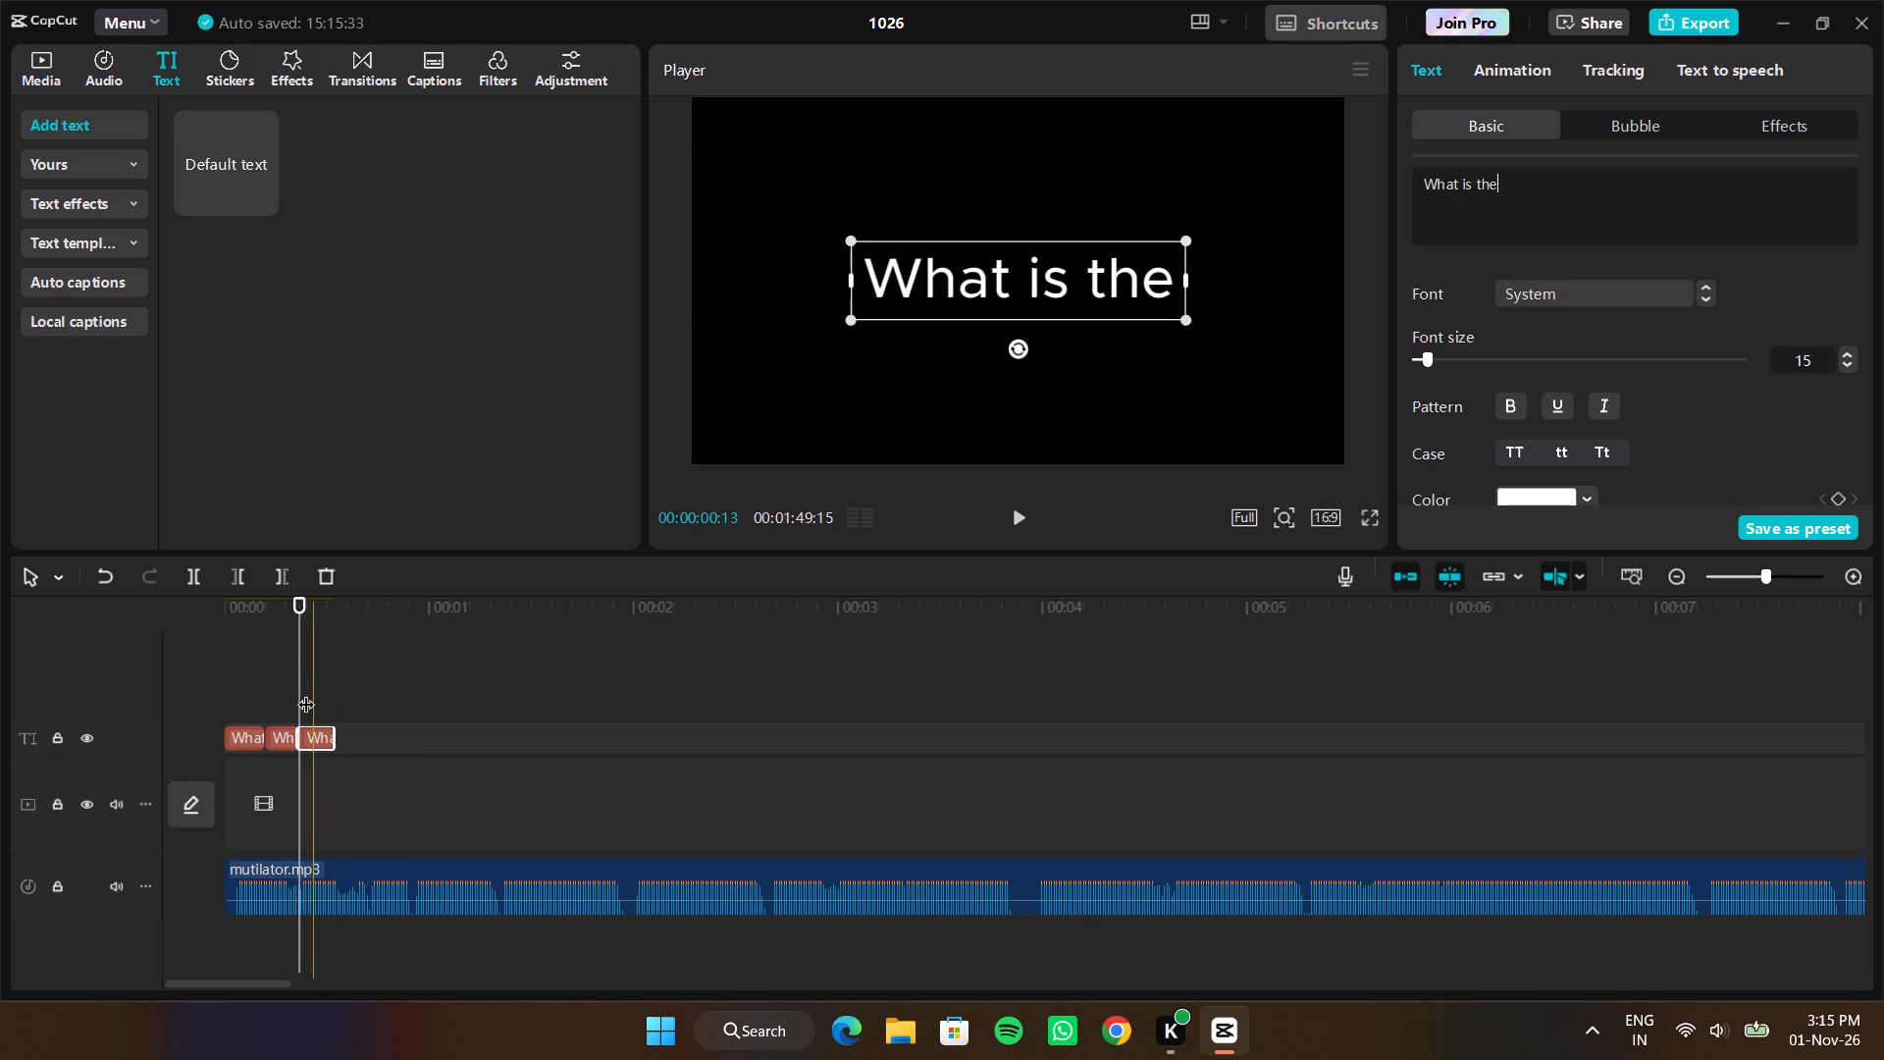
# Add a fourth default text clip directly after the third one, at 00:00:00:16, and change its text to "What is the best".
pyautogui.moveTo(297, 690); pyautogui.dragTo(336, 689)
pyautogui.click(262, 197)
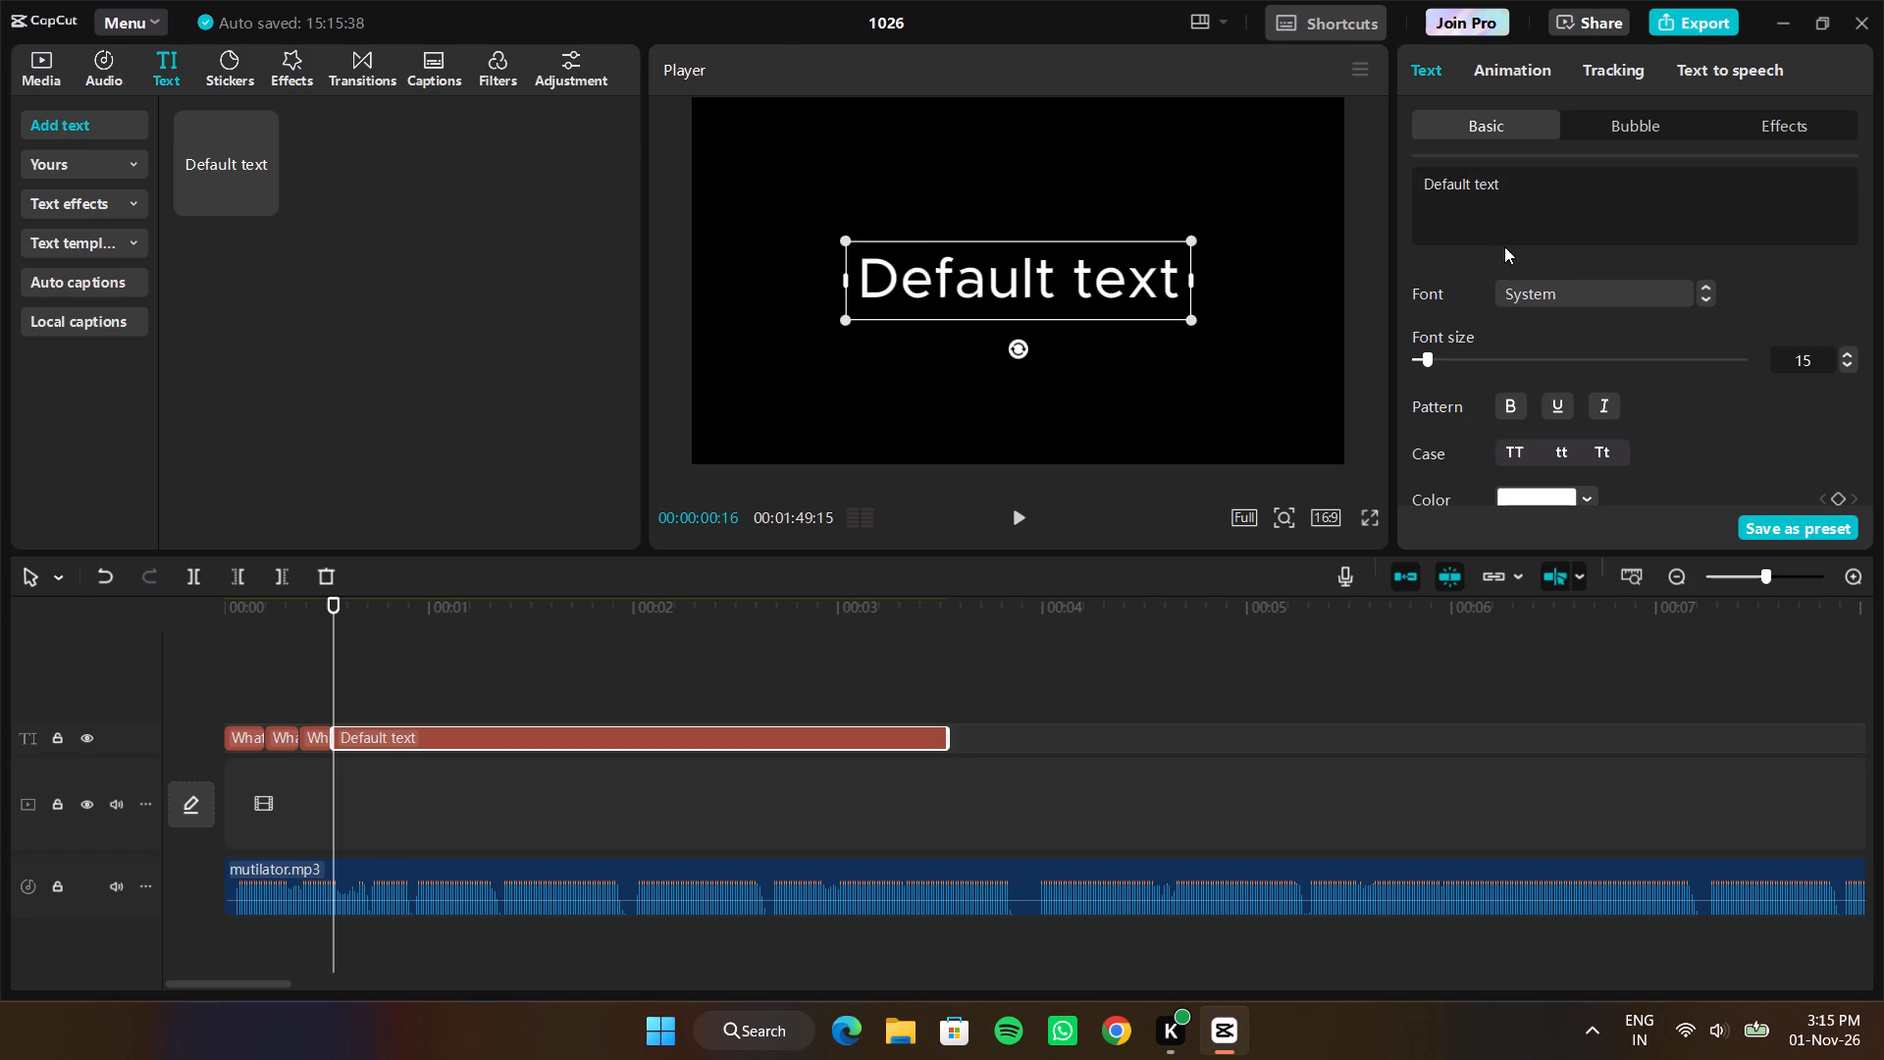
pyautogui.click(1522, 201)
pyautogui.press('BackSpace')
pyautogui.press('BackSpace')
pyautogui.press('BackSpace')
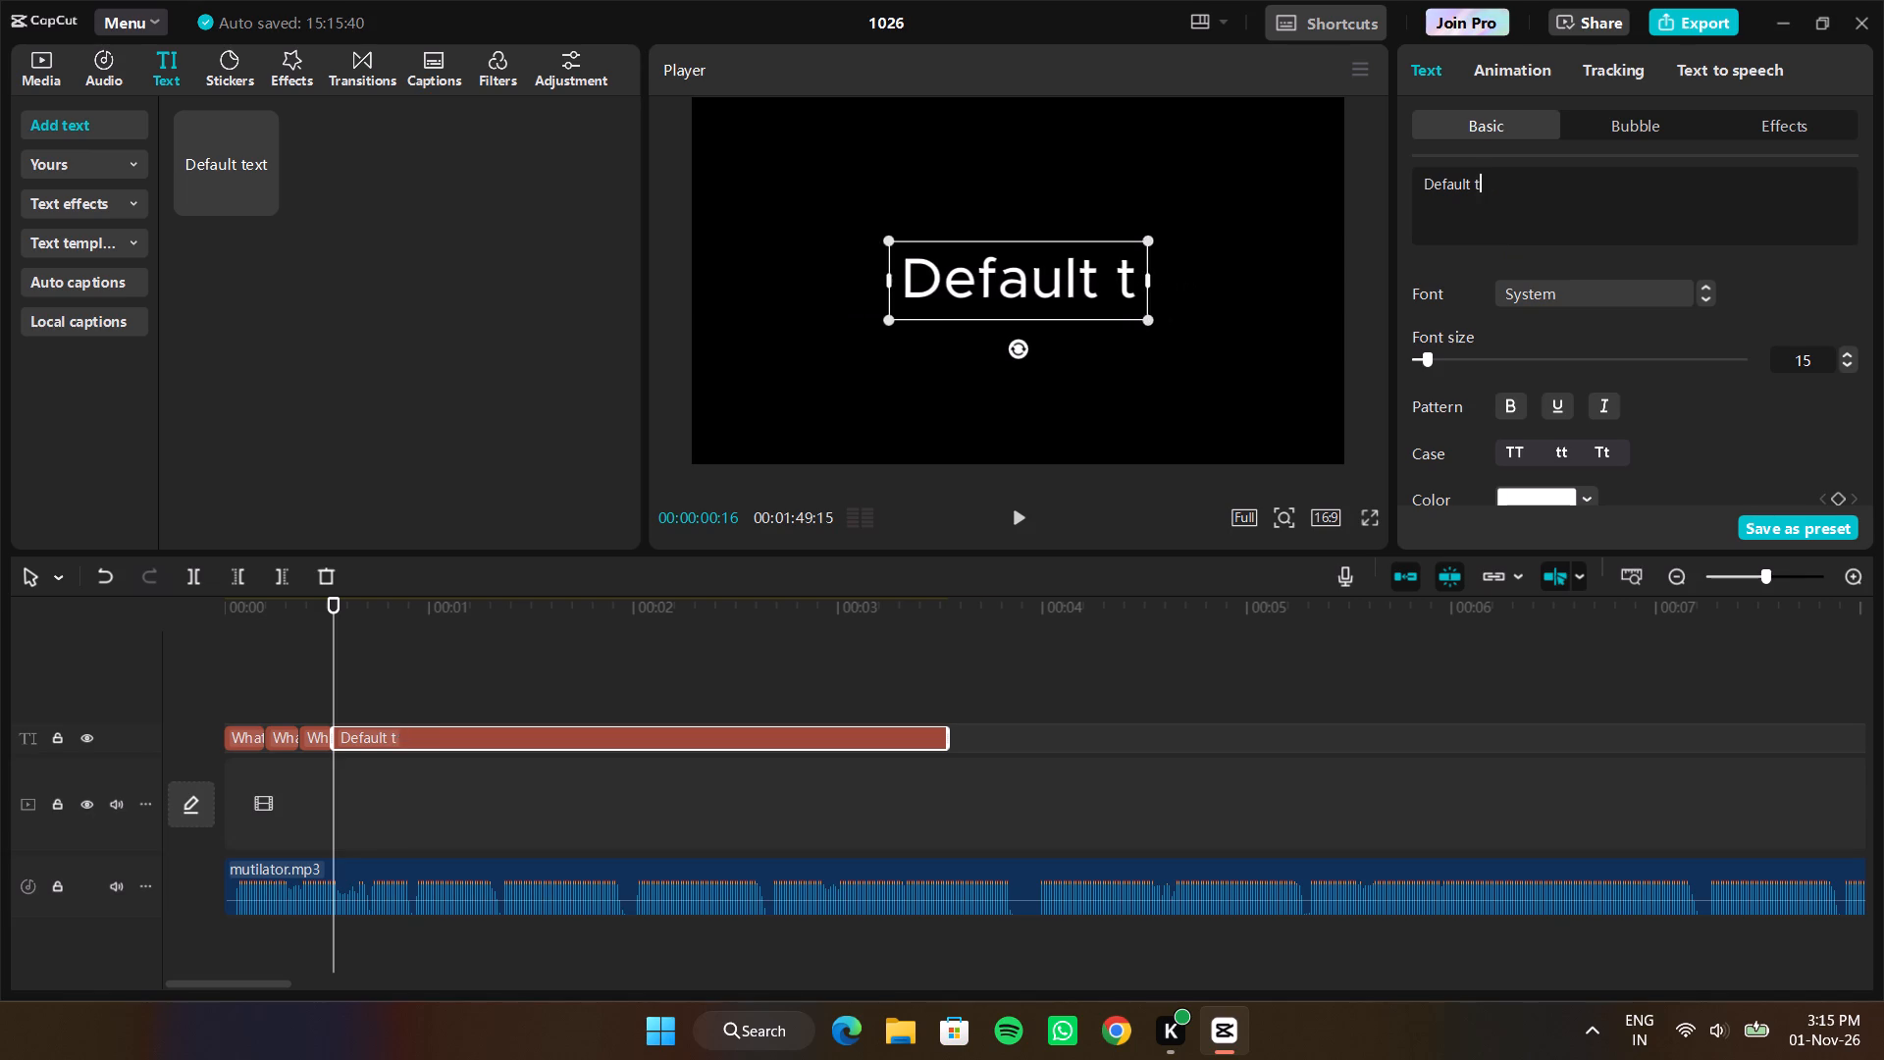
pyautogui.press('BackSpace')
pyautogui.press('BackSpace')
pyautogui.press('BackSpace')
pyautogui.press('BackSpace')
pyautogui.press('BackSpace')
pyautogui.press('BackSpace')
pyautogui.press('BackSpace')
pyautogui.press('BackSpace')
pyautogui.press('BackSpace')
pyautogui.press('BackSpace')
pyautogui.press('BackSpace')
pyautogui.press('w')
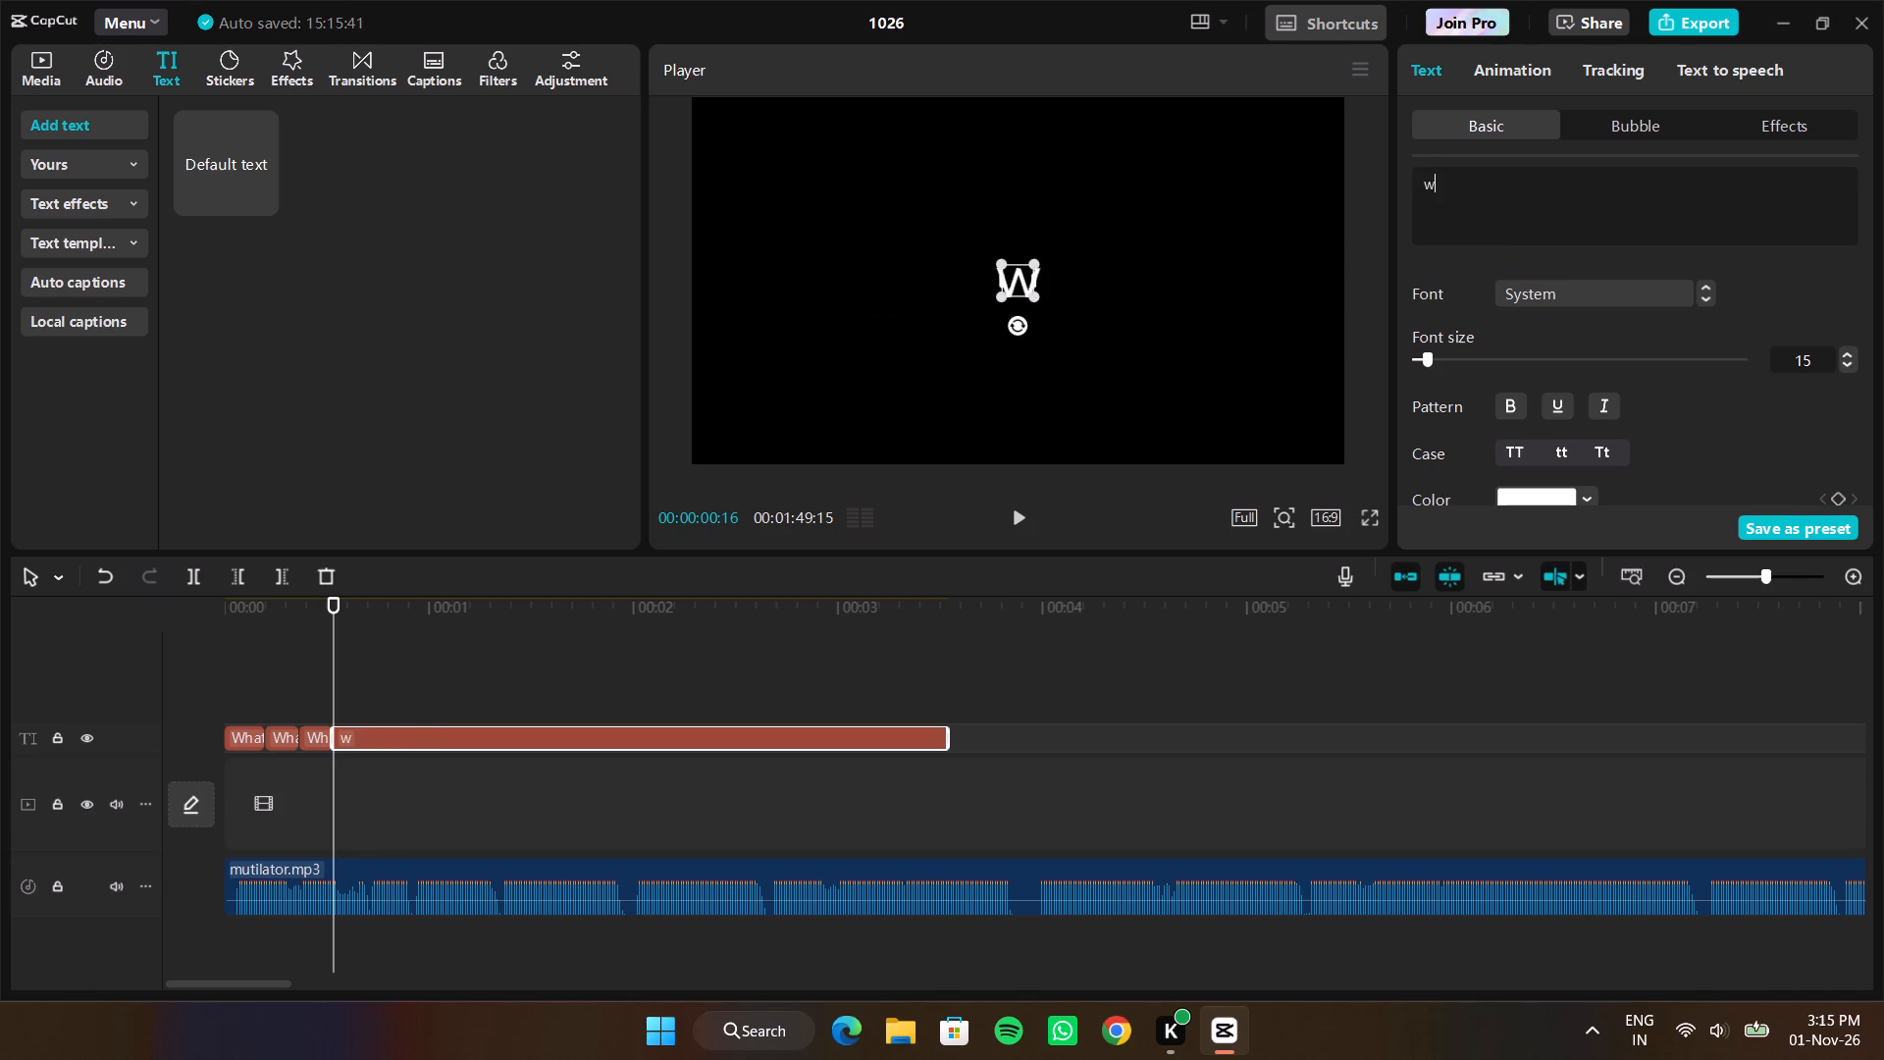
pyautogui.press('BackSpace')
pyautogui.write('What is the best')
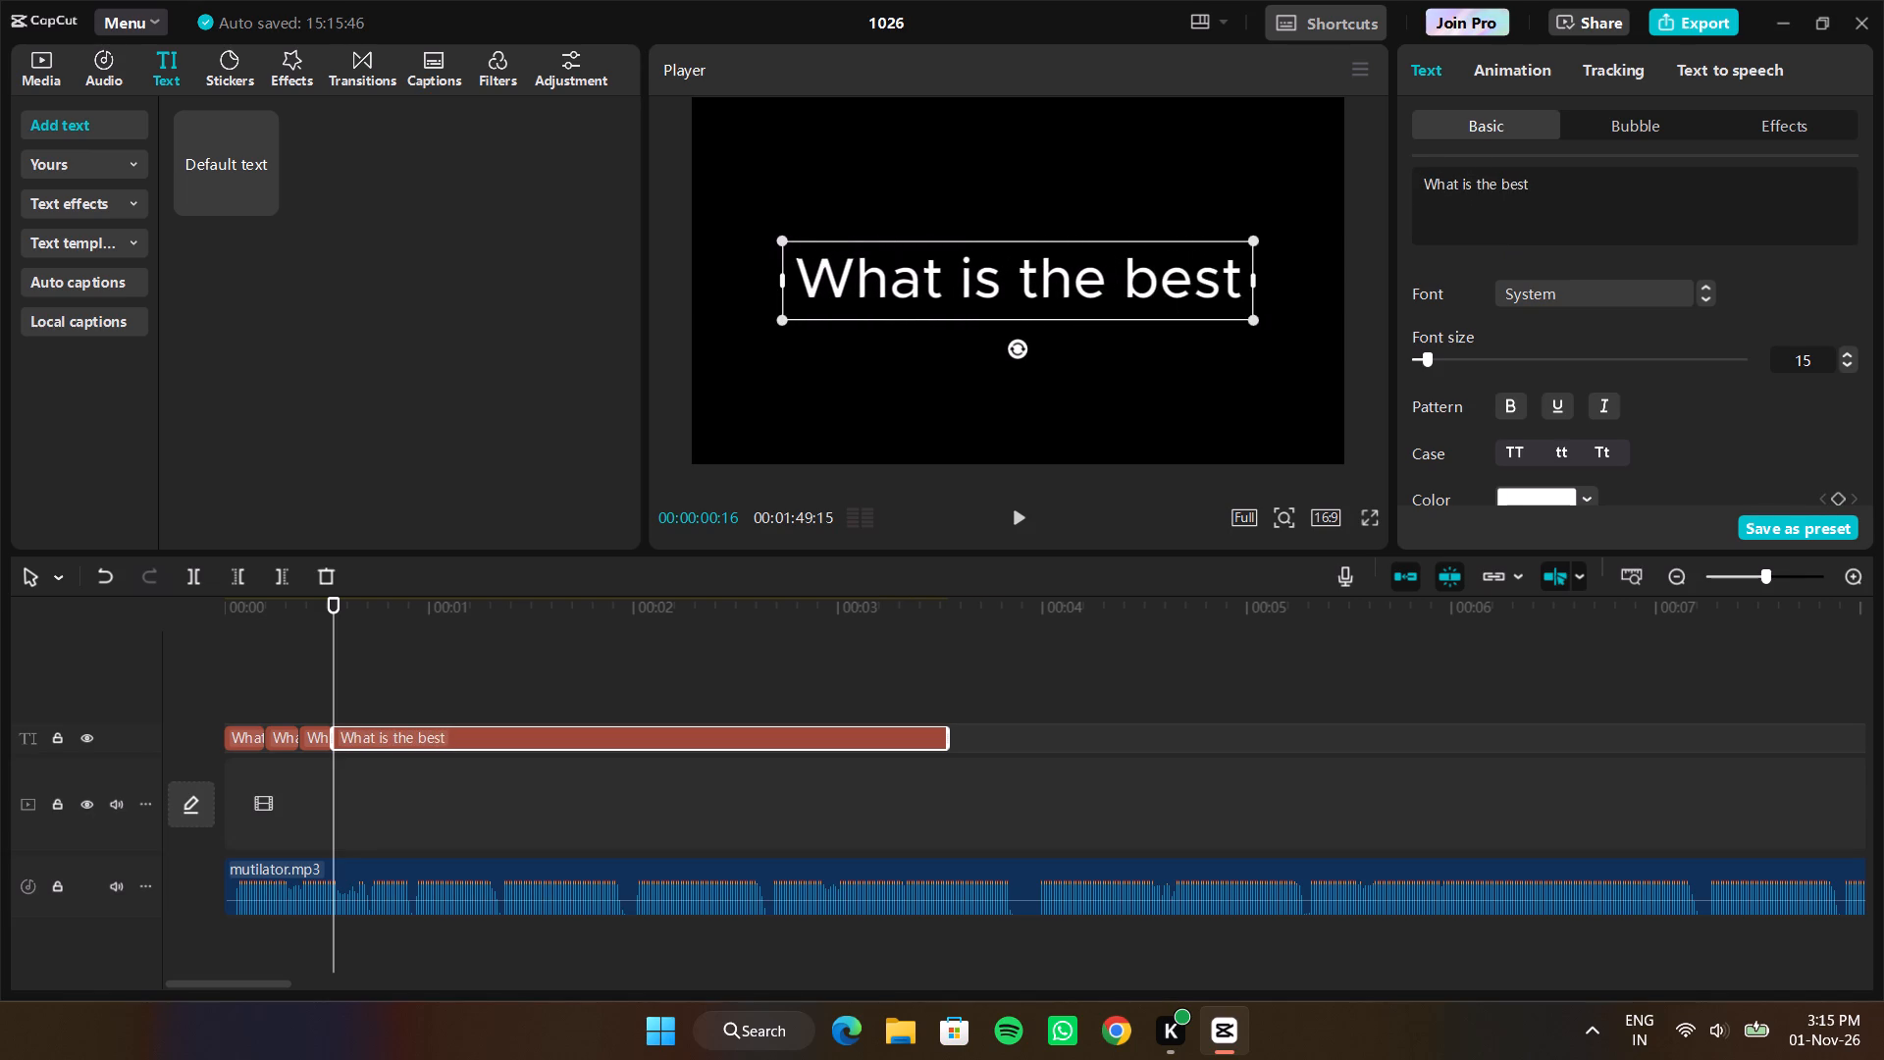
# Trim the "What is the best" text clip to end at about 00:00:00:21.
pyautogui.moveTo(943, 733); pyautogui.dragTo(360, 758)
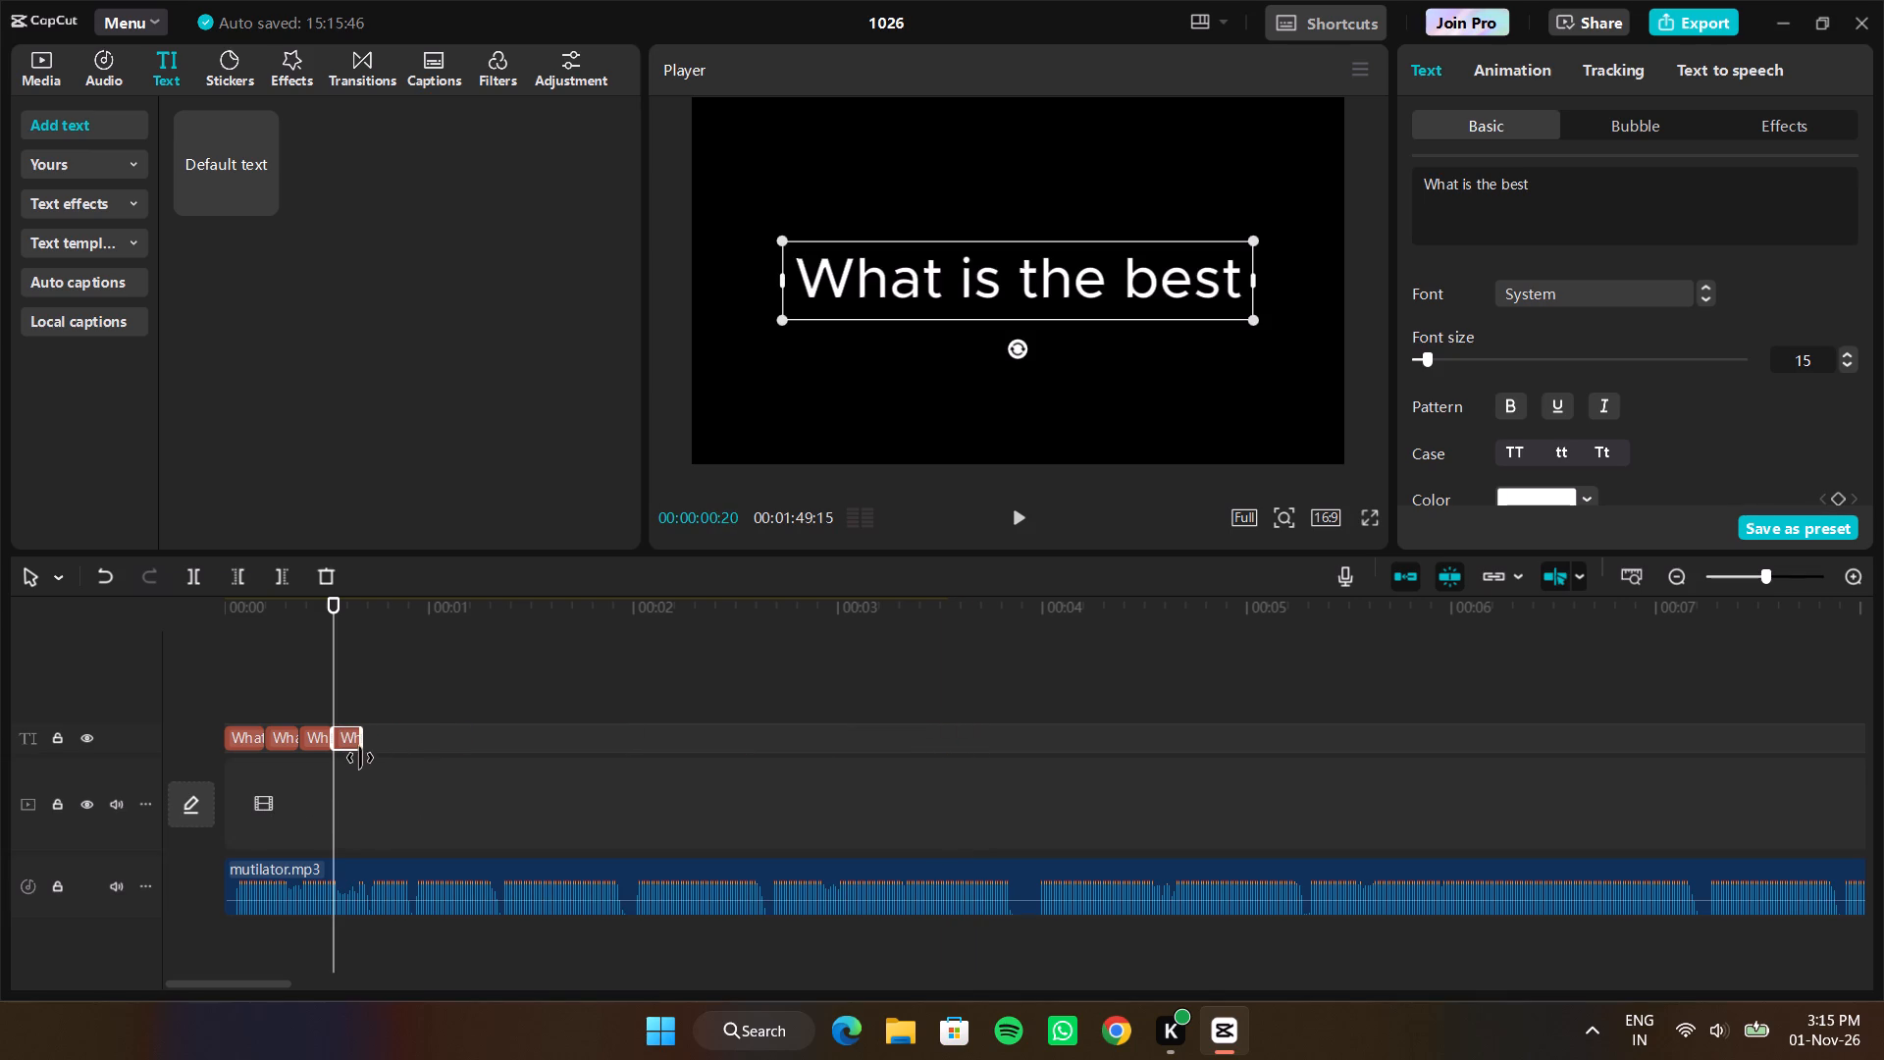
pyautogui.moveTo(360, 758); pyautogui.dragTo(361, 754)
# Play back the opening from 00:00 to check the timing of the four text clips against the music.
pyautogui.moveTo(334, 700); pyautogui.dragTo(121, 697)
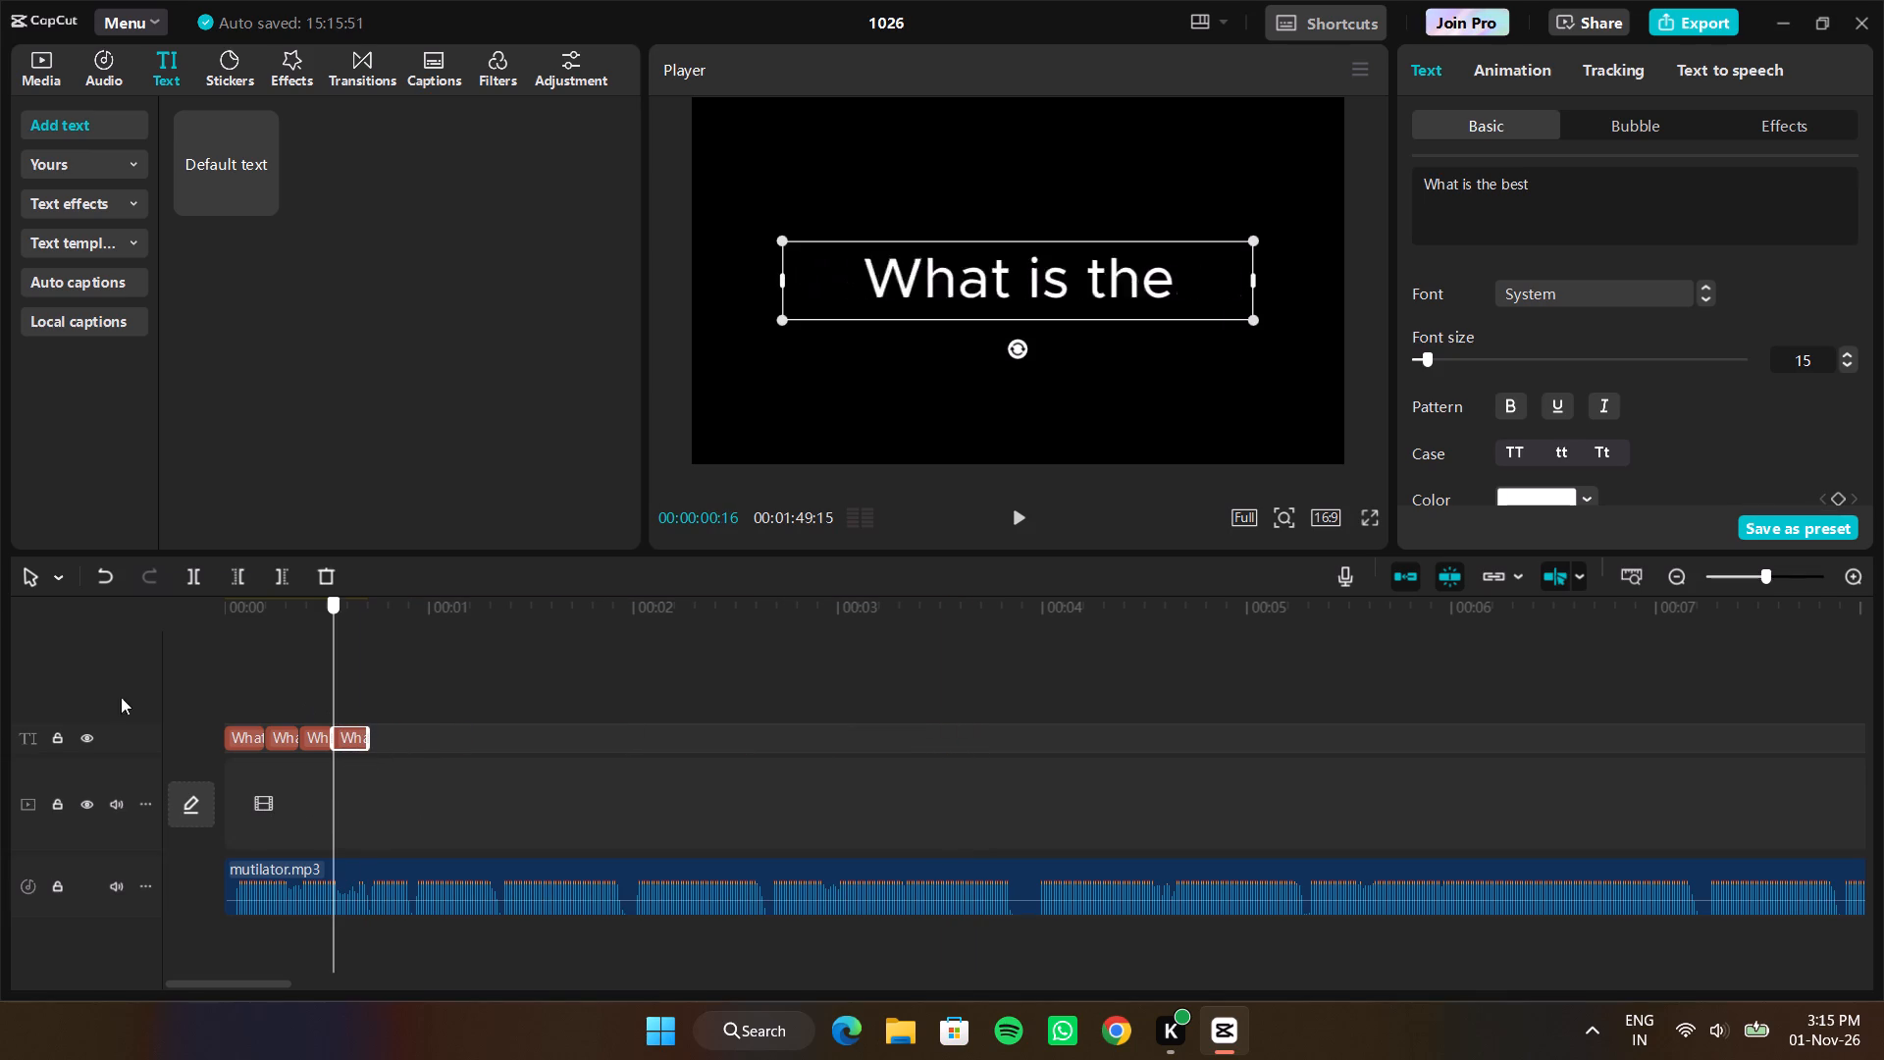
pyautogui.moveTo(121, 697); pyautogui.dragTo(85, 698)
pyautogui.press('space')
pyautogui.press('space')
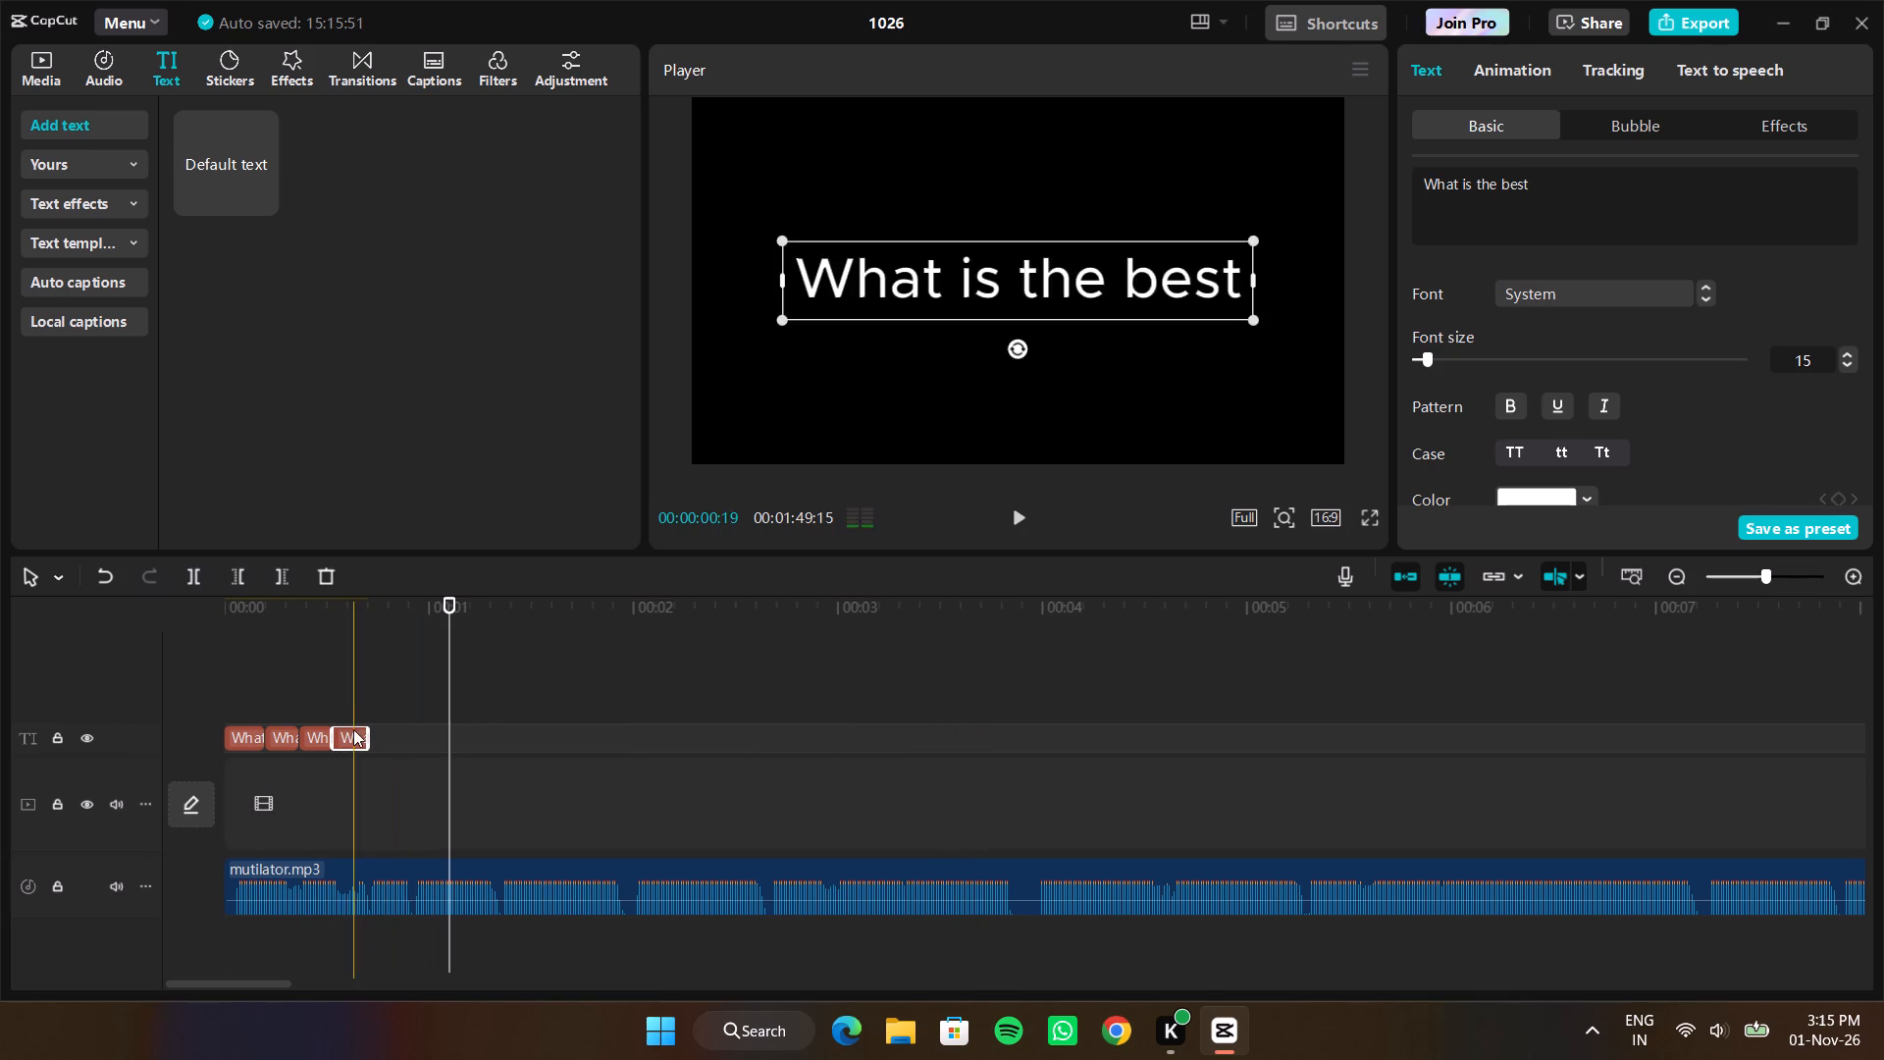
pyautogui.moveTo(451, 705); pyautogui.dragTo(0, 768)
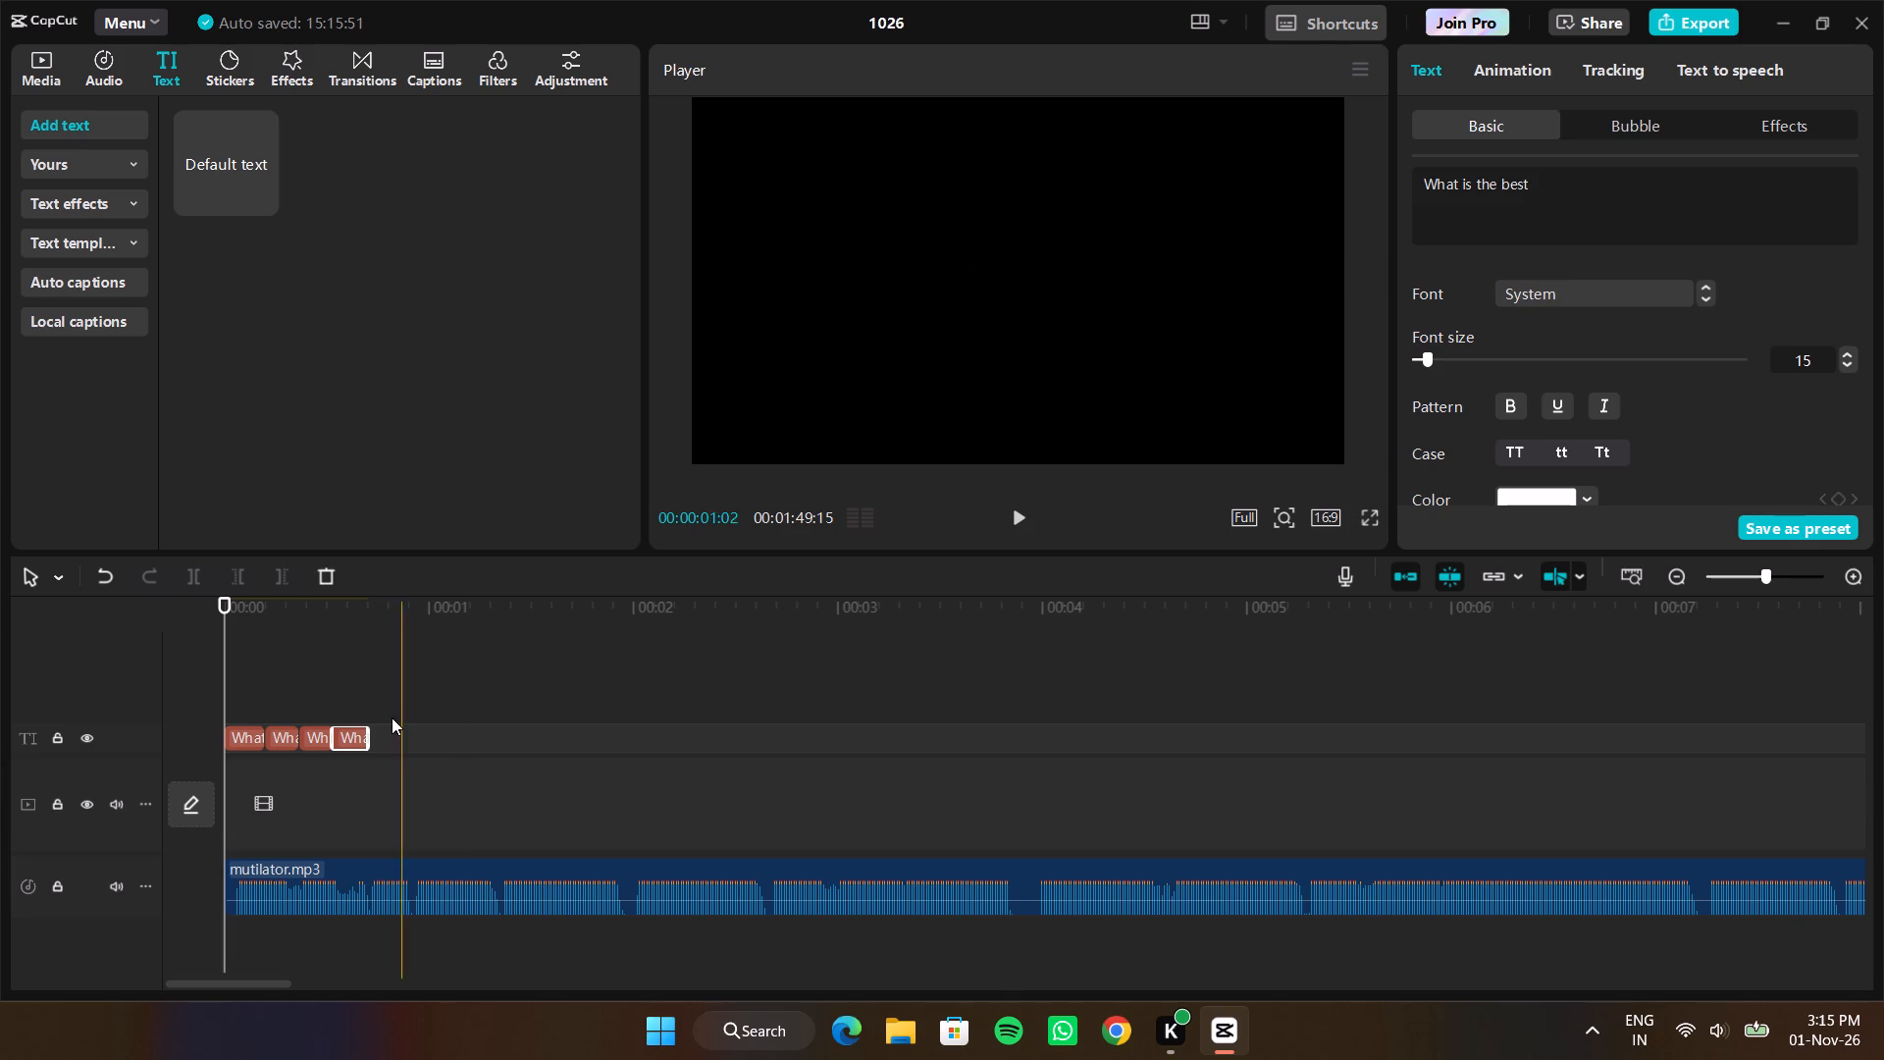
pyautogui.click(391, 720)
pyautogui.click(232, 703)
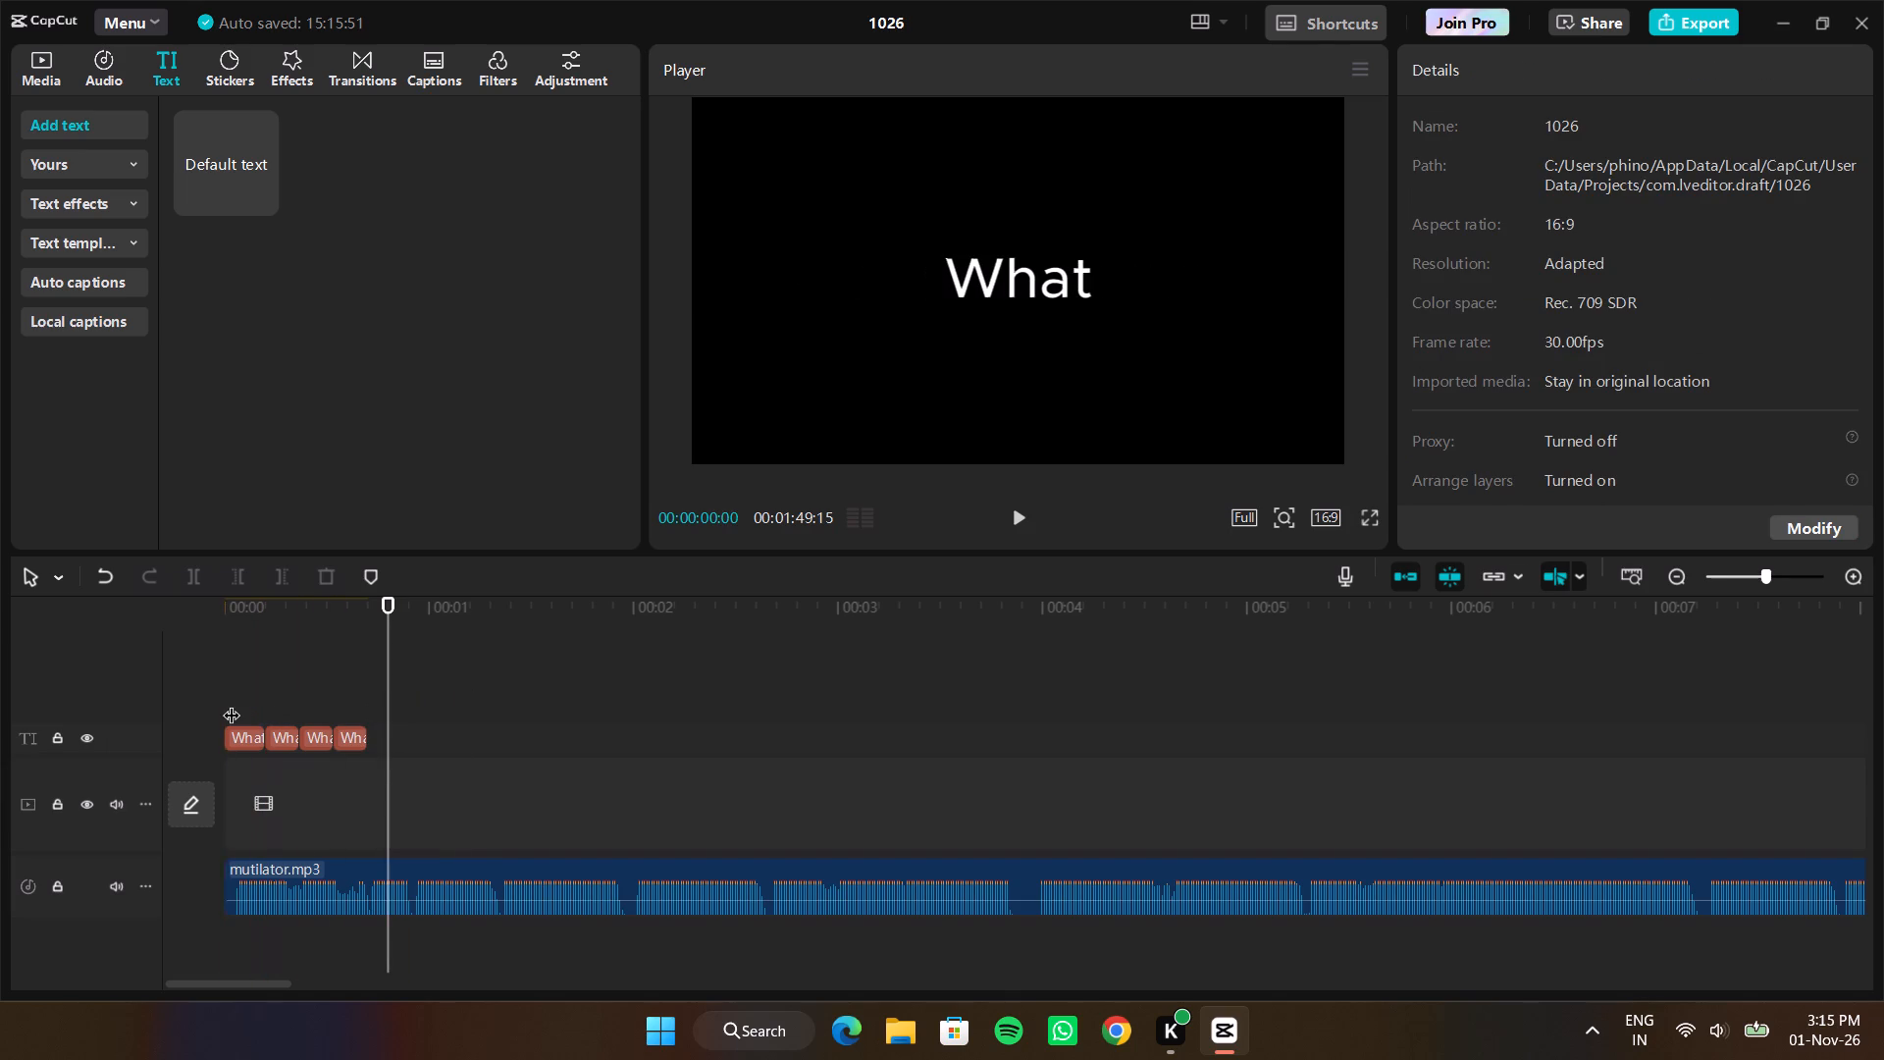
pyautogui.press('space')
pyautogui.press('space')
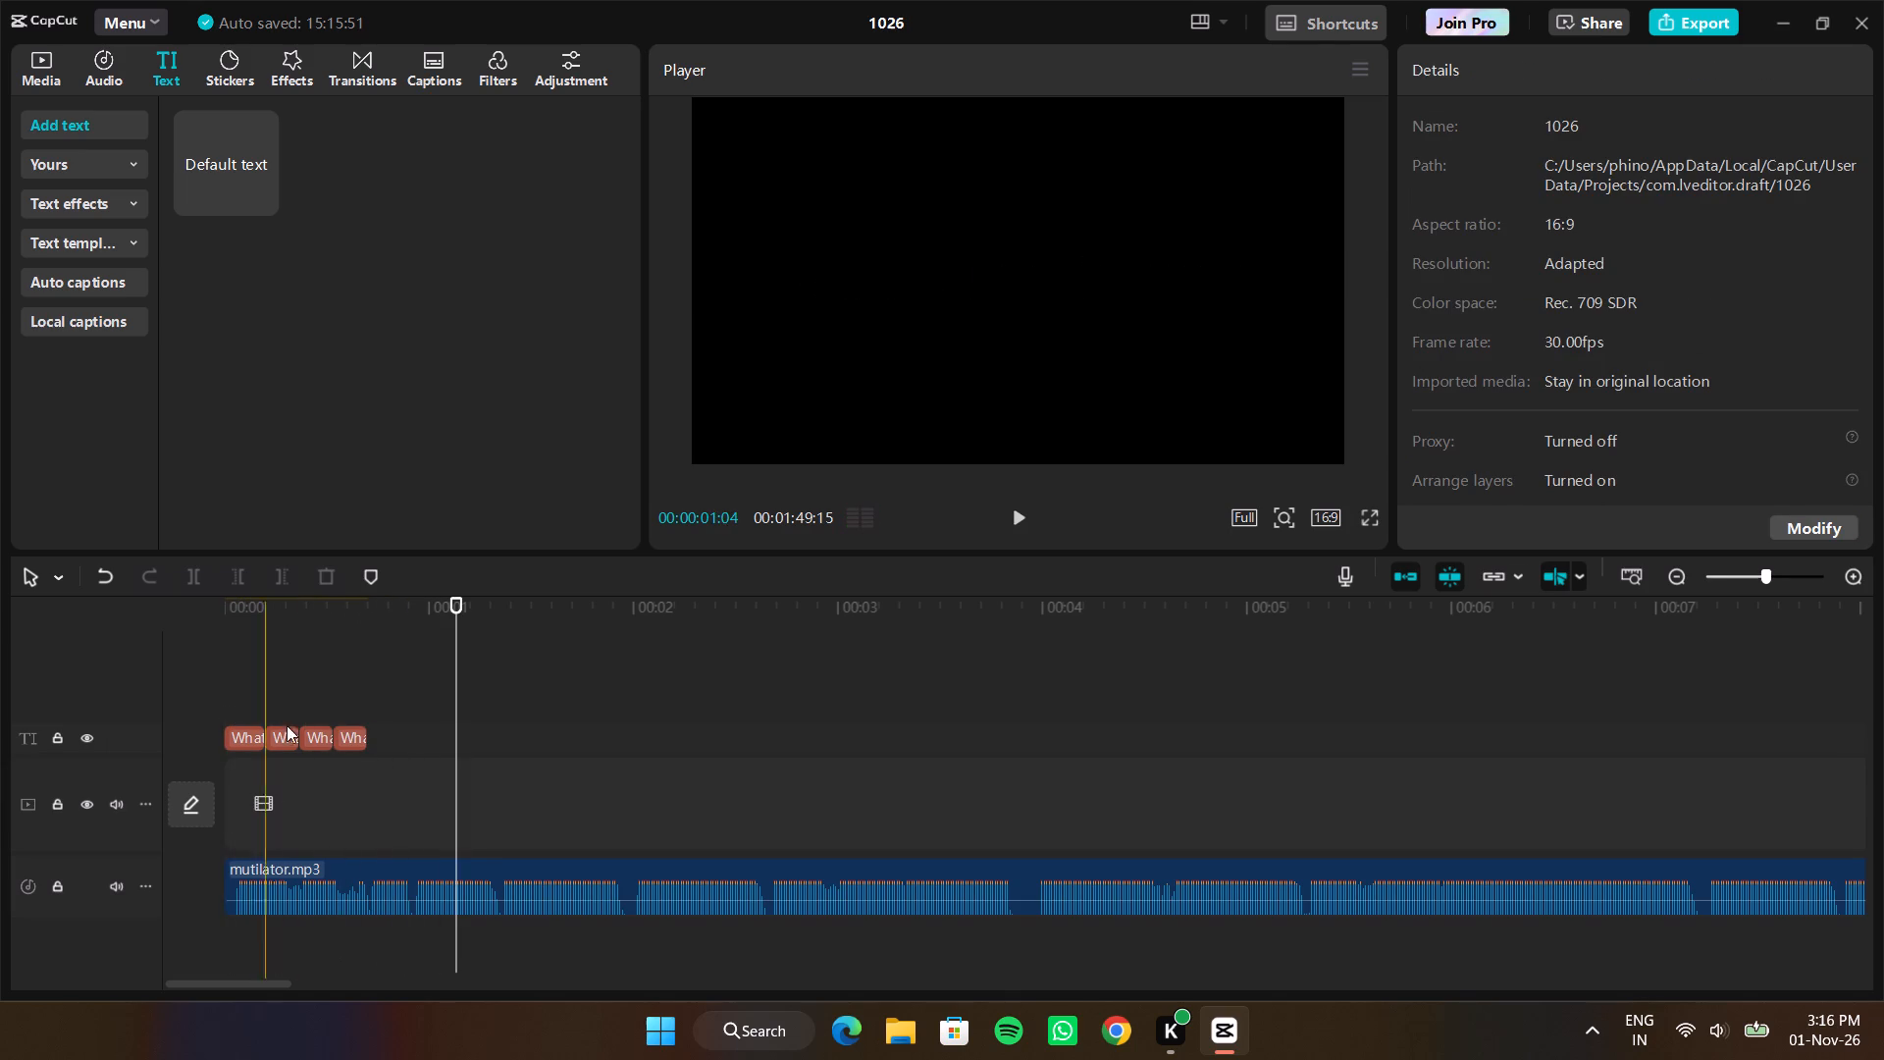
# Retime the "What is the best" clip to about 00:00:00:17–00:00:00:23 and extend the "What is the" clip to meet its start.
pyautogui.moveTo(363, 738); pyautogui.dragTo(373, 739)
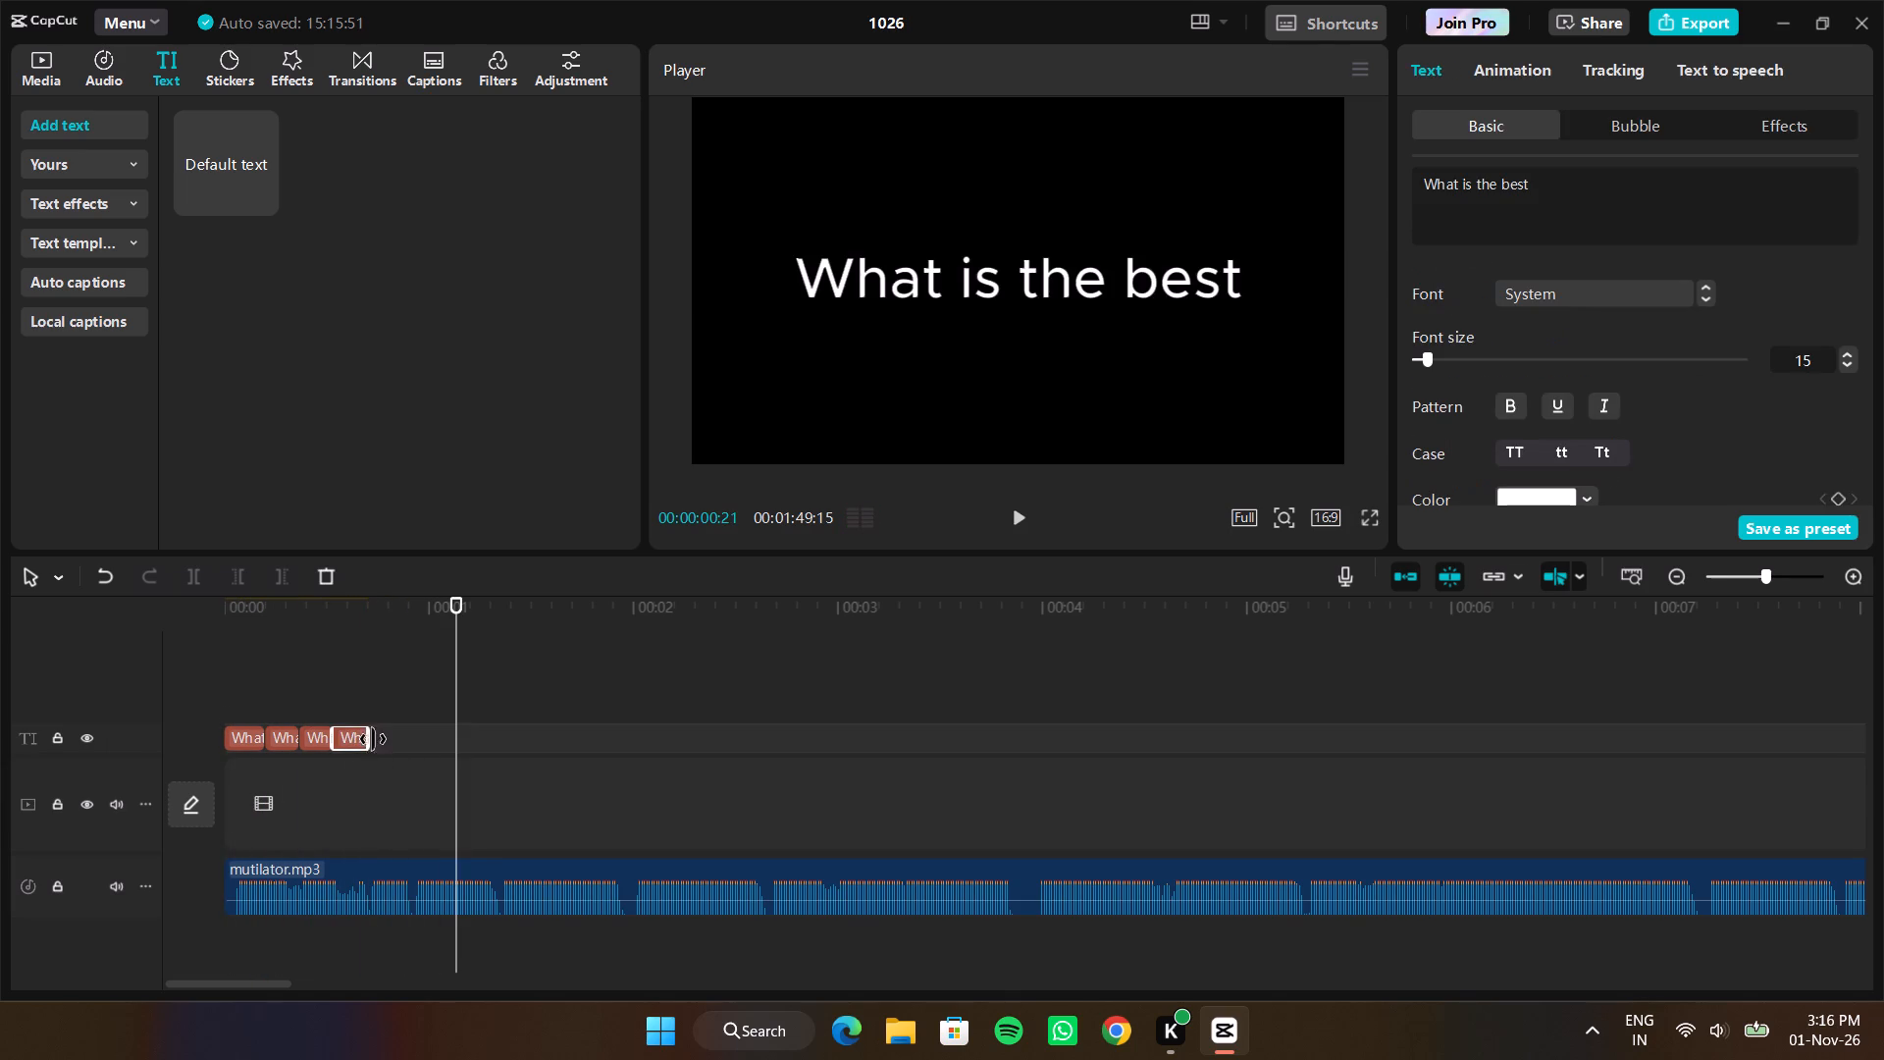
pyautogui.moveTo(373, 739); pyautogui.dragTo(376, 739)
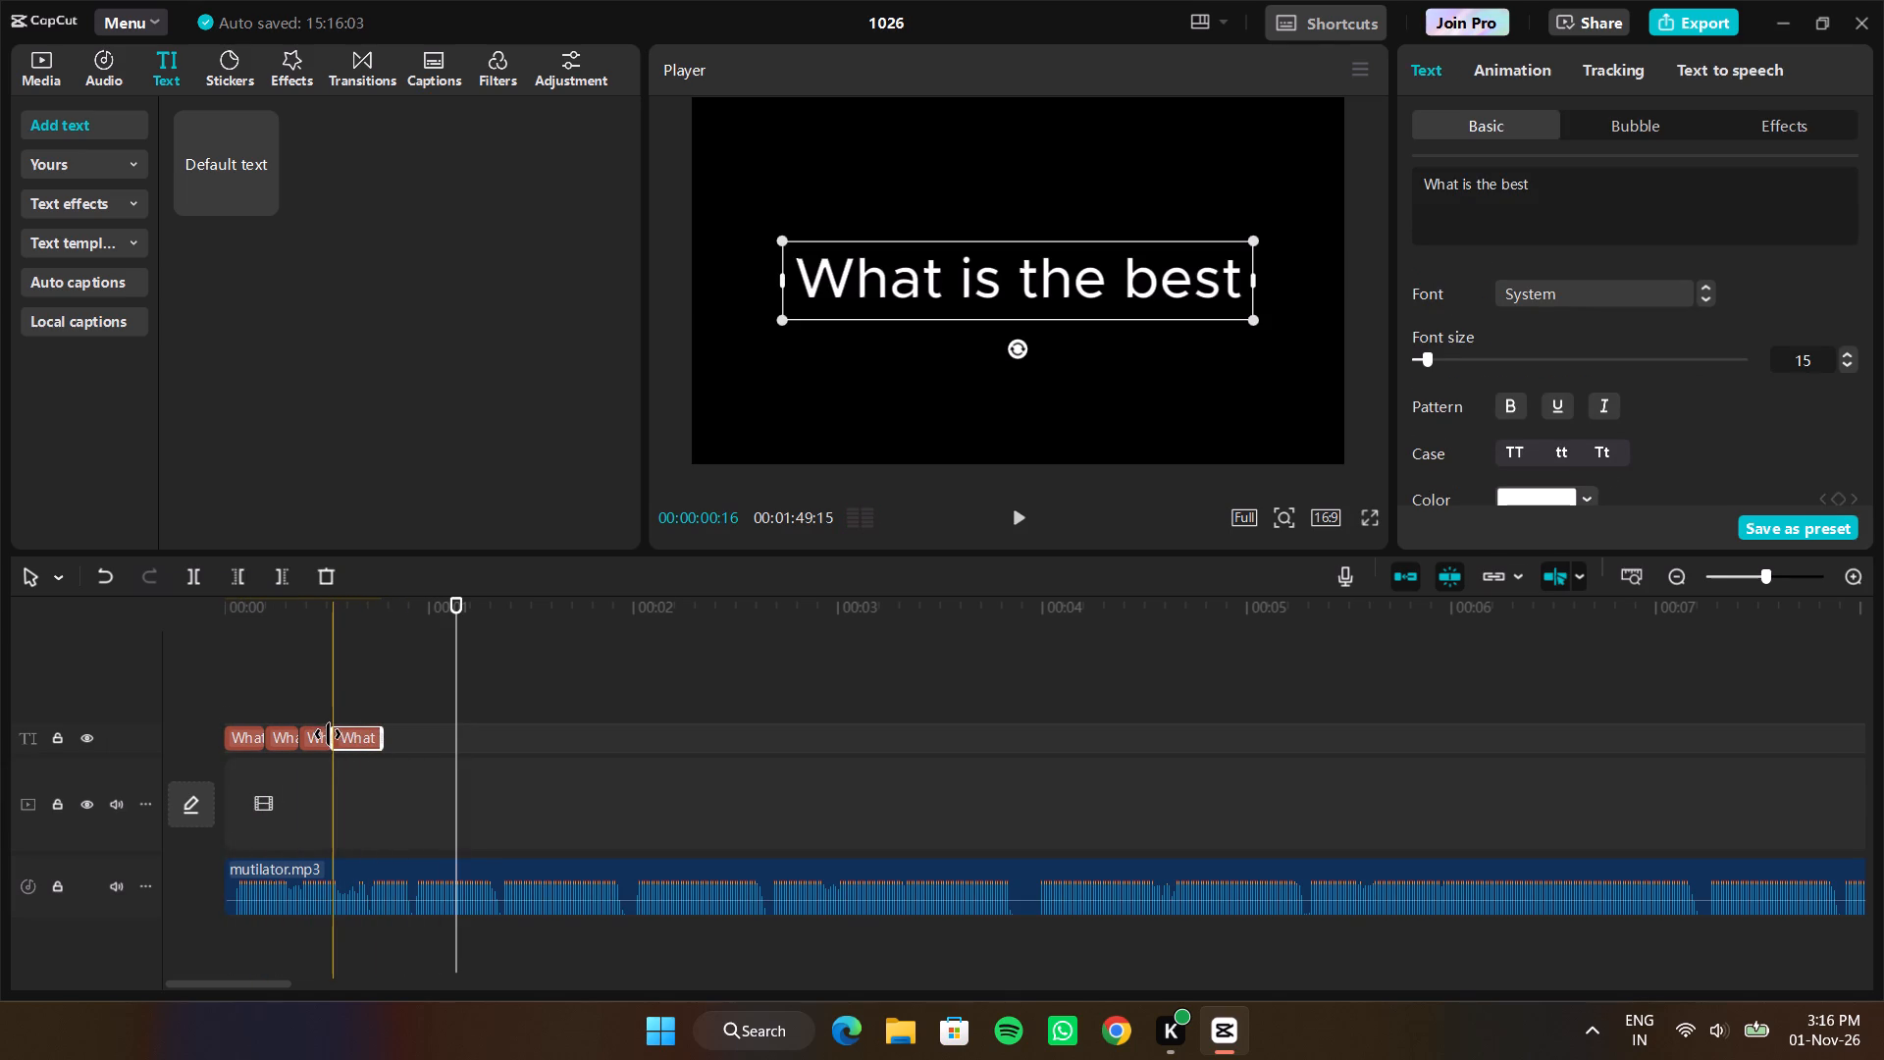
pyautogui.moveTo(327, 734); pyautogui.dragTo(339, 736)
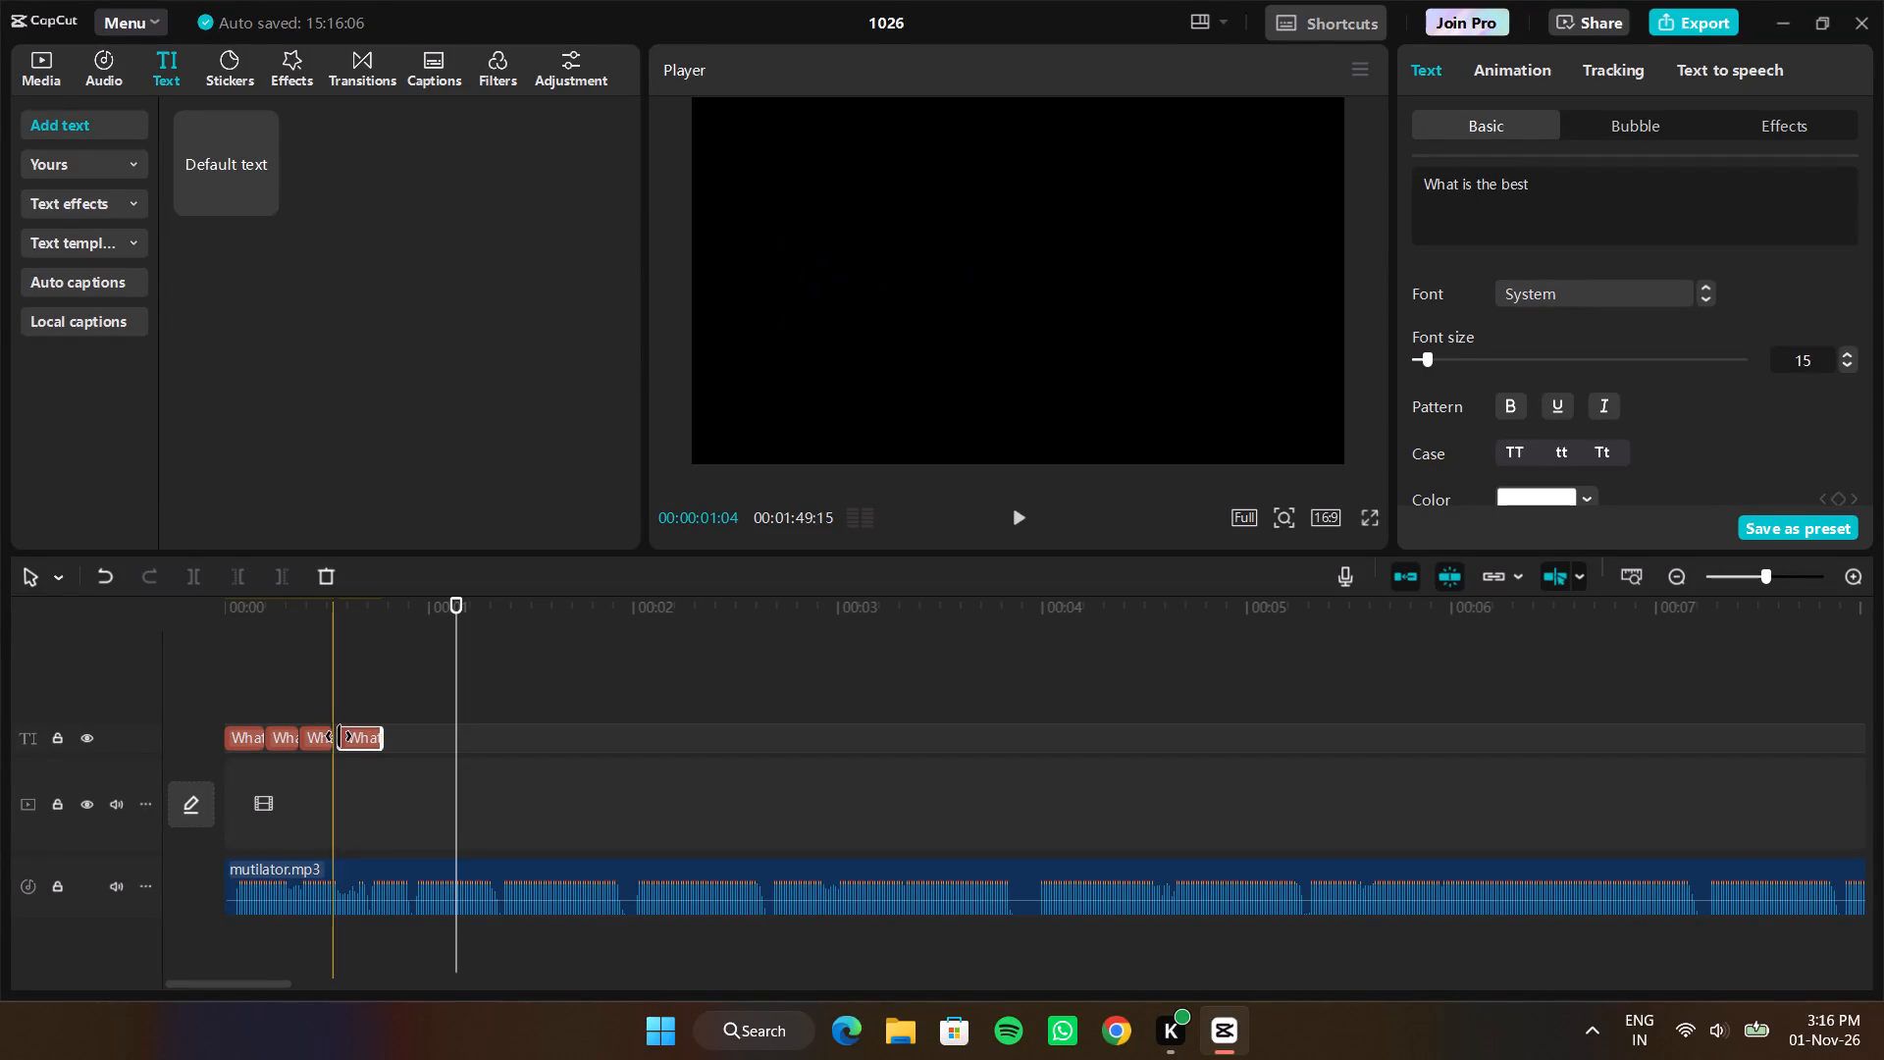
pyautogui.moveTo(329, 736); pyautogui.dragTo(353, 737)
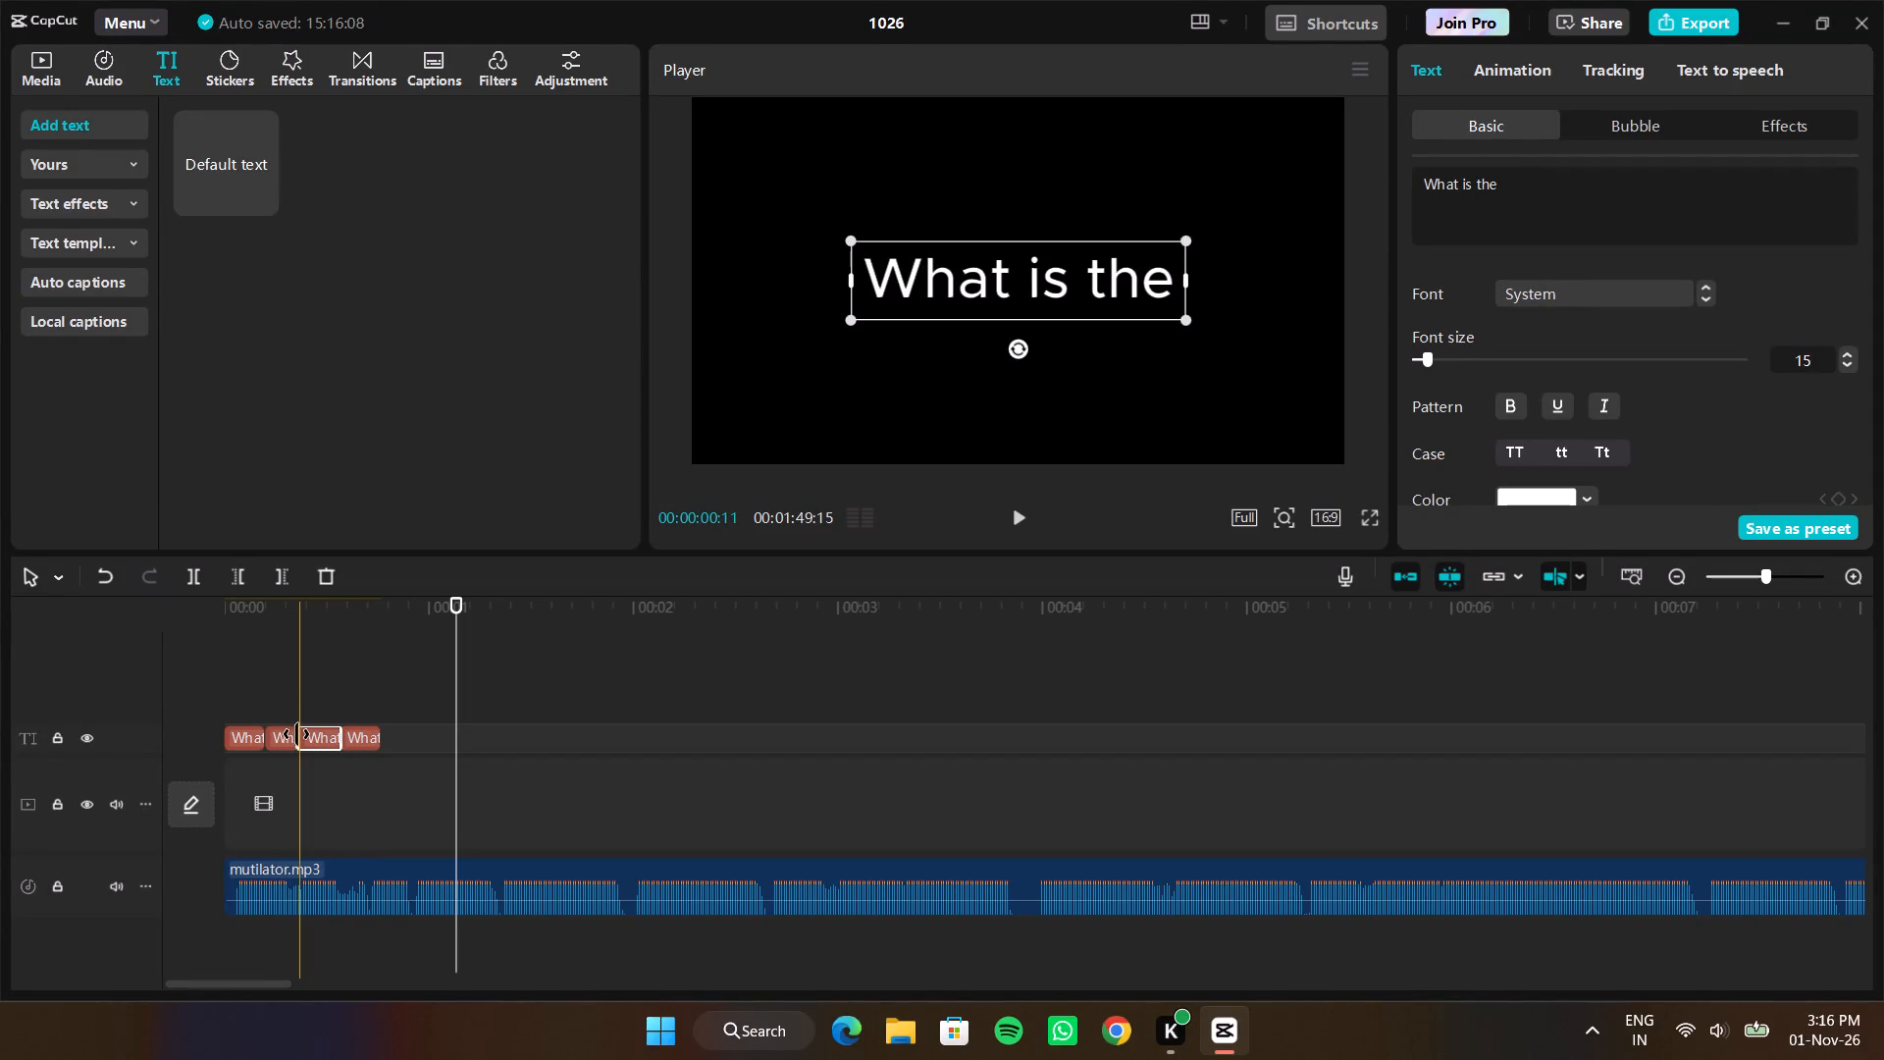
# Shift the cut between the "What is" and "What is the" clips to about 00:00:00:12, leaving no gap.
pyautogui.click(298, 734)
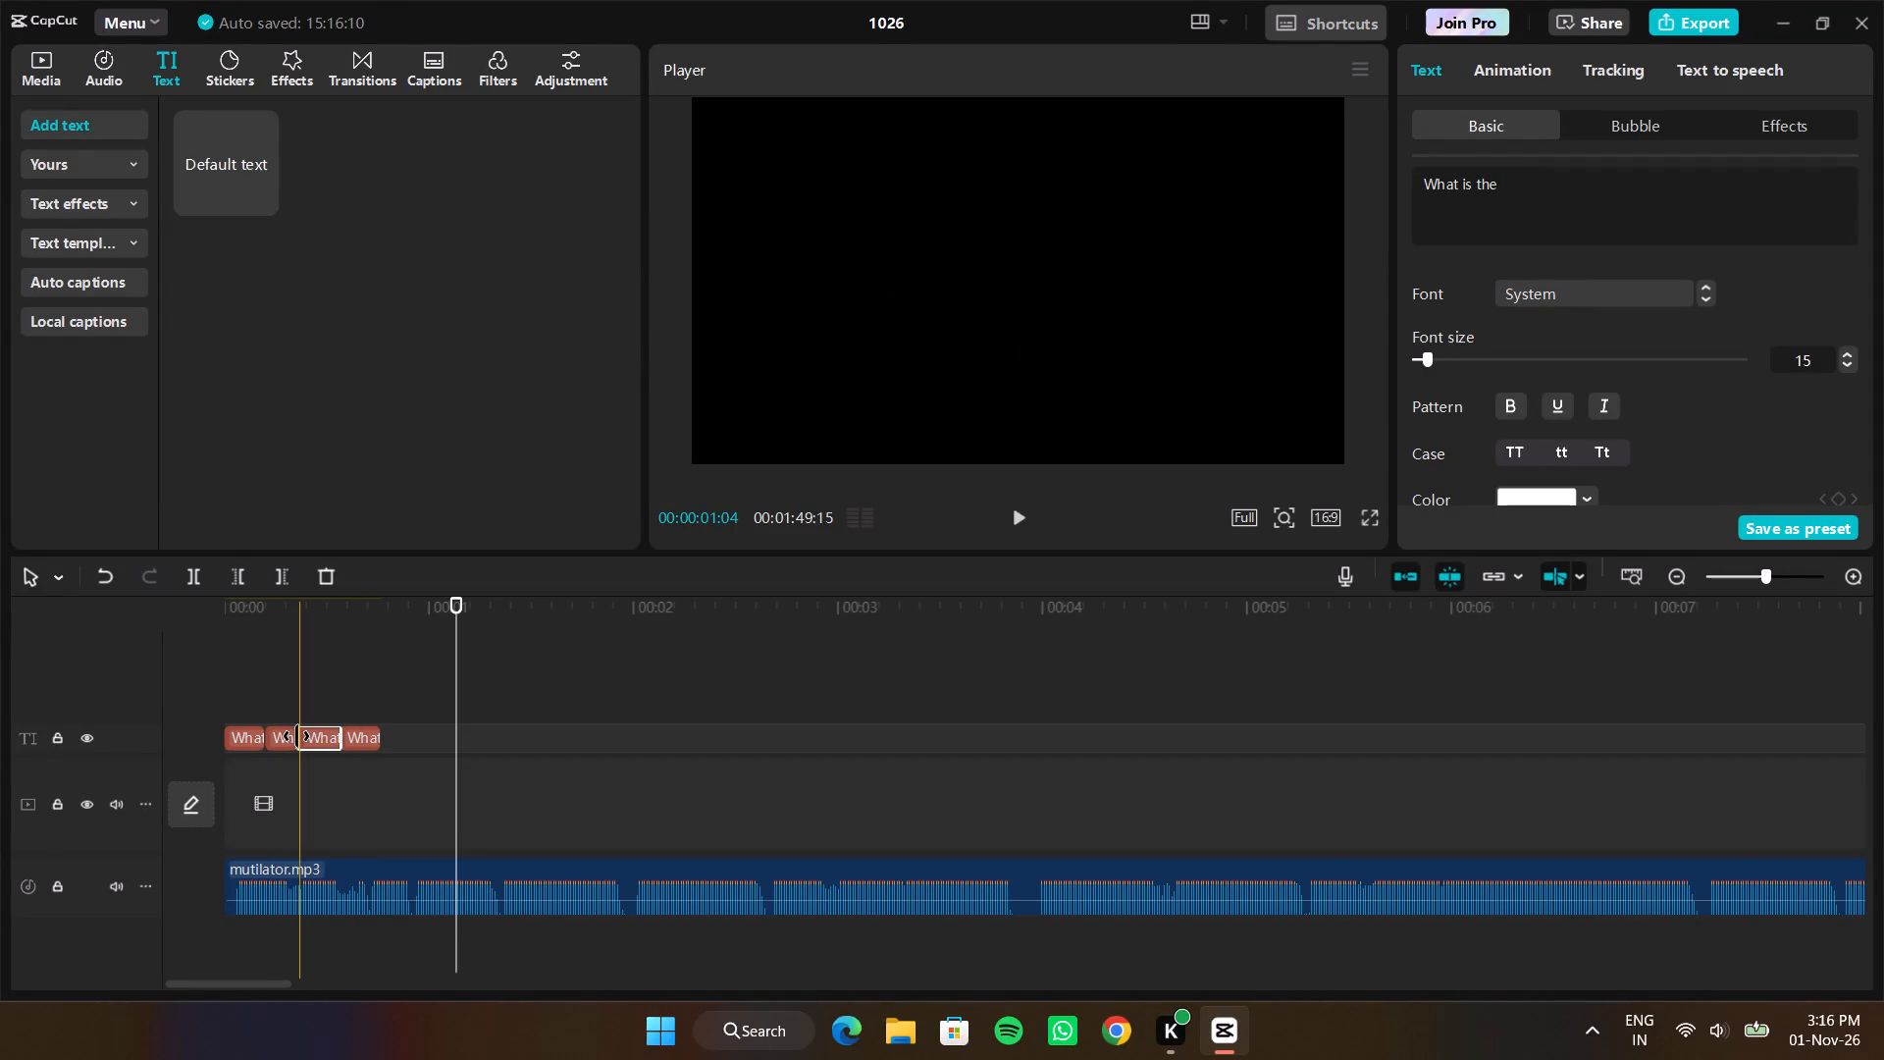
pyautogui.moveTo(293, 738); pyautogui.dragTo(306, 741)
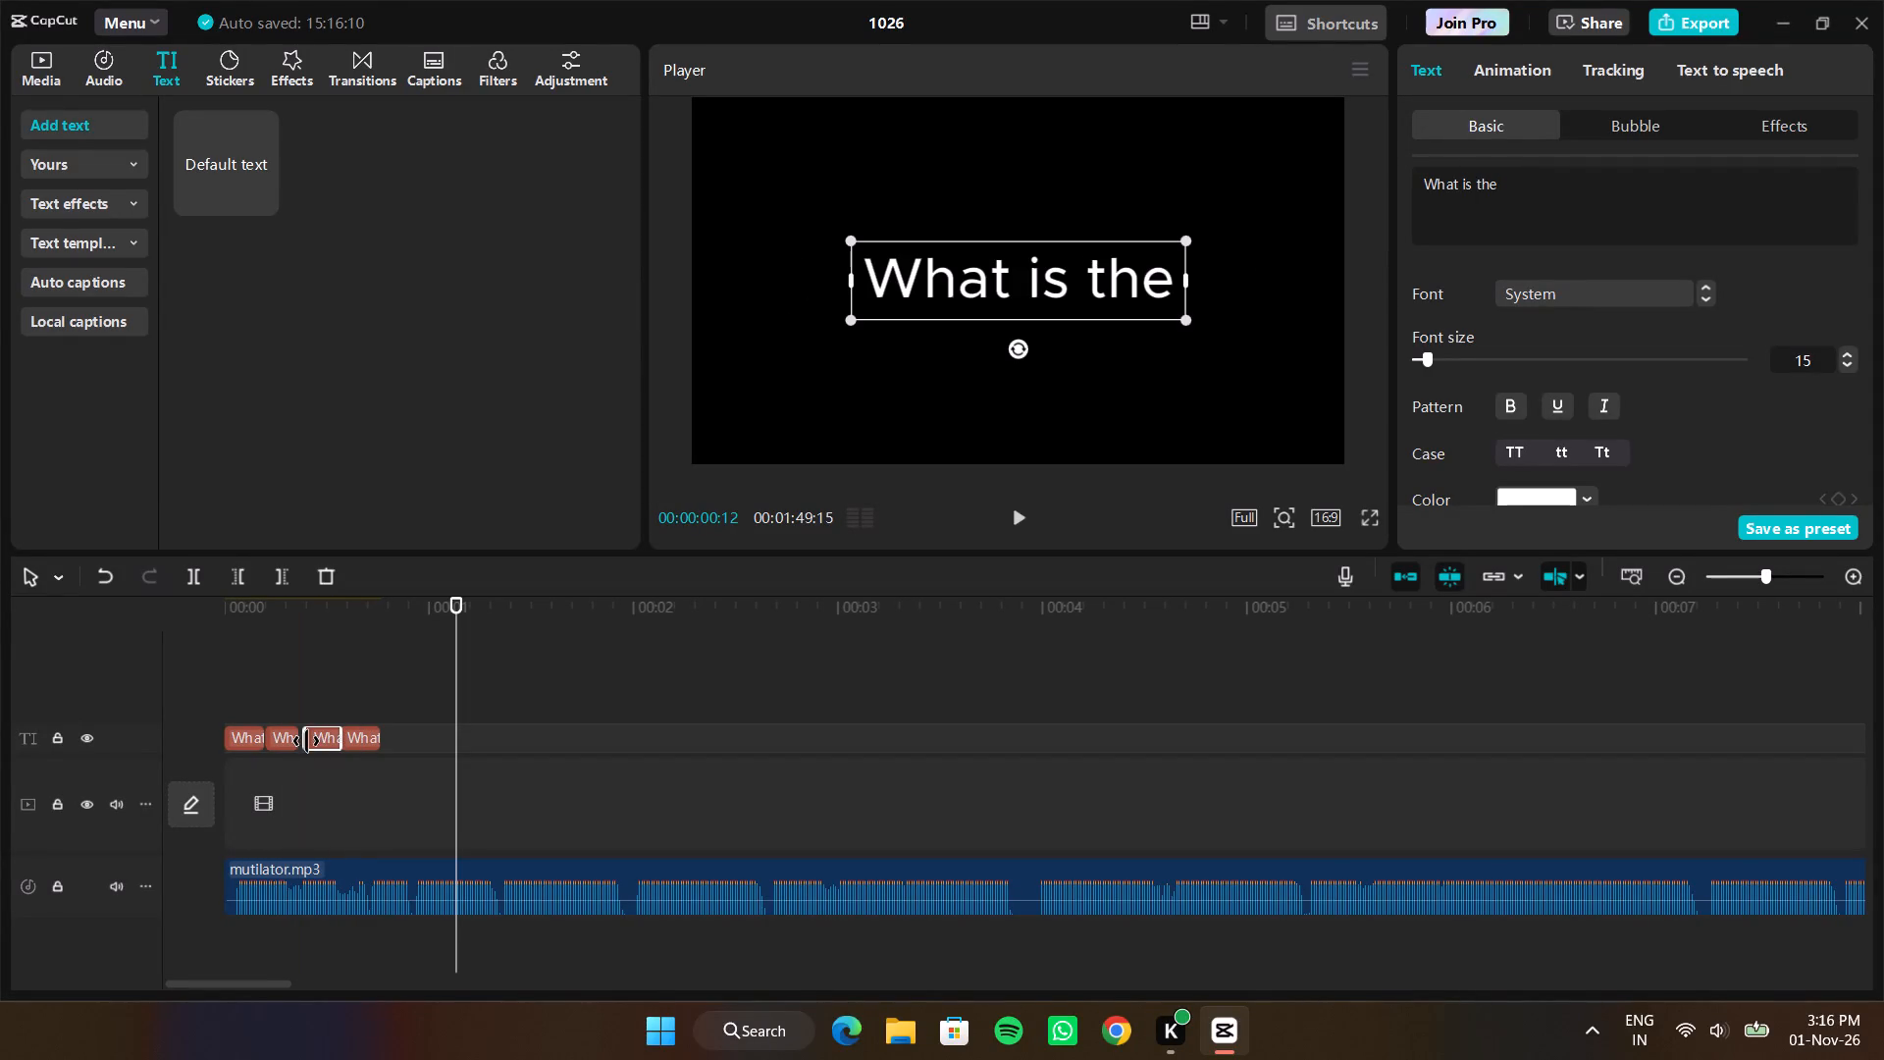
pyautogui.moveTo(306, 741); pyautogui.dragTo(307, 741)
pyautogui.moveTo(294, 739); pyautogui.dragTo(317, 740)
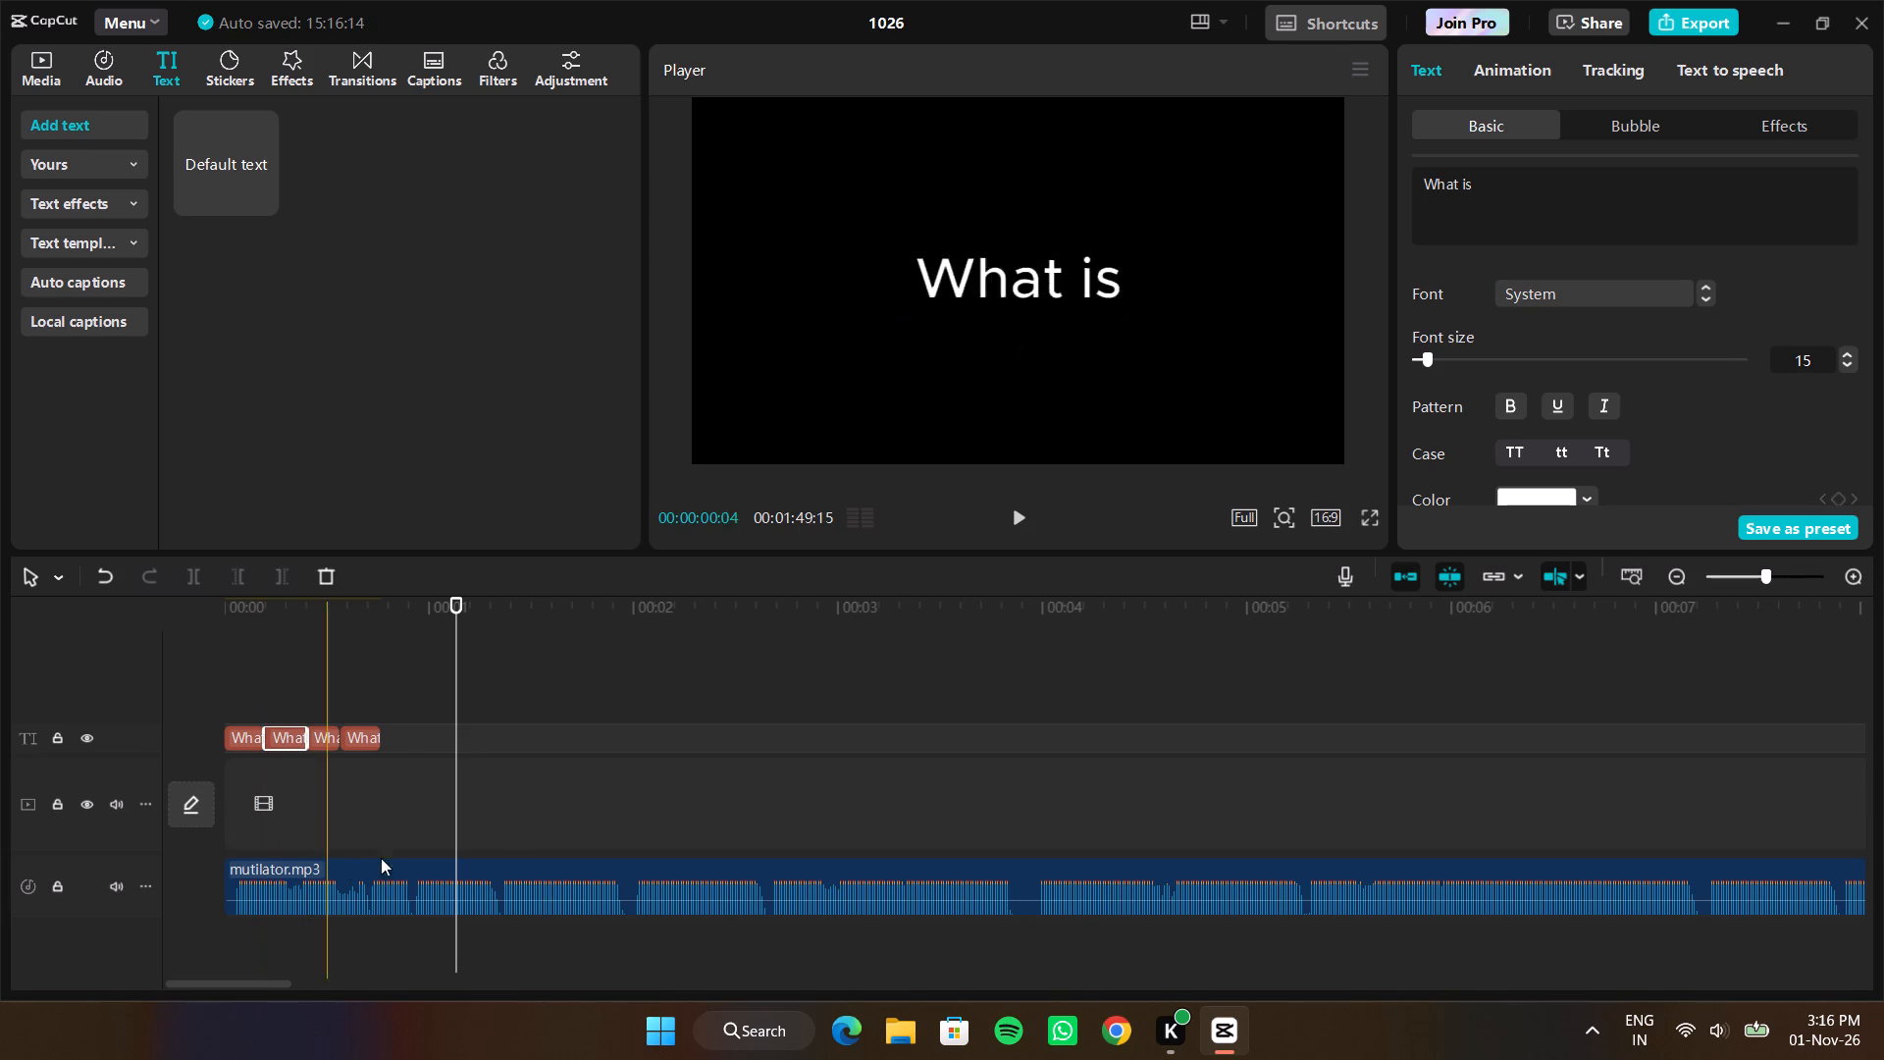
# Extend the "What is the" clip to about 00:00:00:18, move "What is the best" directly after it, and play back the opening.
pyautogui.moveTo(340, 733); pyautogui.dragTo(340, 733)
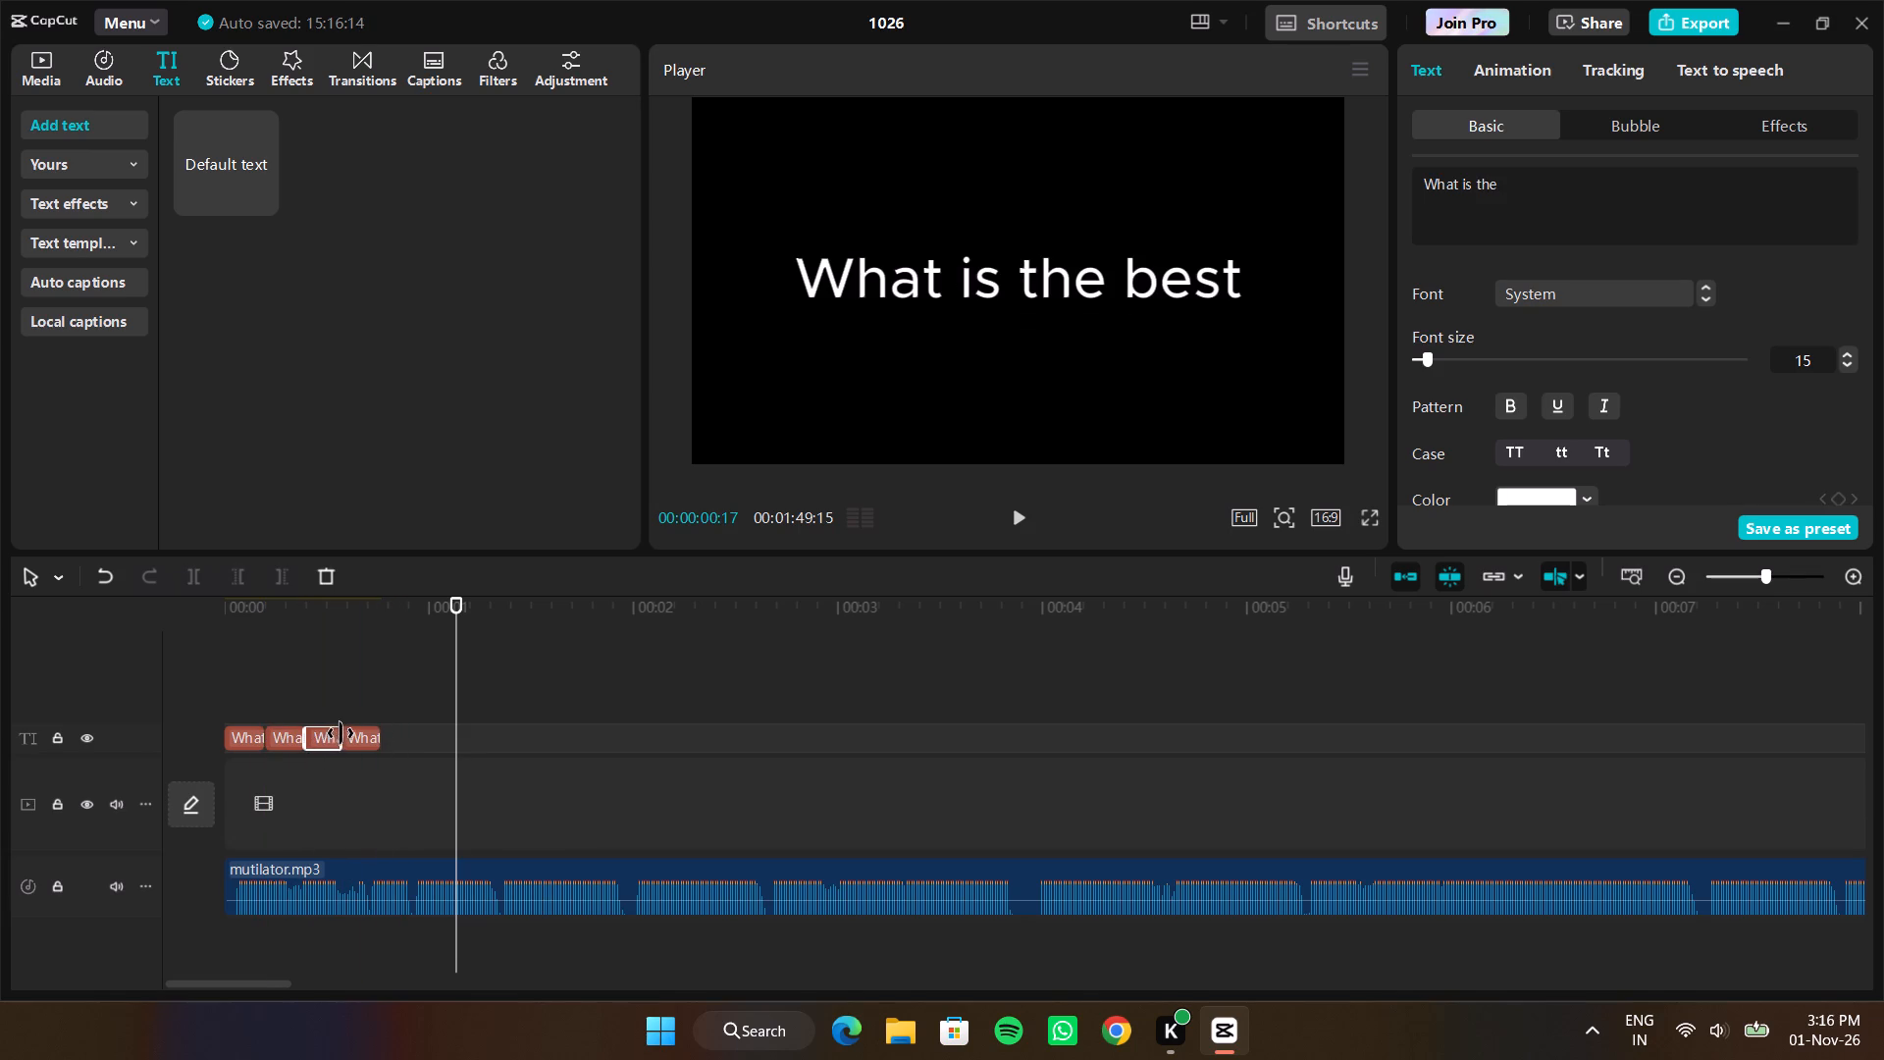
pyautogui.moveTo(340, 733); pyautogui.dragTo(356, 733)
pyautogui.moveTo(364, 739); pyautogui.dragTo(394, 743)
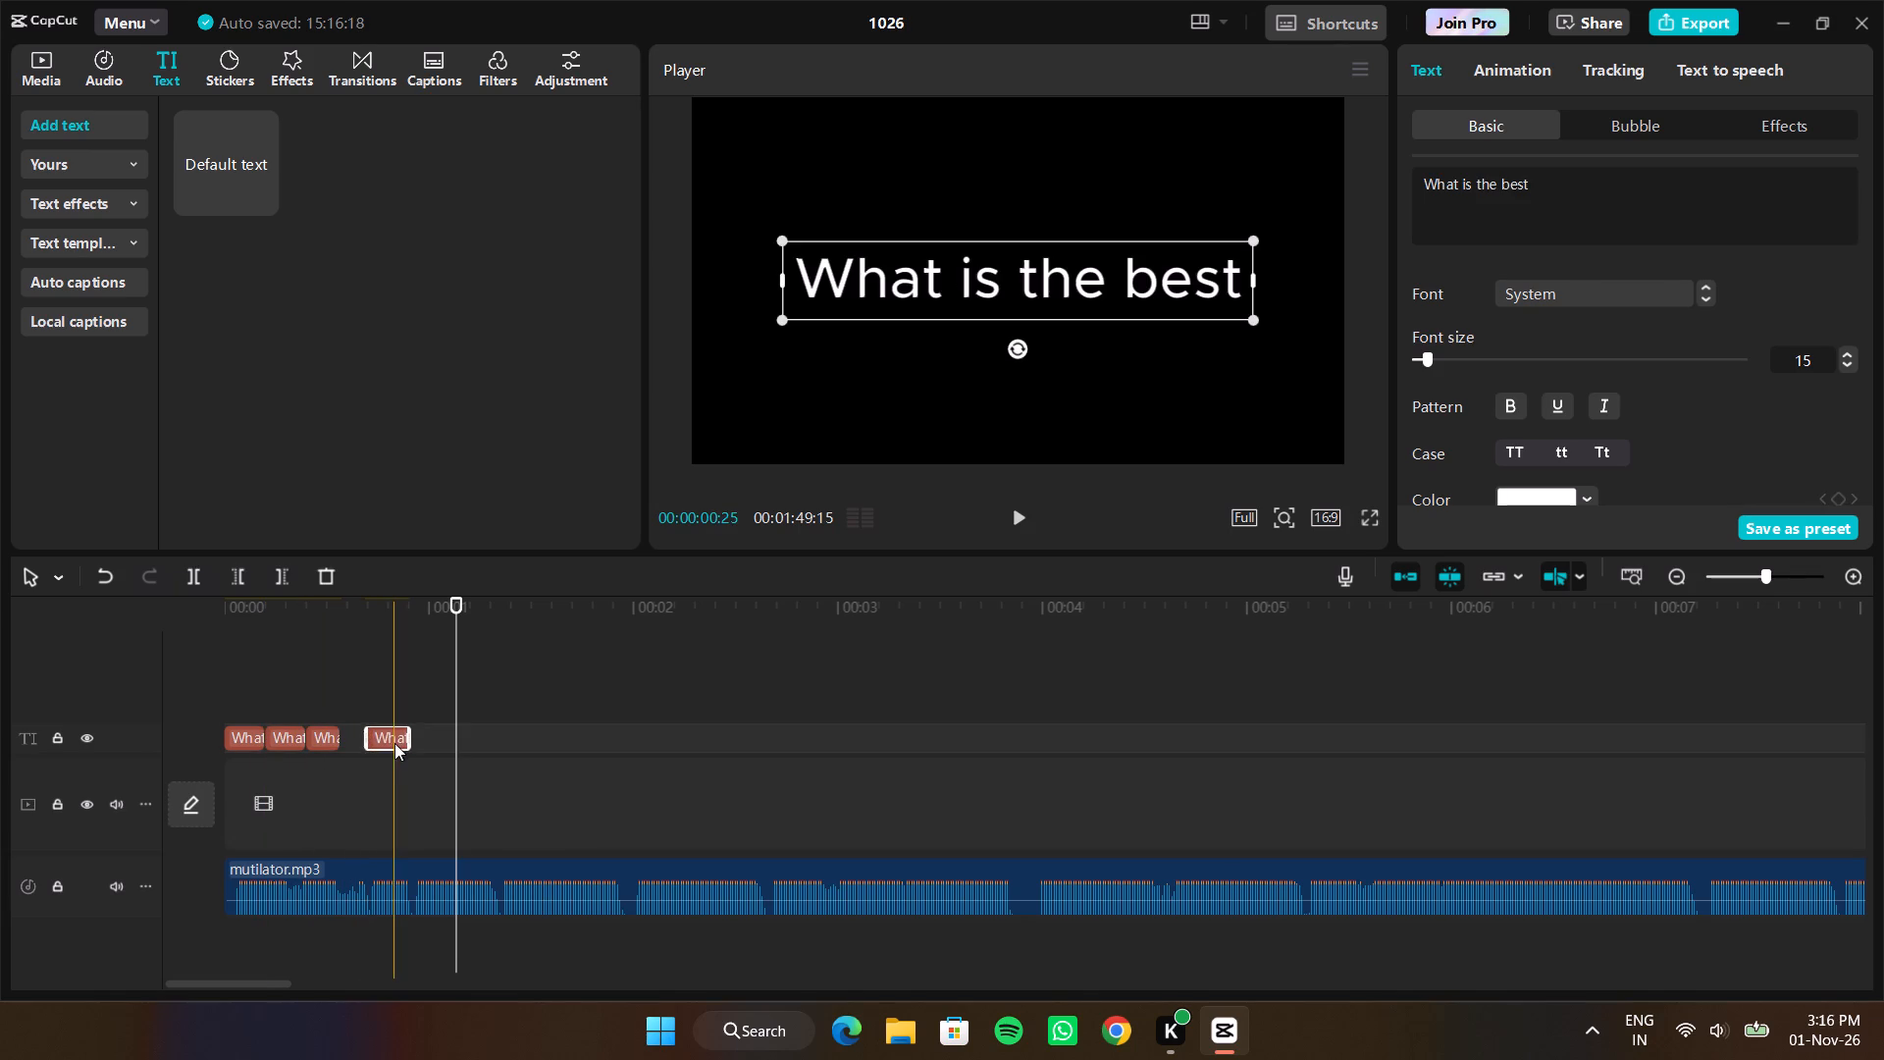
pyautogui.click(338, 739)
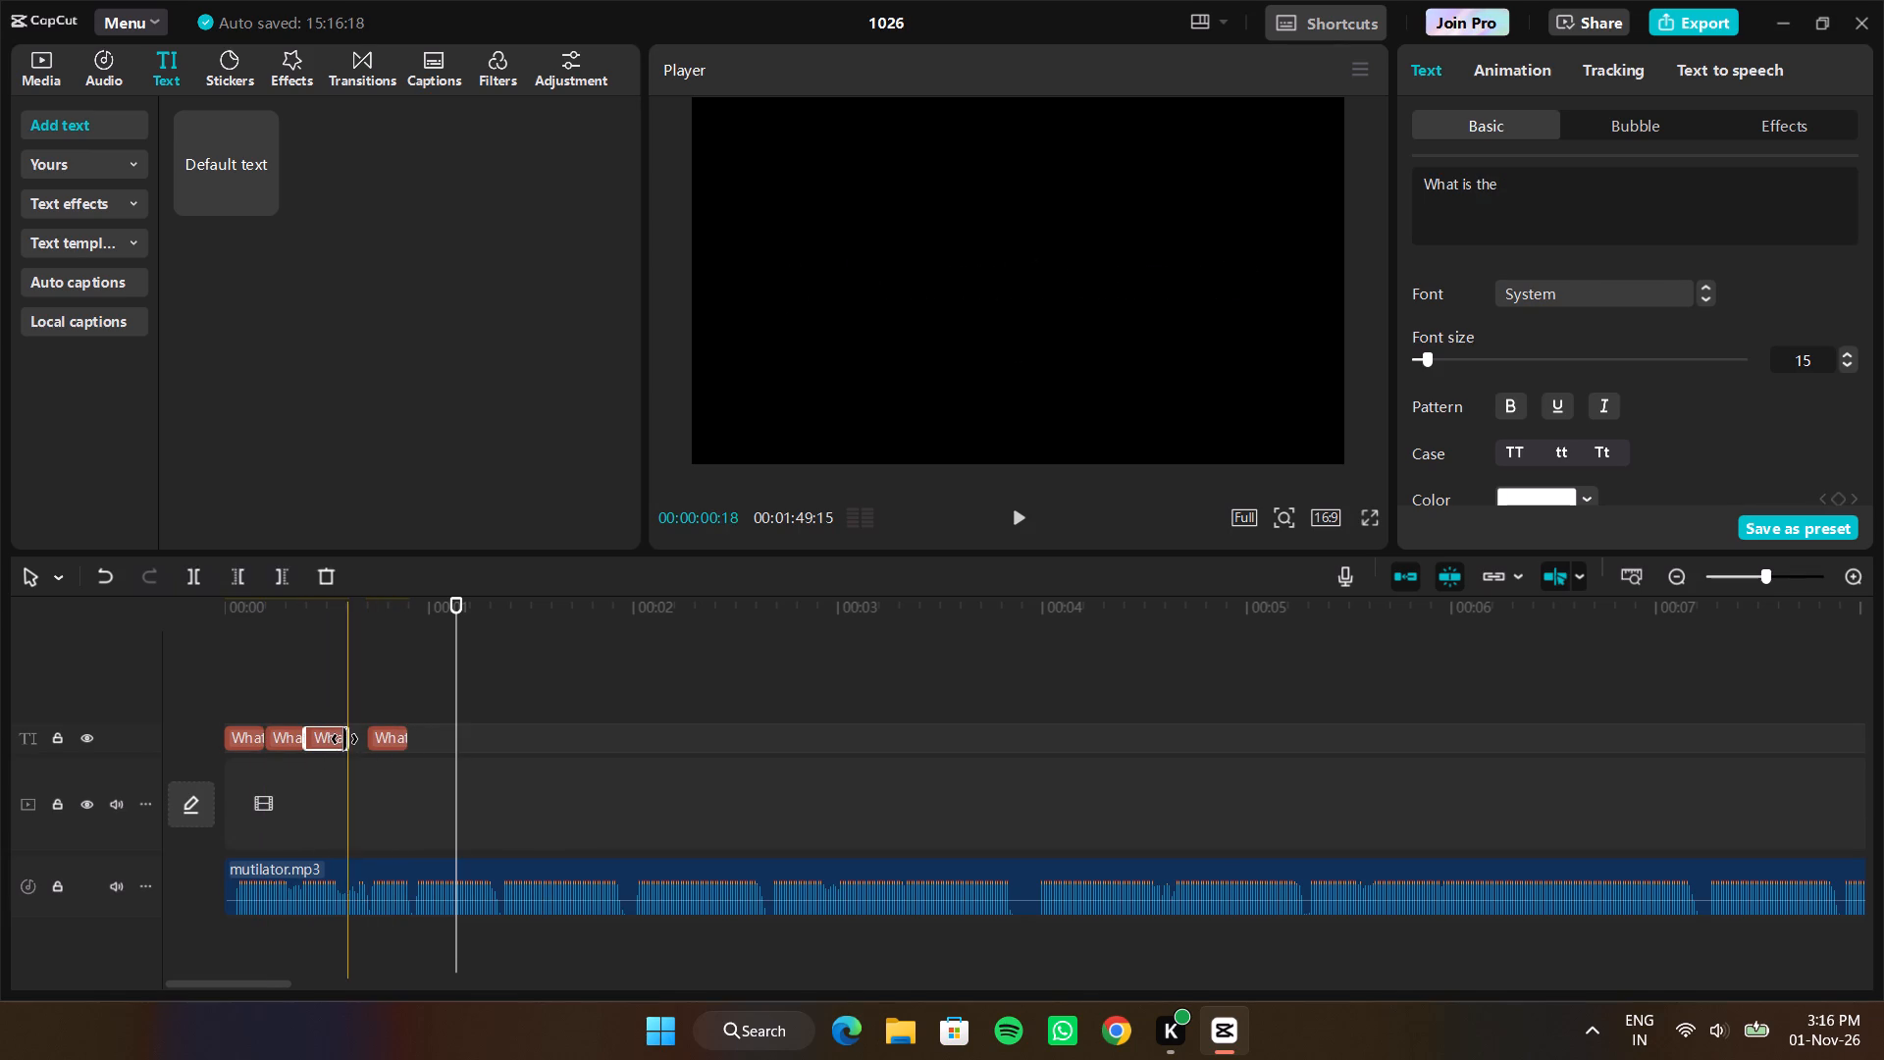
pyautogui.moveTo(394, 740); pyautogui.dragTo(361, 738)
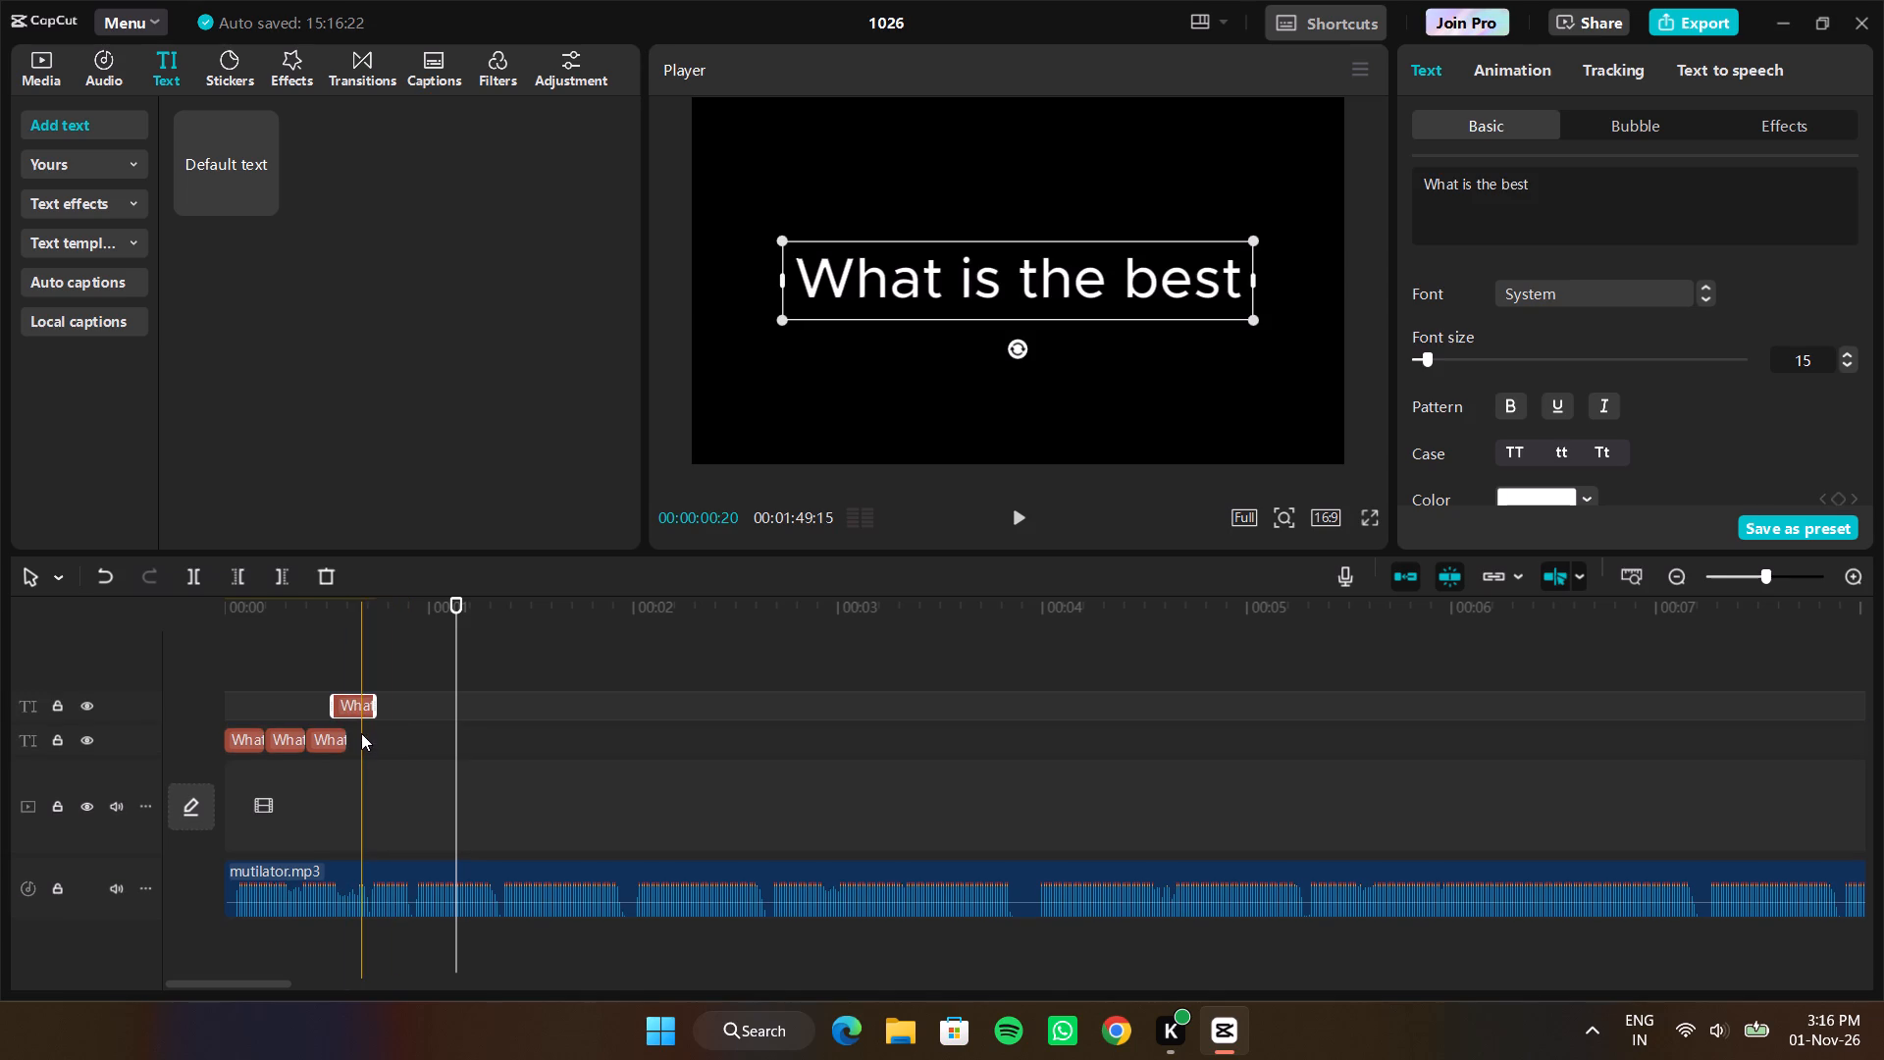
pyautogui.moveTo(357, 702); pyautogui.dragTo(370, 738)
pyautogui.moveTo(454, 712); pyautogui.dragTo(81, 766)
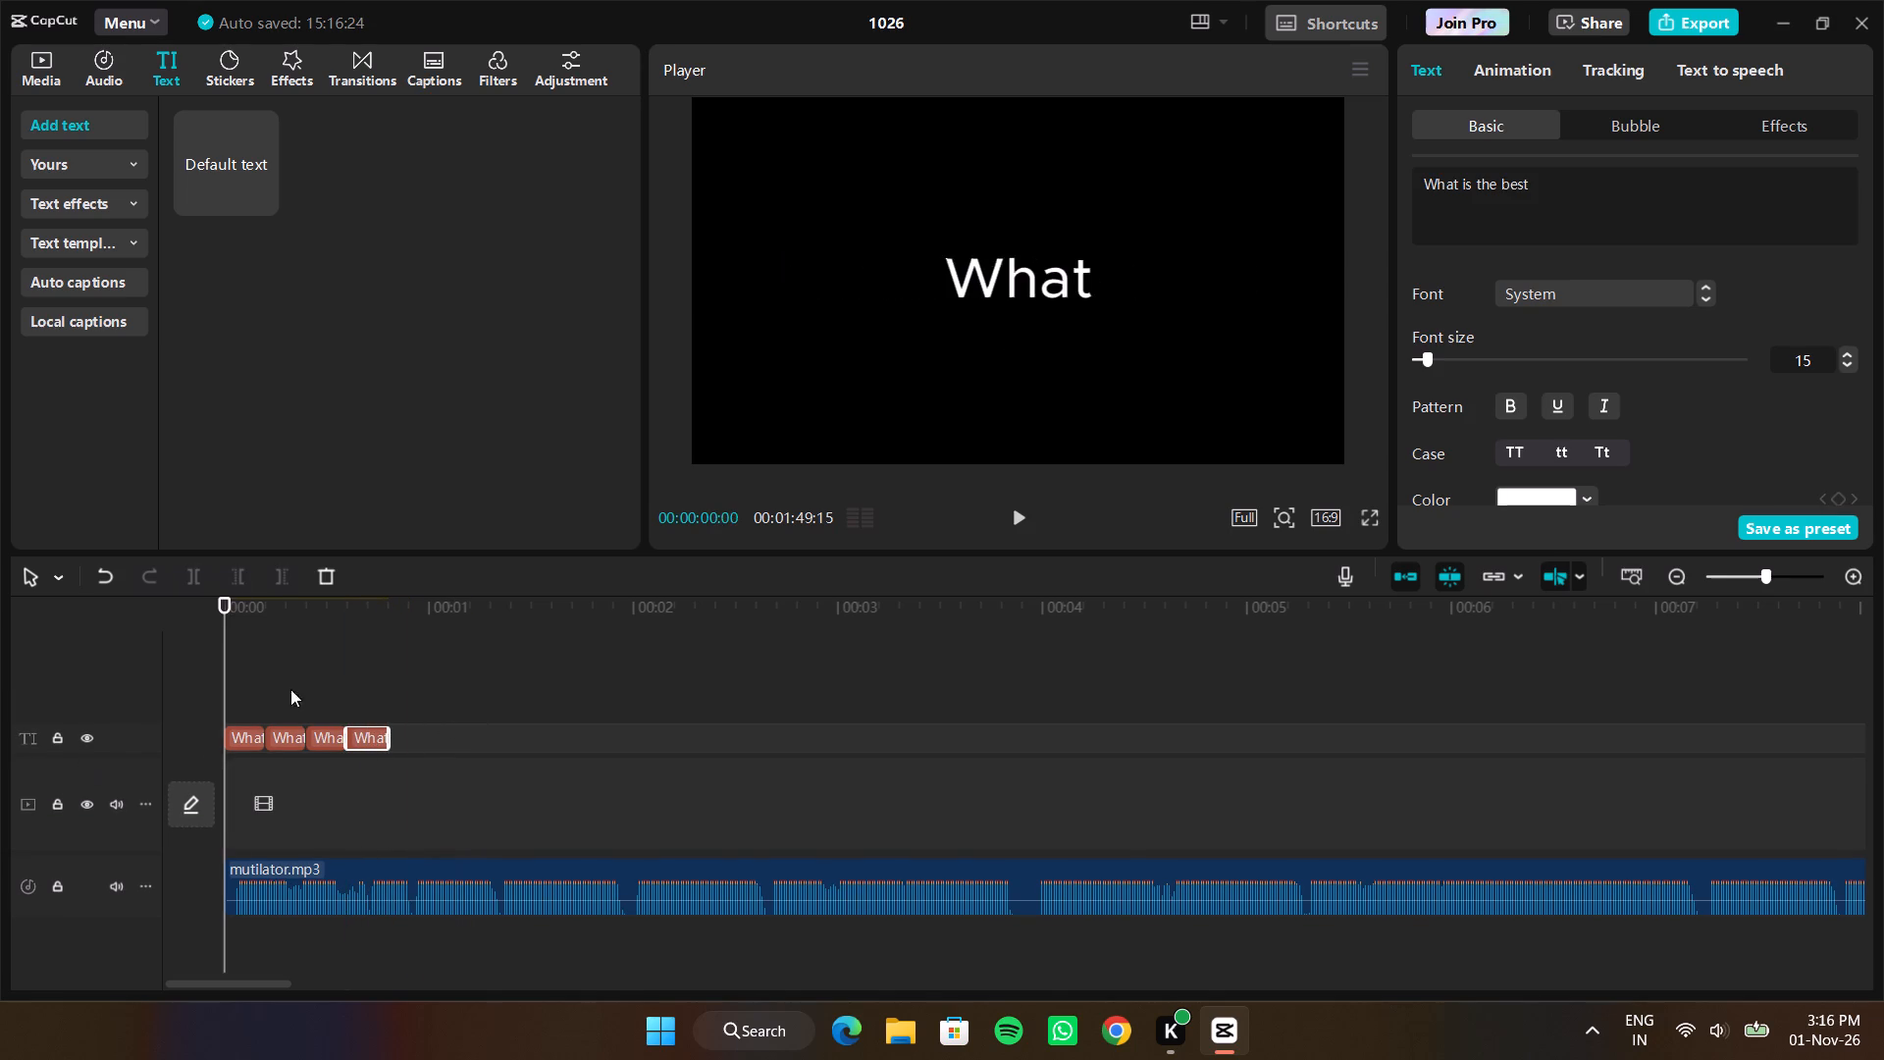
pyautogui.press('space')
pyautogui.press('space')
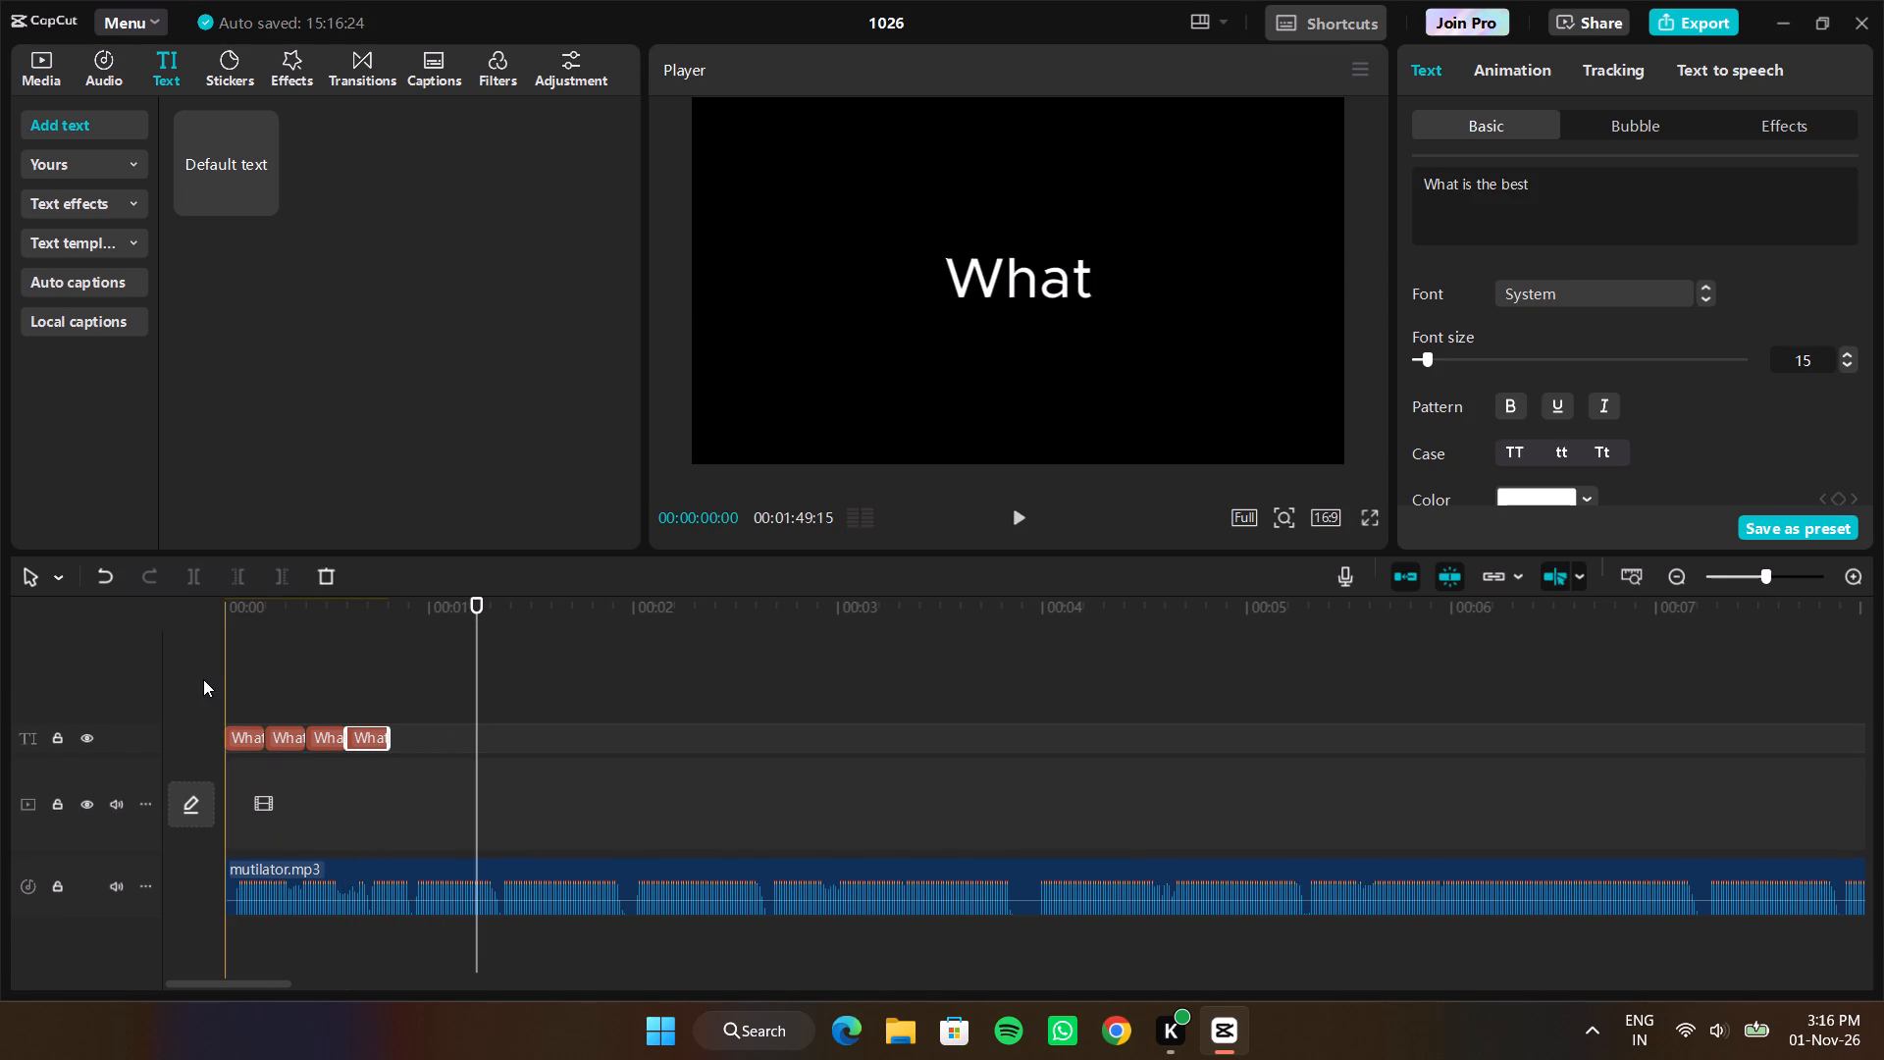
pyautogui.press('space')
pyautogui.press('space')
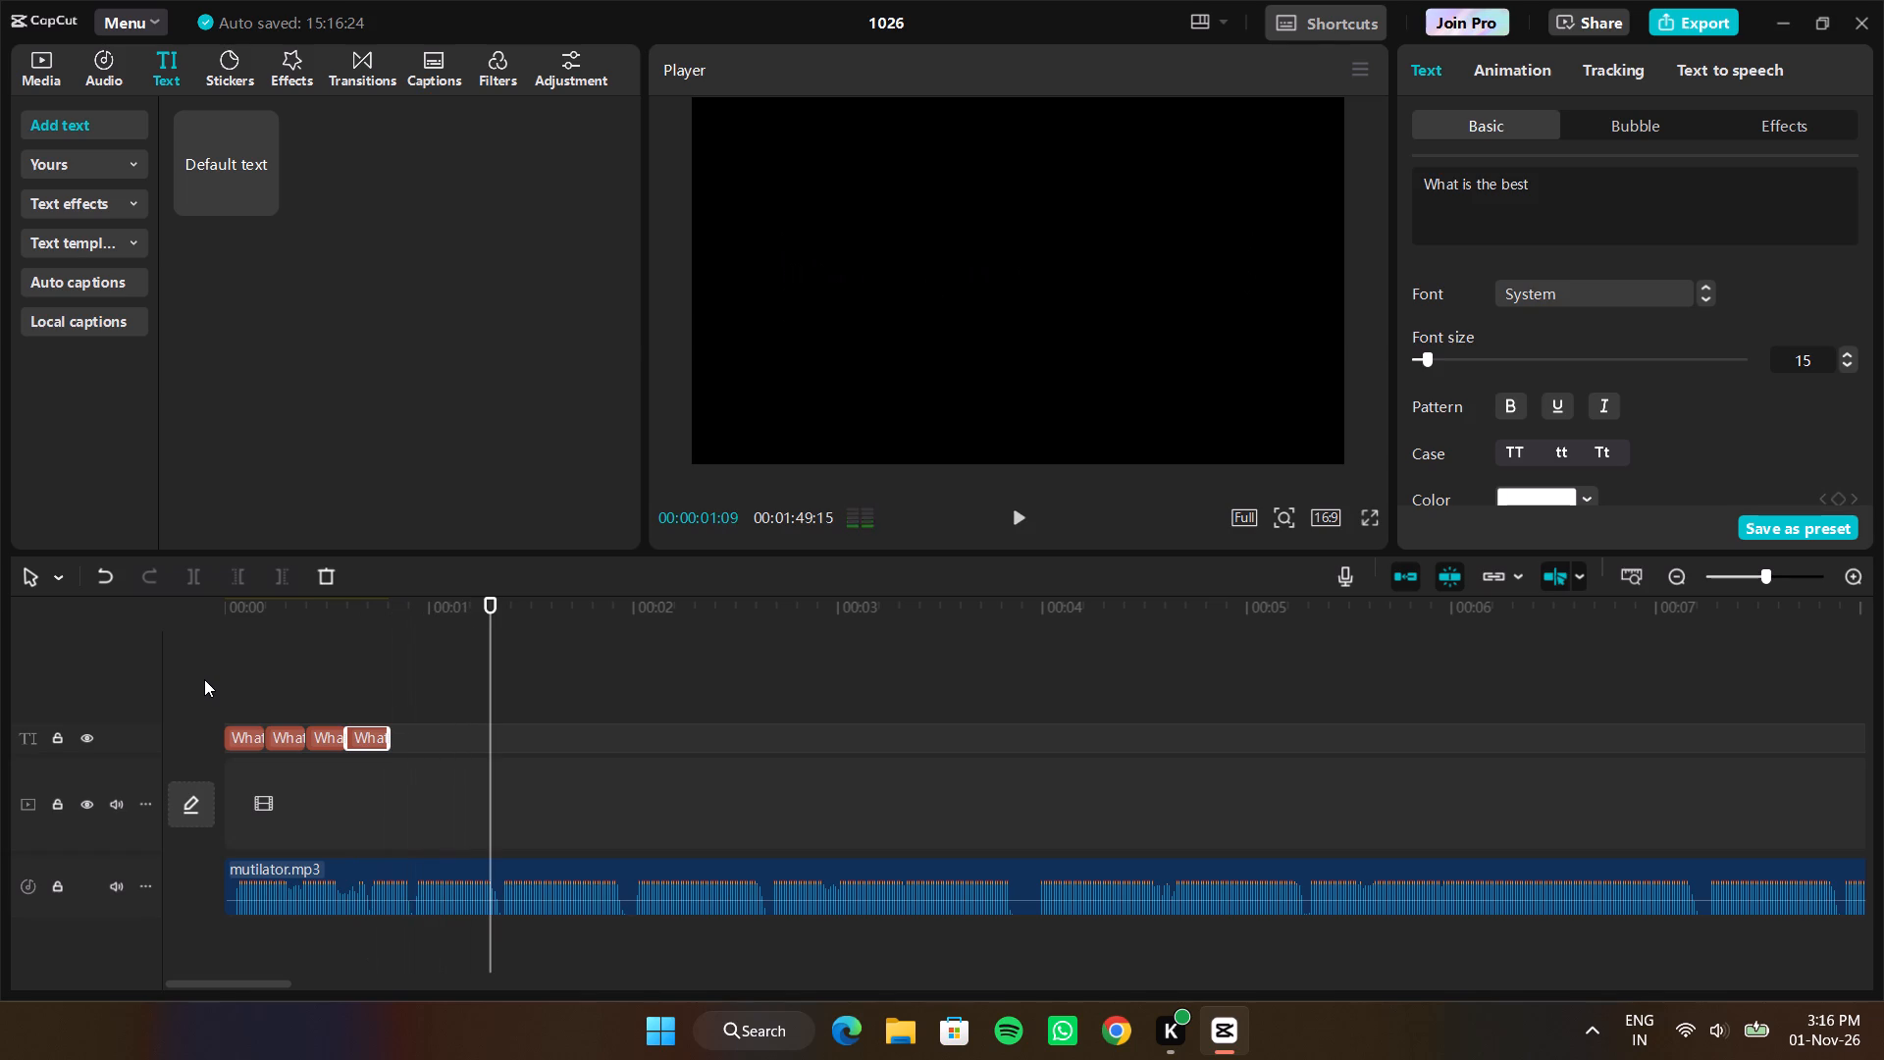
# Add a default text clip at 00:00:00:24, directly after the fourth text clip, reading "What is the best charecter".
pyautogui.click(388, 726)
pyautogui.click(389, 662)
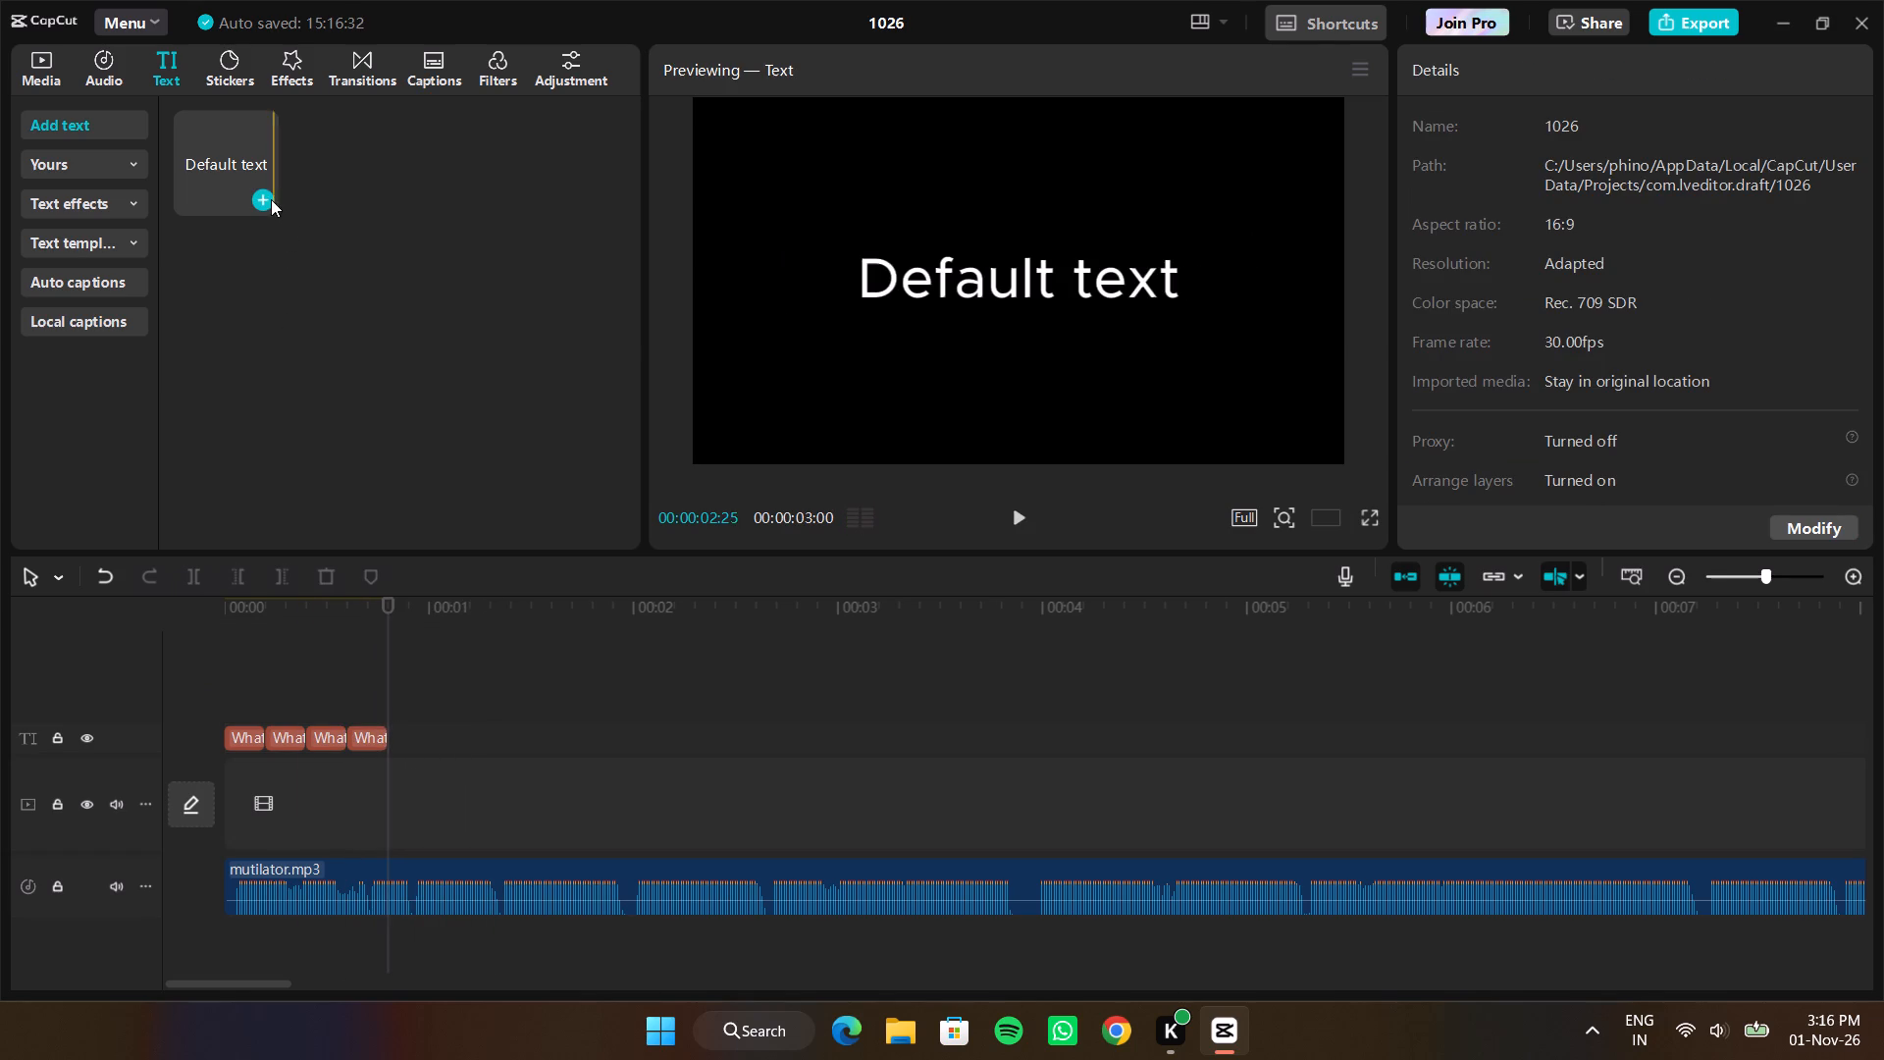
pyautogui.click(264, 199)
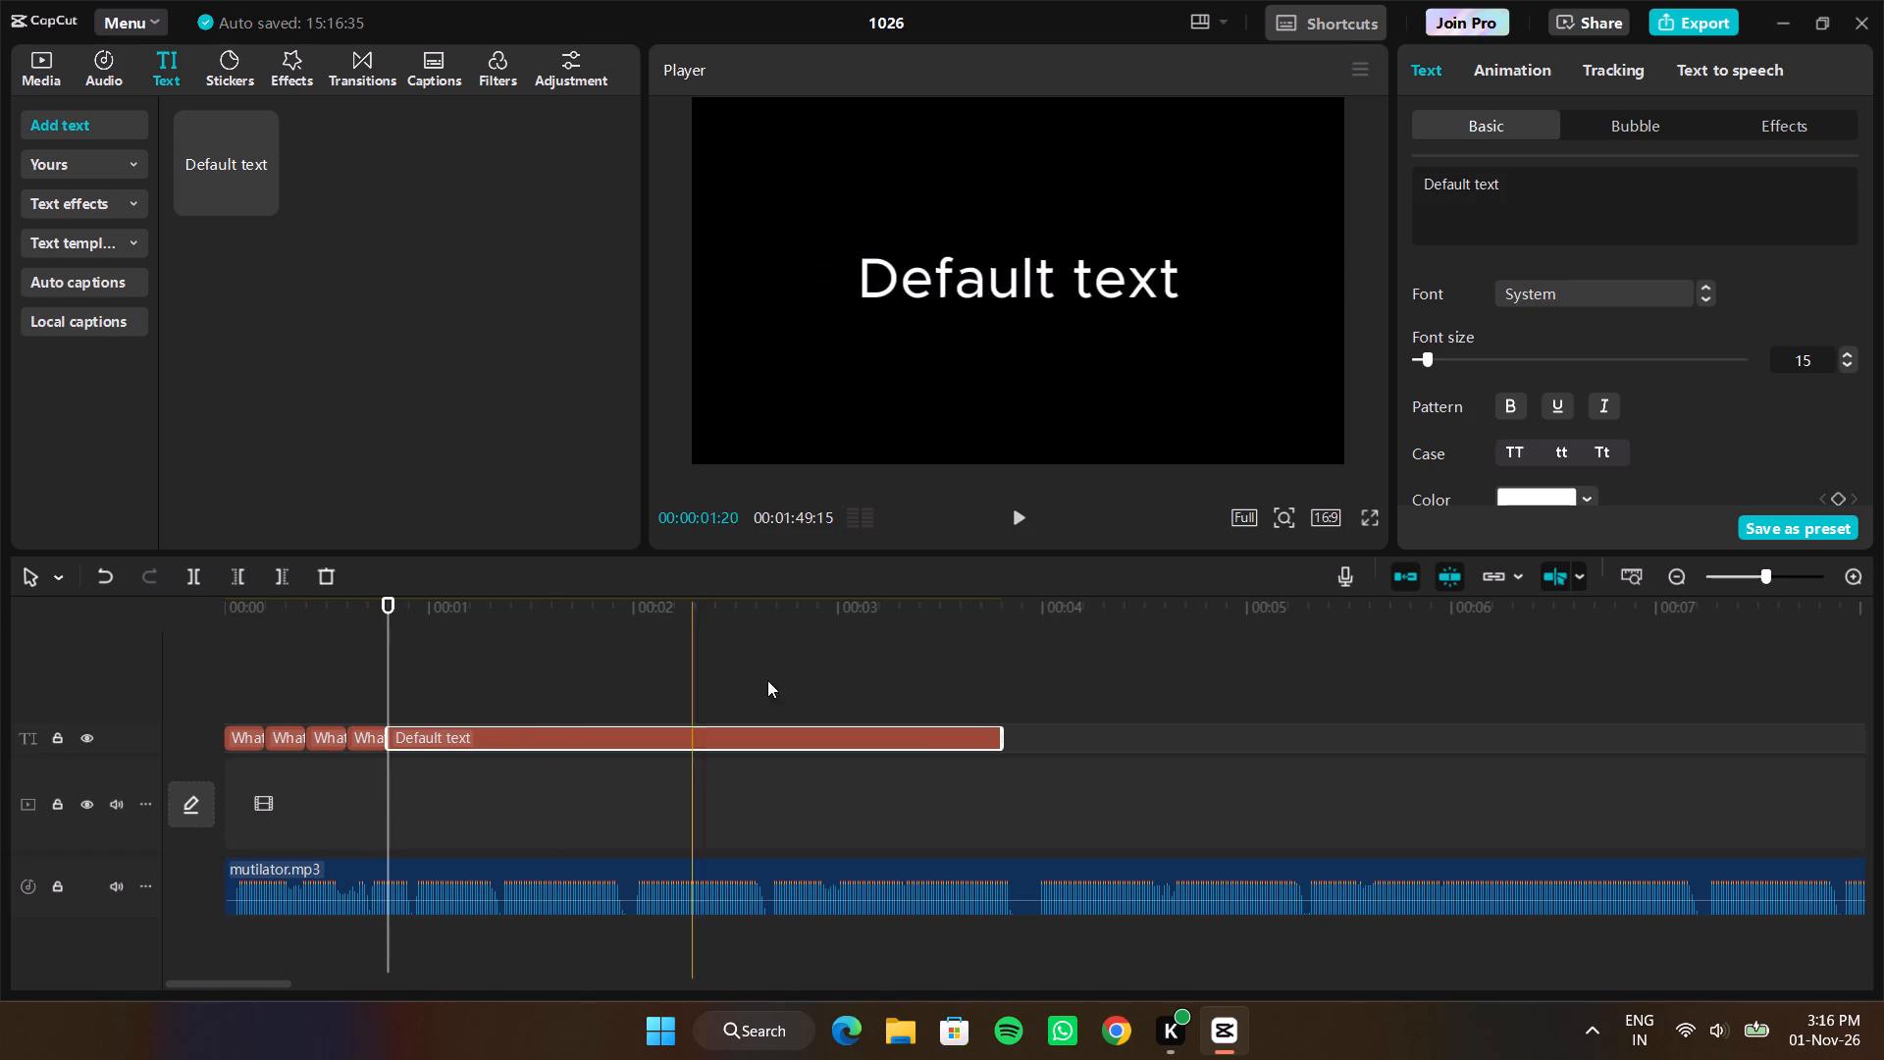
pyautogui.click(1535, 206)
pyautogui.hotkey('ctrl', 'BackSpace')
pyautogui.hotkey('ctrl', 'BackSpace')
pyautogui.hotkey('ctrl', 'BackSpace')
pyautogui.hotkey('ctrl', 'BackSpace')
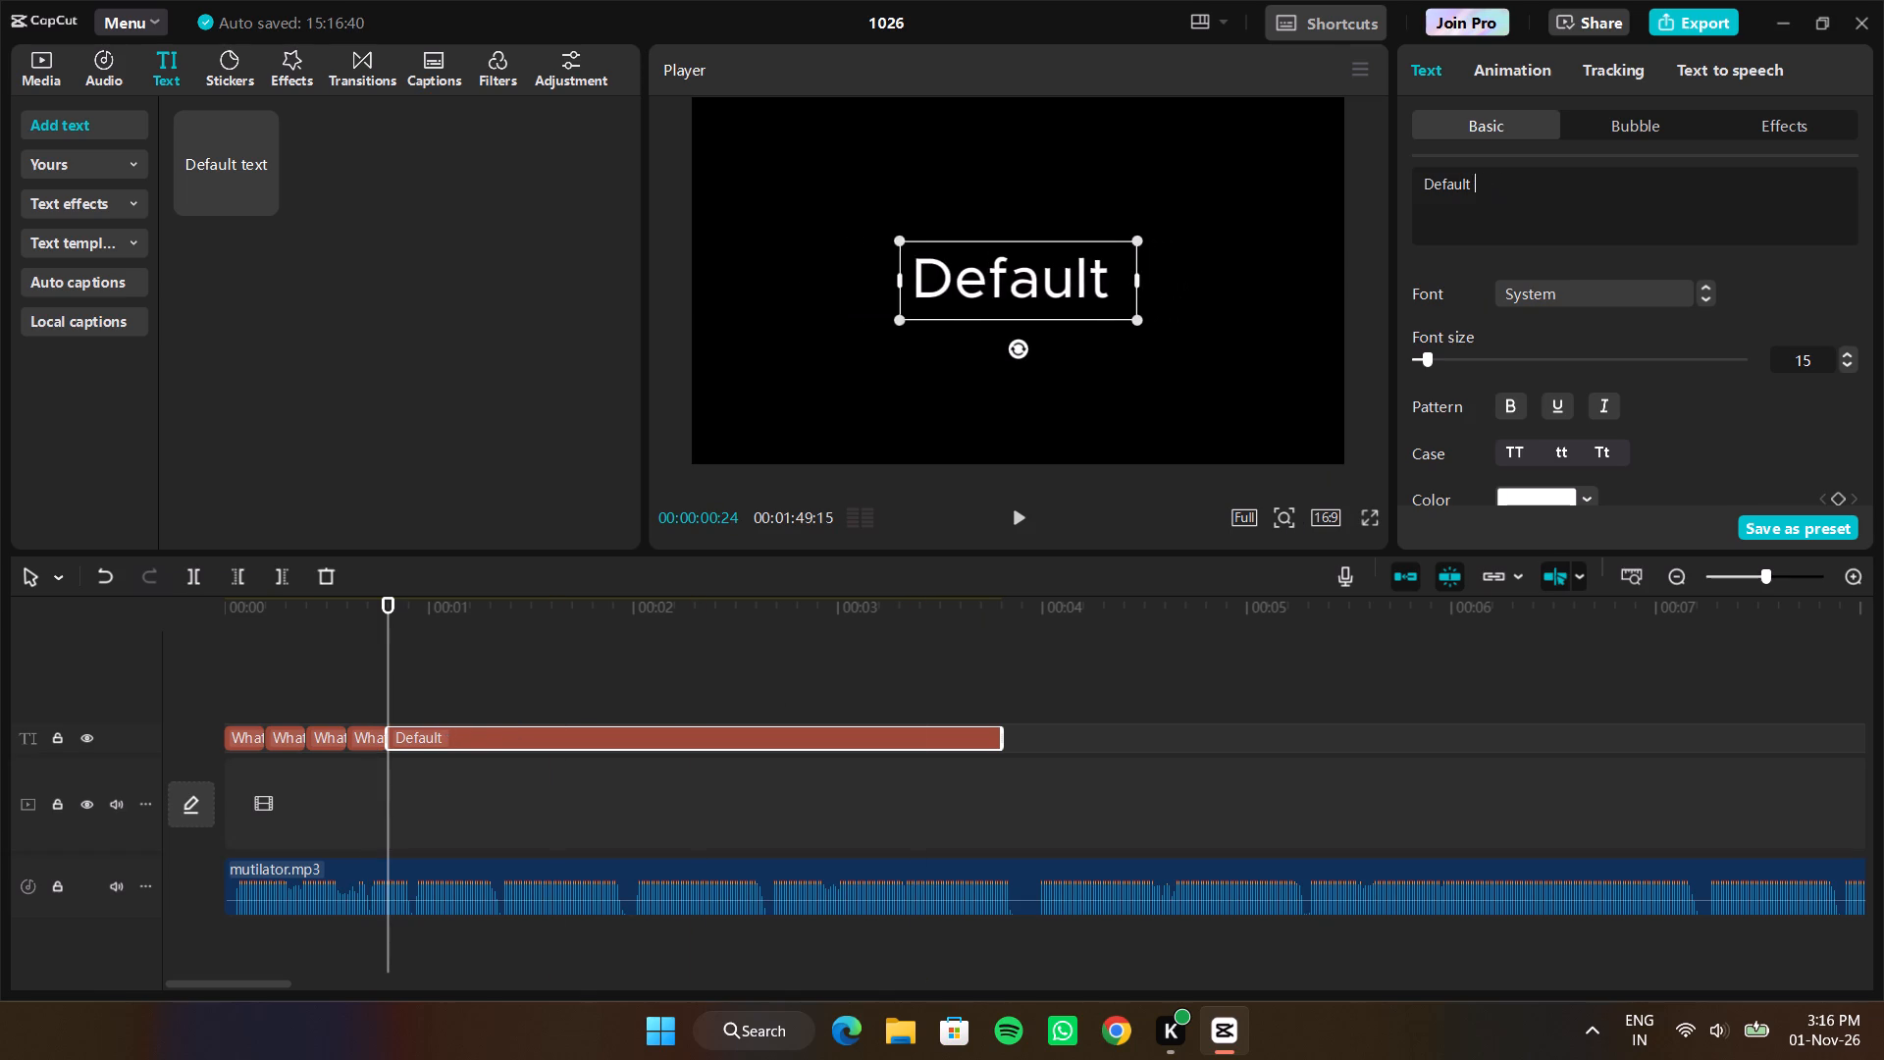
pyautogui.hotkey('ctrl', 'BackSpace')
pyautogui.press('BackSpace')
pyautogui.press('BackSpace')
pyautogui.press('BackSpace')
pyautogui.press('BackSpace')
pyautogui.press('BackSpace')
pyautogui.press('BackSpace')
pyautogui.press('BackSpace')
pyautogui.press('BackSpace')
pyautogui.press('BackSpace')
pyautogui.press('BackSpace')
pyautogui.press('BackSpace')
pyautogui.press('BackSpace')
pyautogui.press('BackSpace')
pyautogui.press('BackSpace')
pyautogui.press('BackSpace')
pyautogui.press('BackSpace')
pyautogui.press('BackSpace')
pyautogui.press('BackSpace')
pyautogui.press('BackSpace')
pyautogui.press('BackSpace')
pyautogui.press('BackSpace')
pyautogui.press('BackSpace')
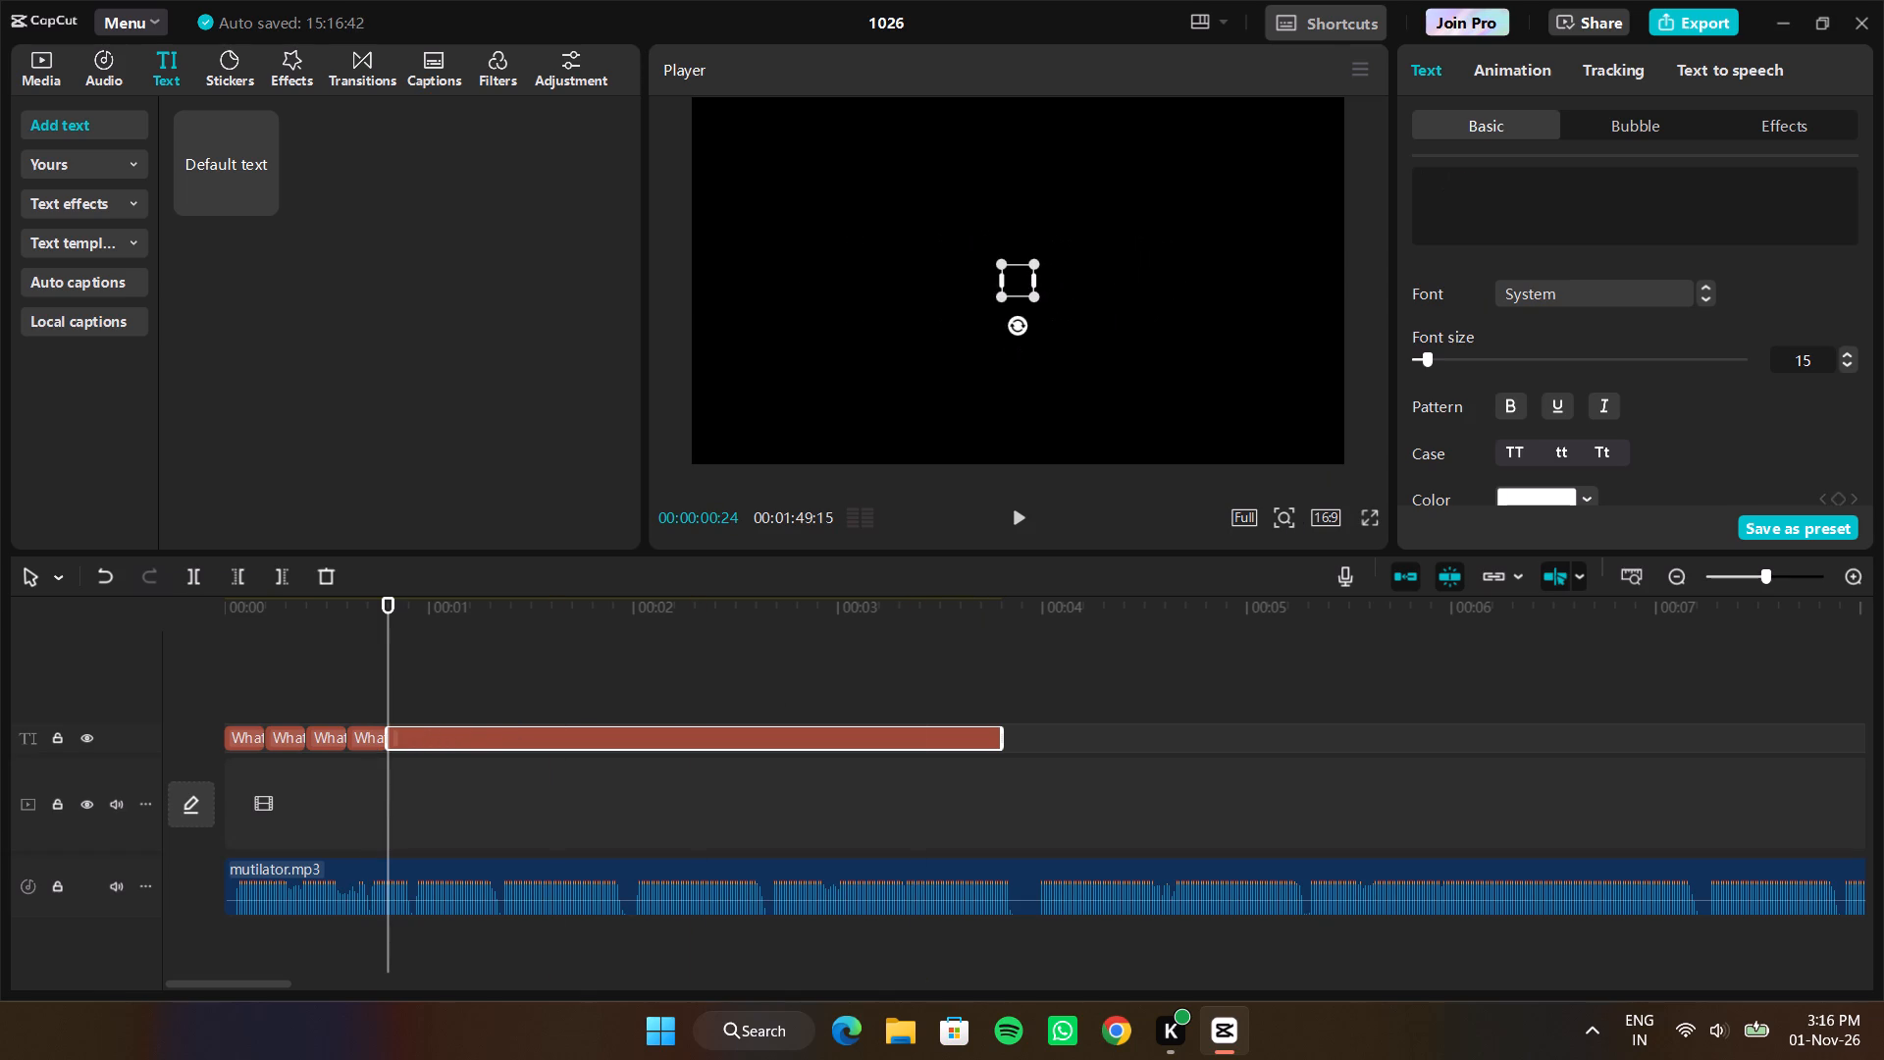
pyautogui.write('What is the best charecter')
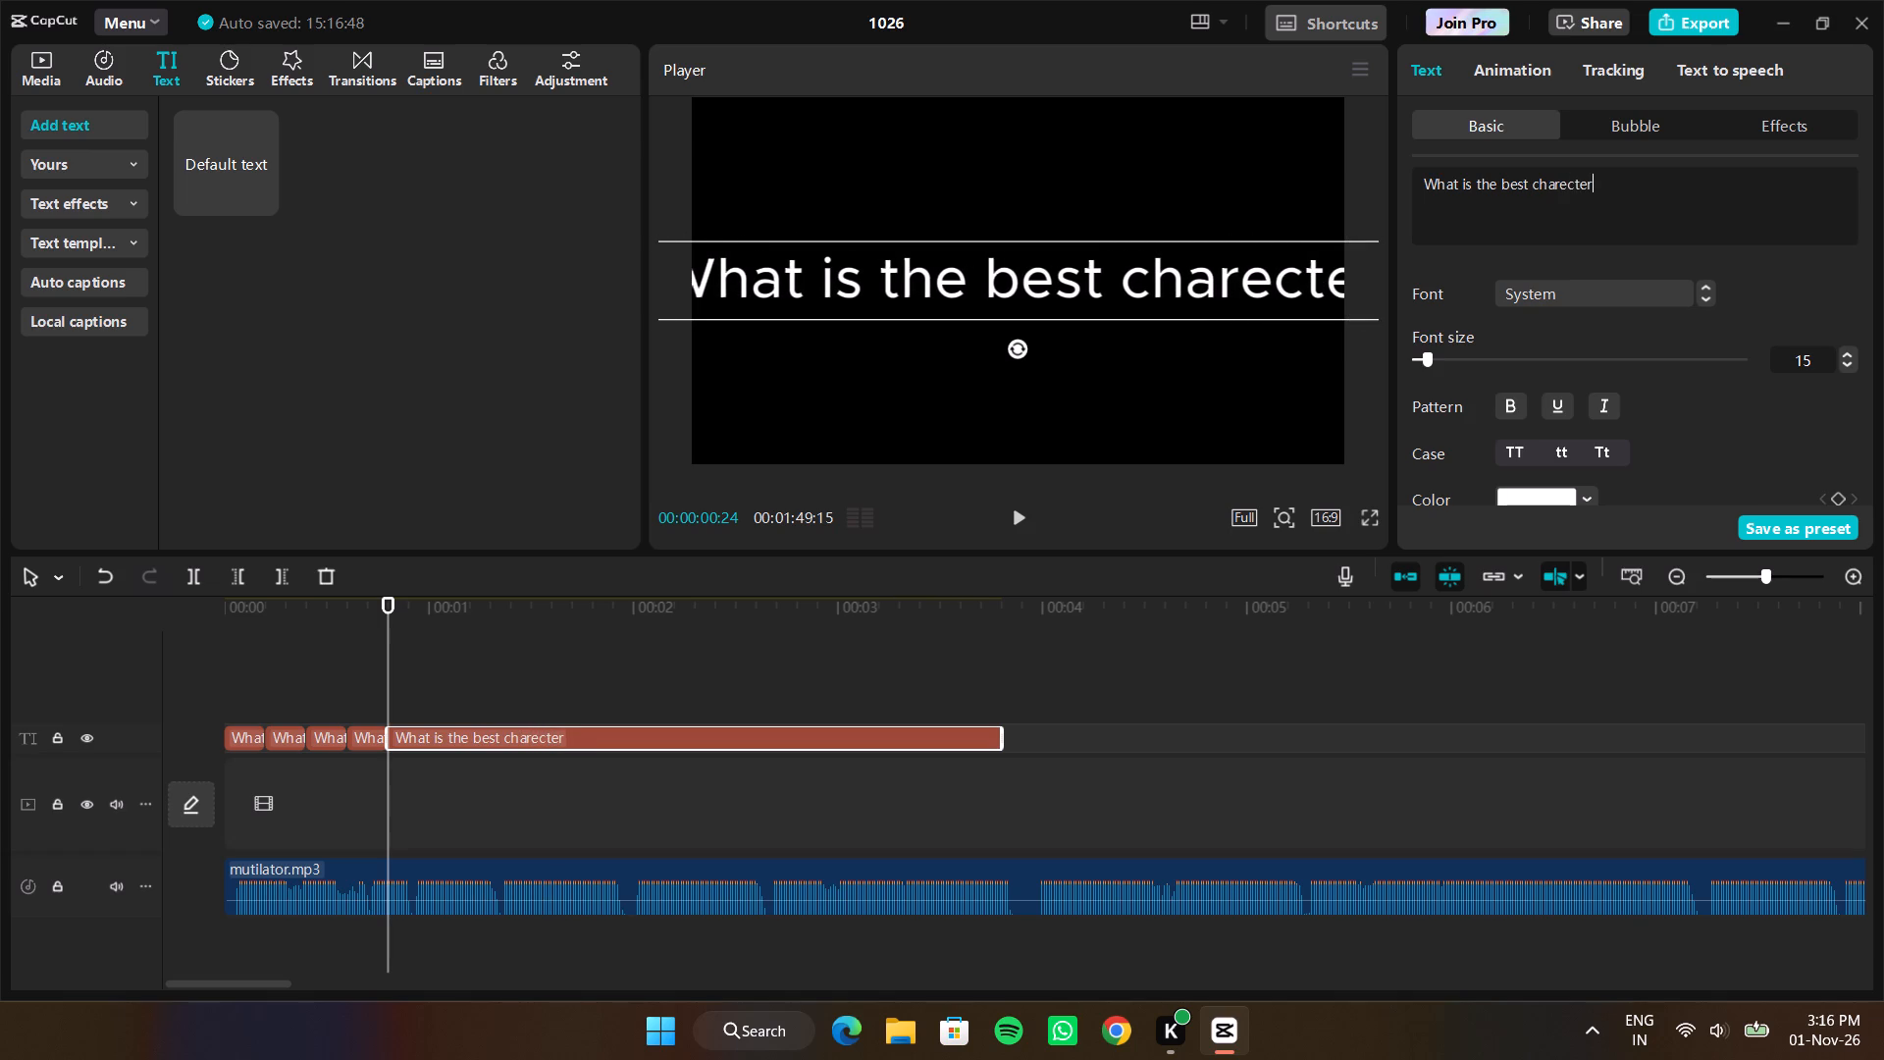
# Trim the end of the "What is the best charecter" clip to 00:00:01:00.
pyautogui.moveTo(1003, 737); pyautogui.dragTo(924, 730)
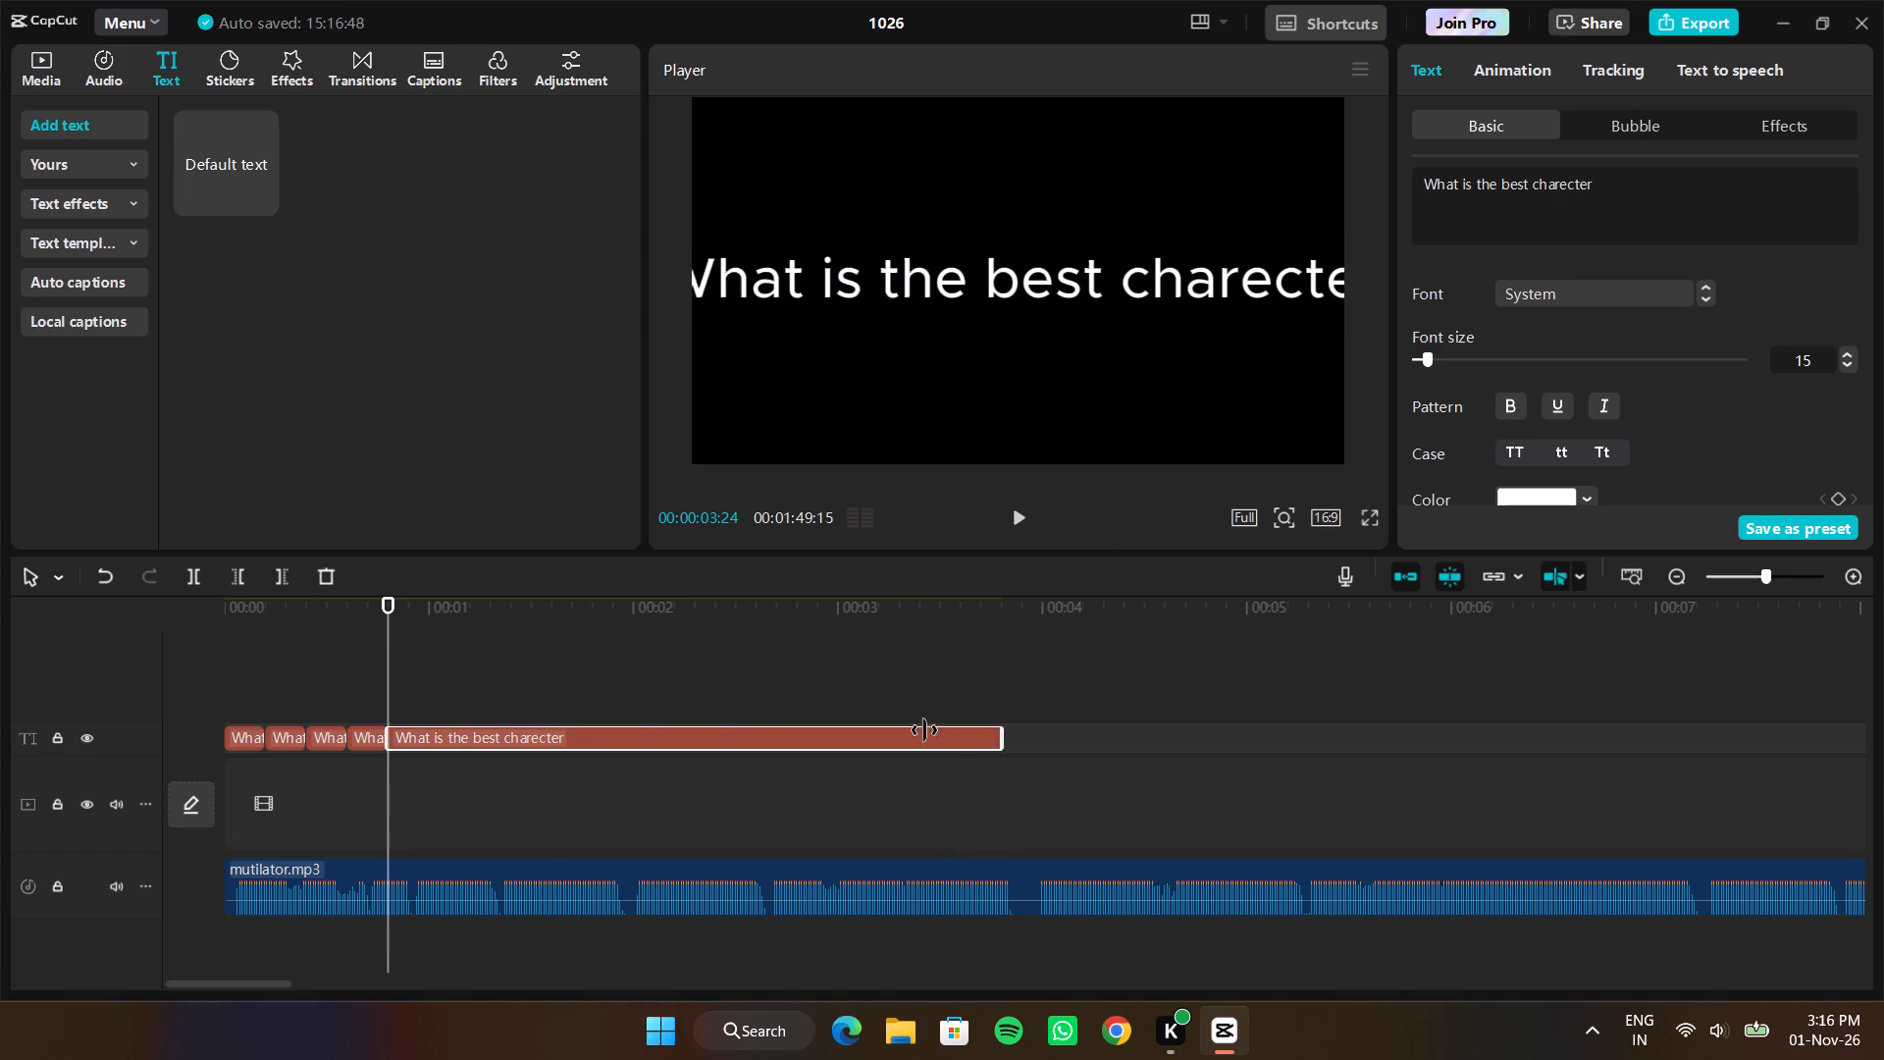
pyautogui.moveTo(924, 730); pyautogui.dragTo(412, 713)
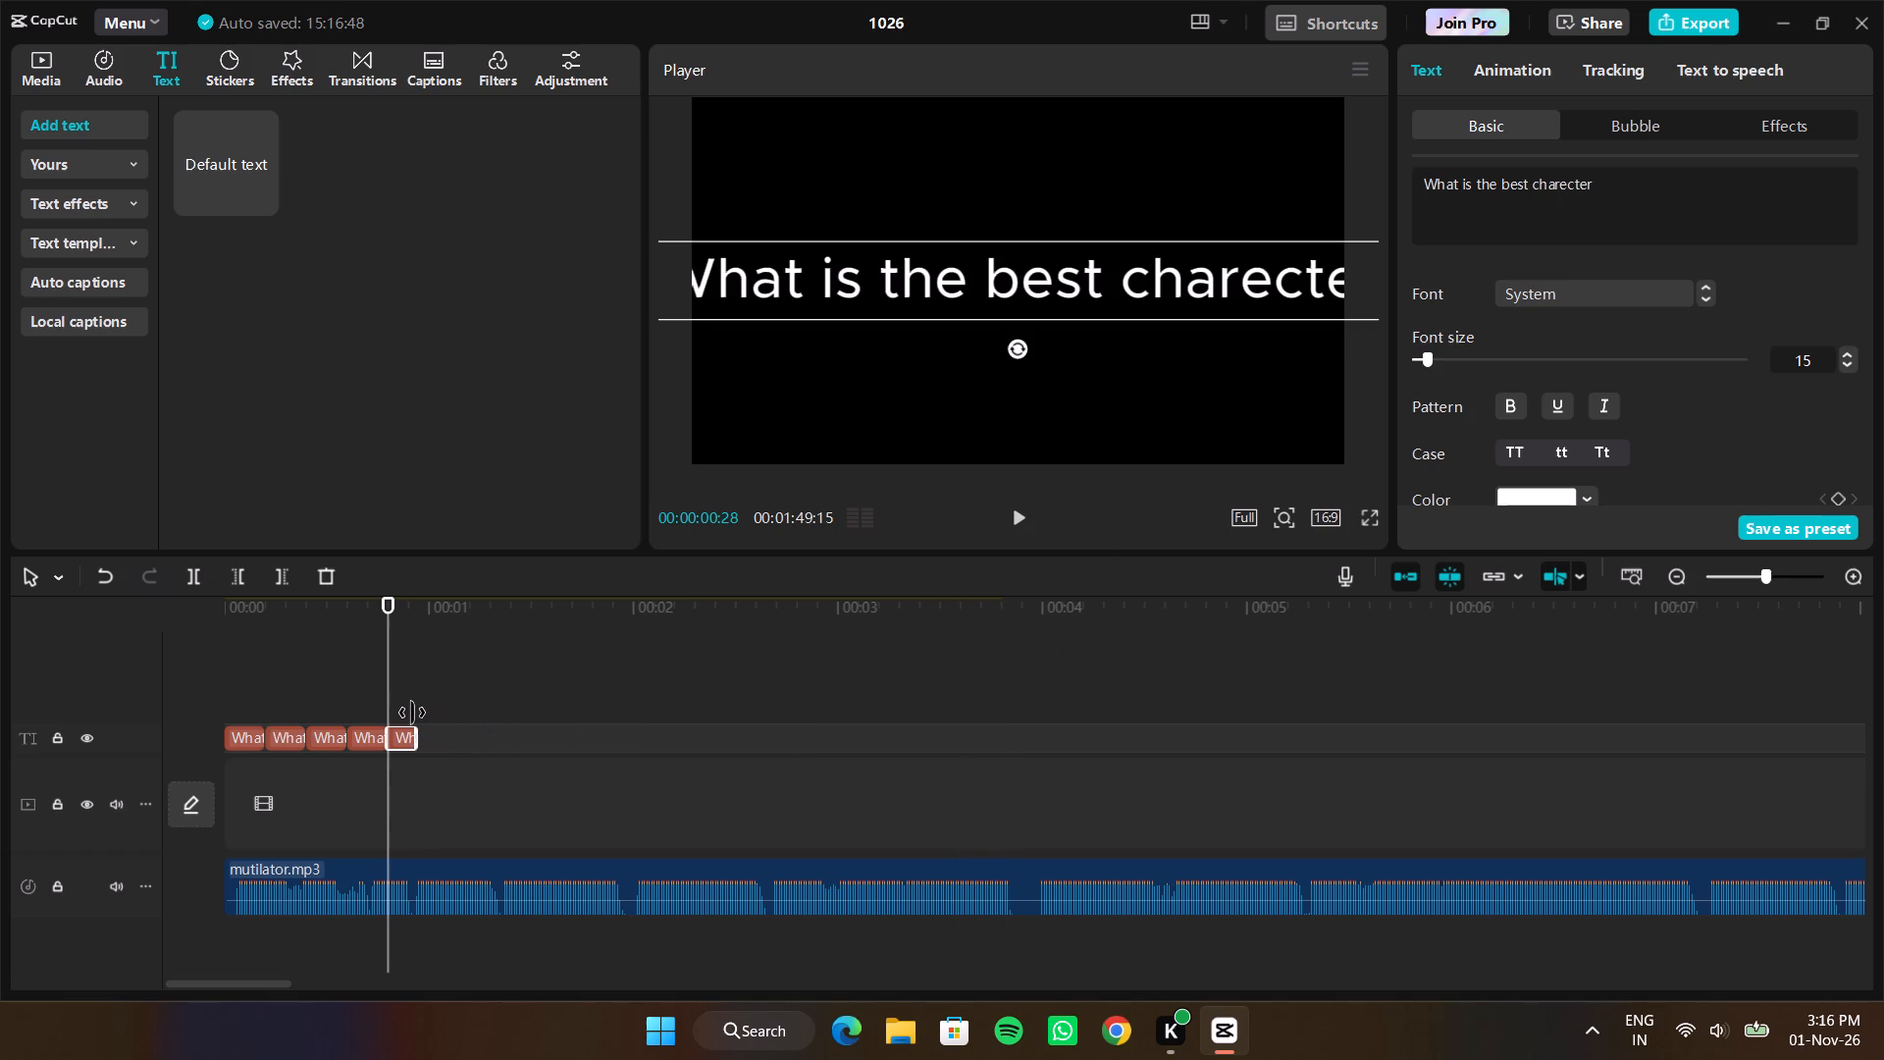
pyautogui.moveTo(412, 713); pyautogui.dragTo(424, 715)
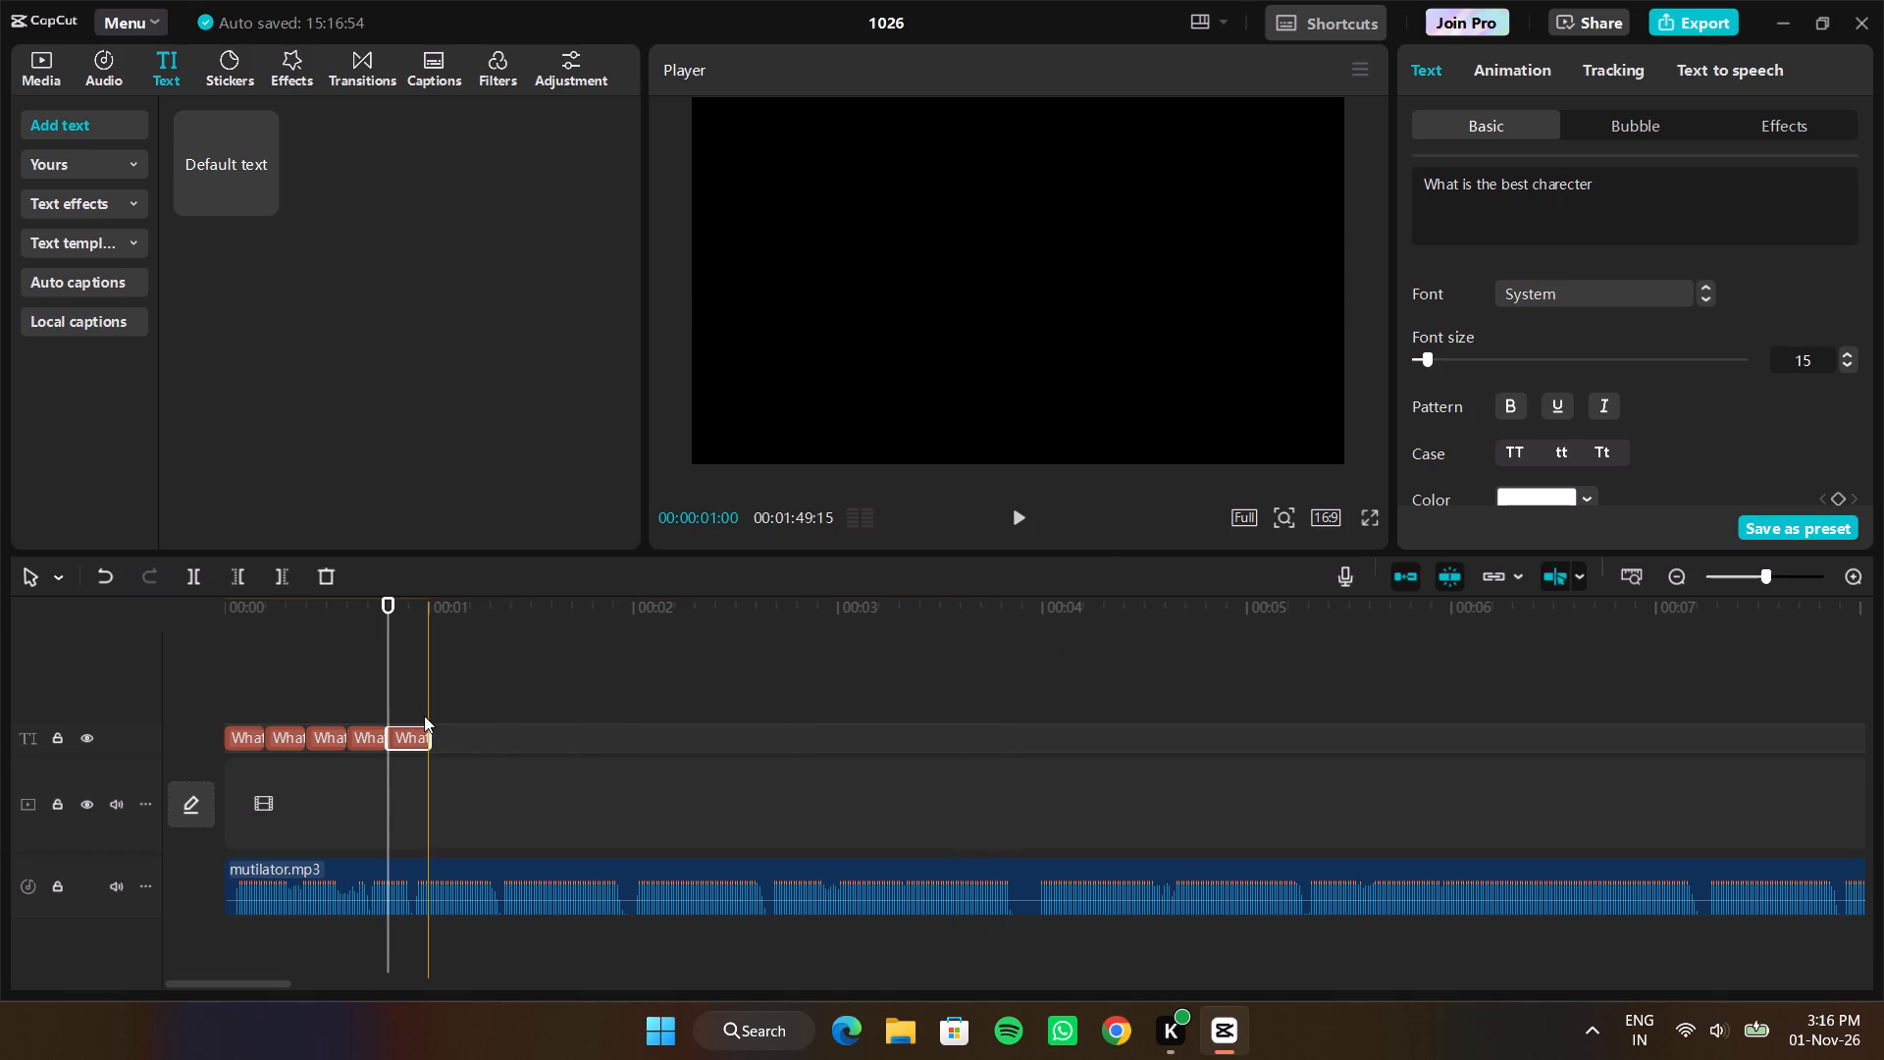
# Add a sixth default text clip at 00:00:01:00 and enter the text "What is the best charecter in".
pyautogui.click(434, 714)
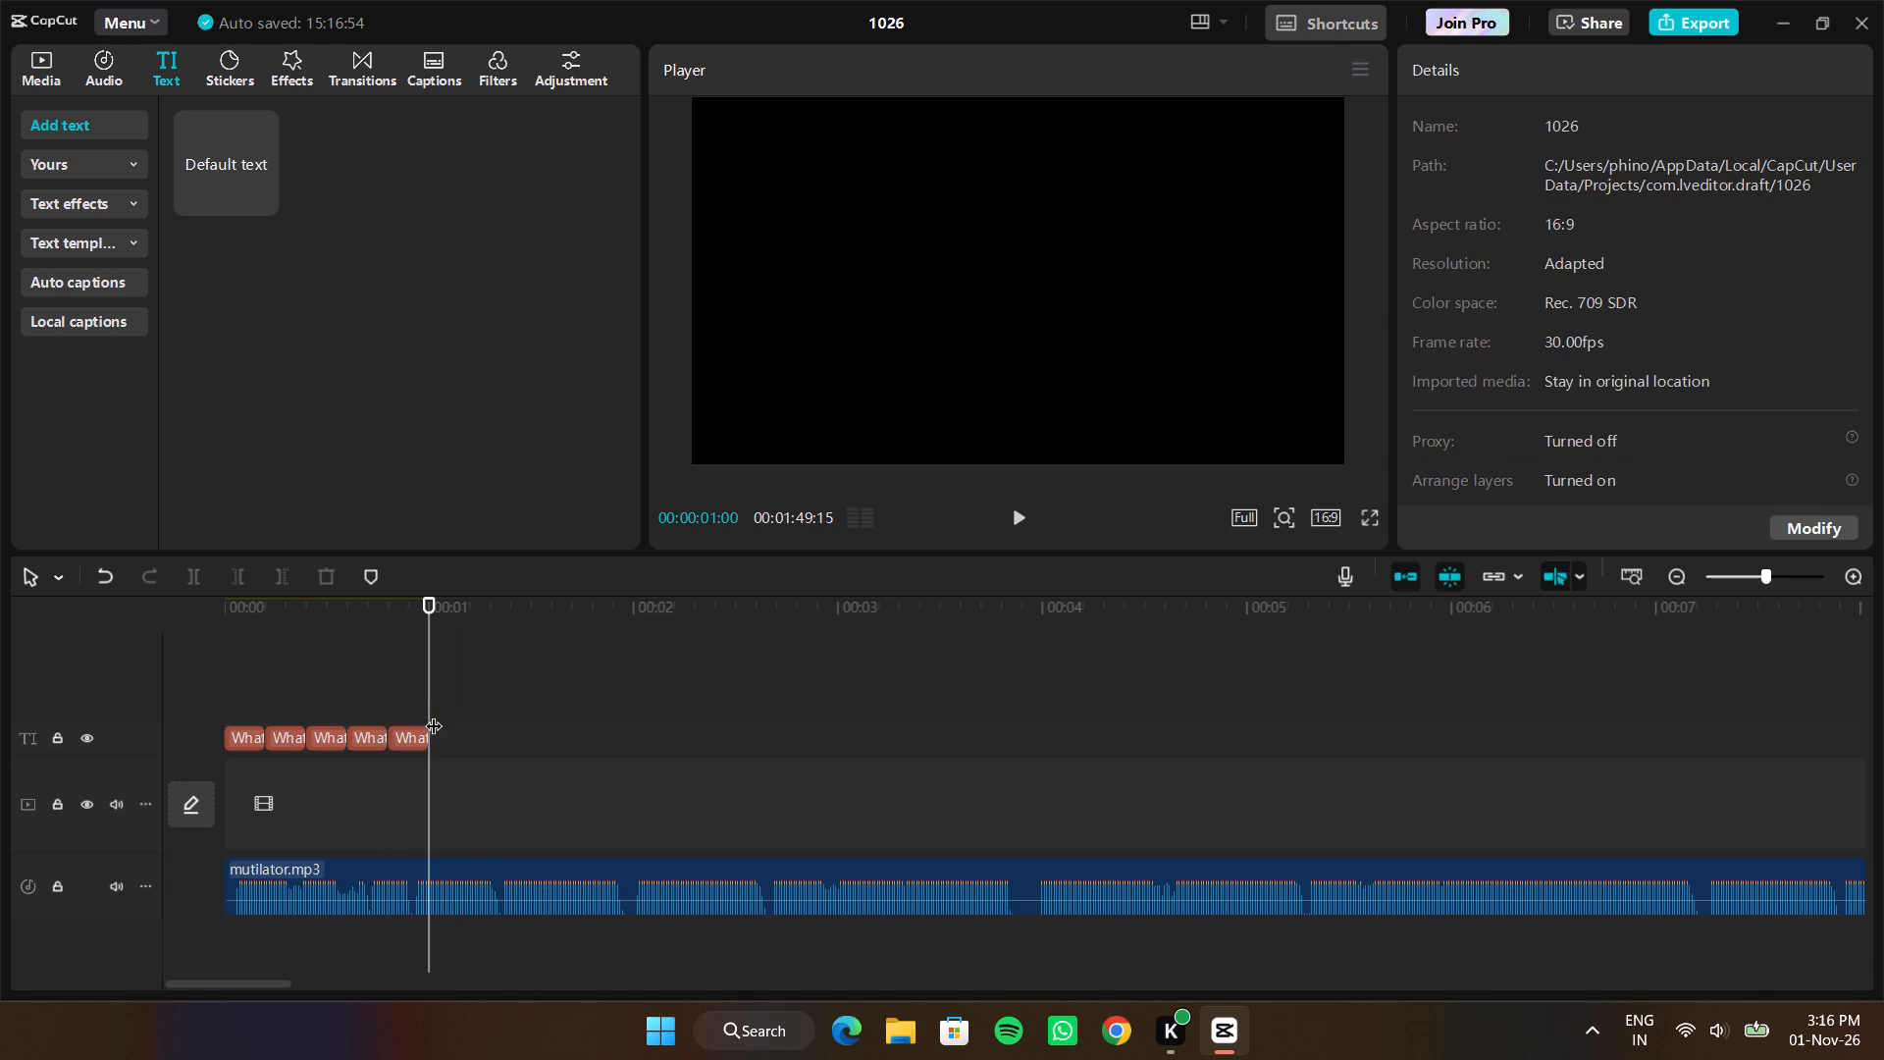
pyautogui.click(263, 203)
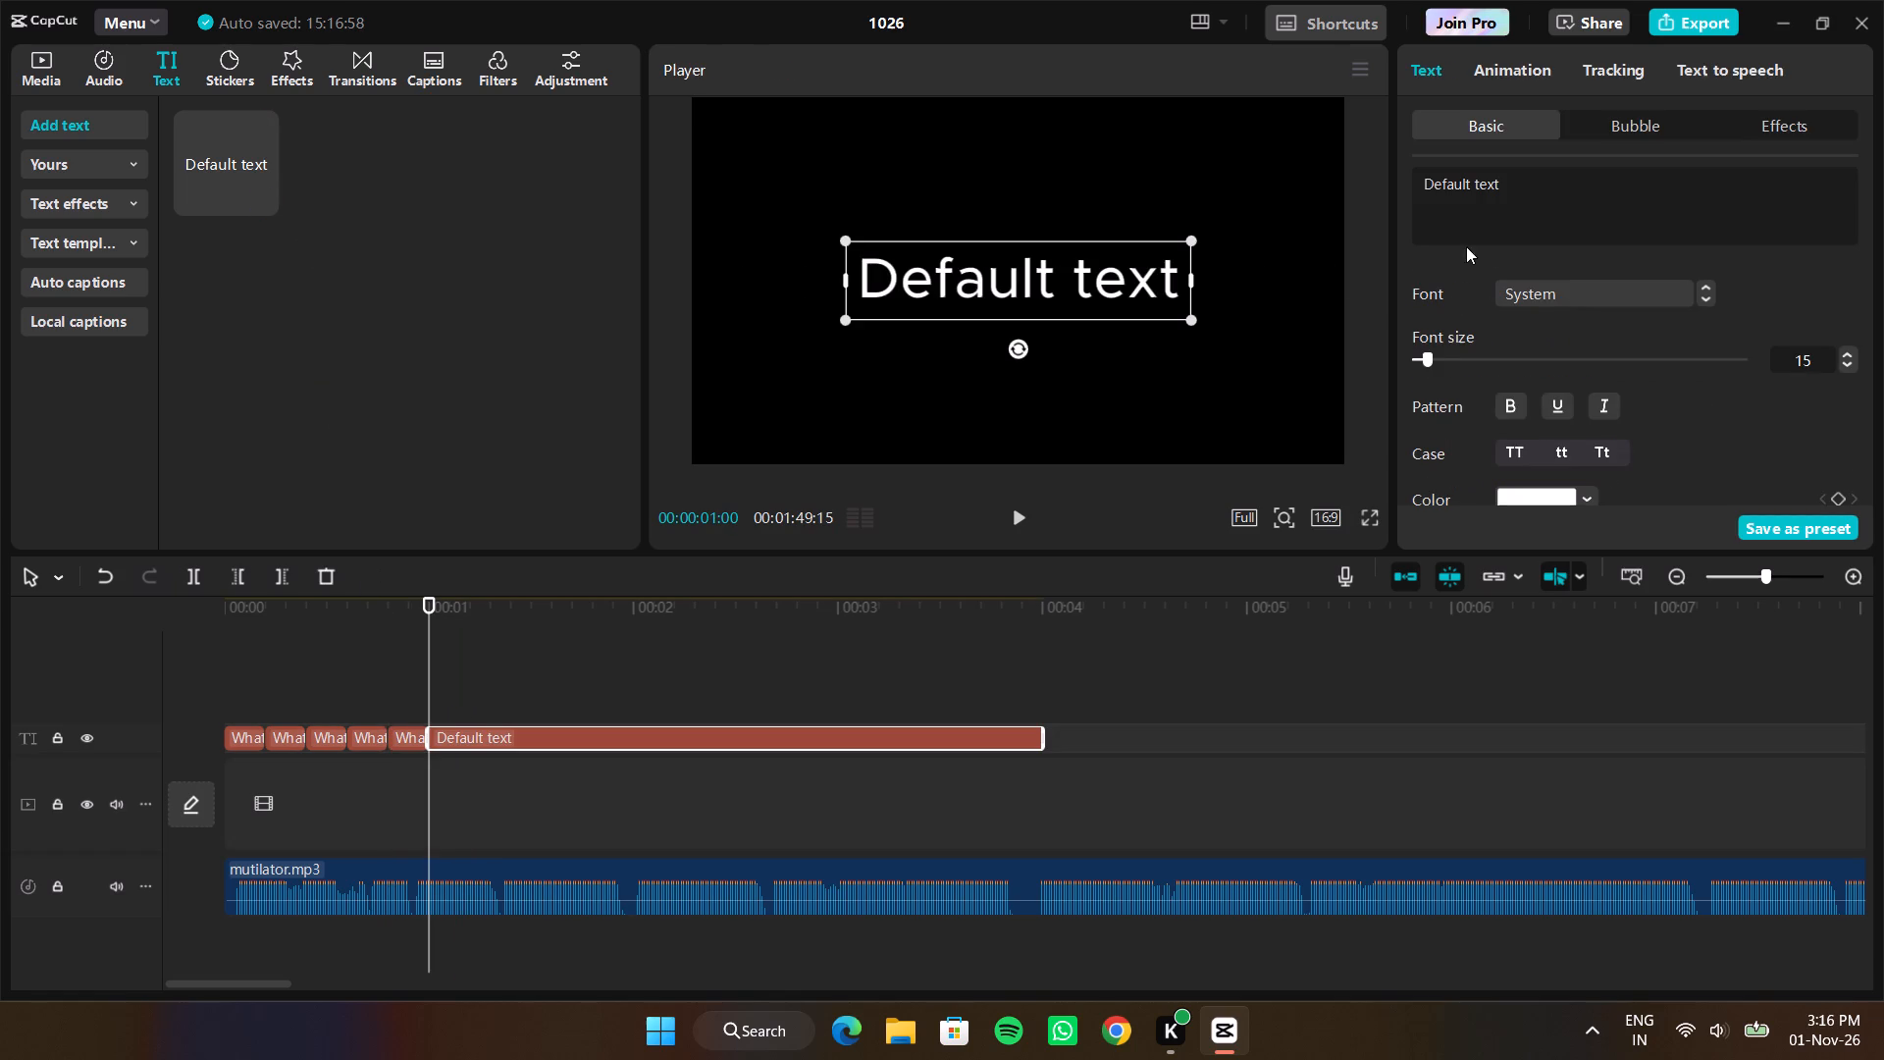
pyautogui.click(1503, 211)
pyautogui.press('BackSpace')
pyautogui.press('BackSpace')
pyautogui.press('BackSpace')
pyautogui.press('BackSpace')
pyautogui.press('BackSpace')
pyautogui.press('BackSpace')
pyautogui.press('BackSpace')
pyautogui.press('BackSpace')
pyautogui.press('BackSpace')
pyautogui.press('BackSpace')
pyautogui.press('BackSpace')
pyautogui.press('BackSpace')
pyautogui.press('BackSpace')
pyautogui.press('BackSpace')
pyautogui.press('BackSpace')
pyautogui.press('BackSpace')
pyautogui.press('BackSpace')
pyautogui.press('BackSpace')
pyautogui.press('BackSpace')
pyautogui.press('BackSpace')
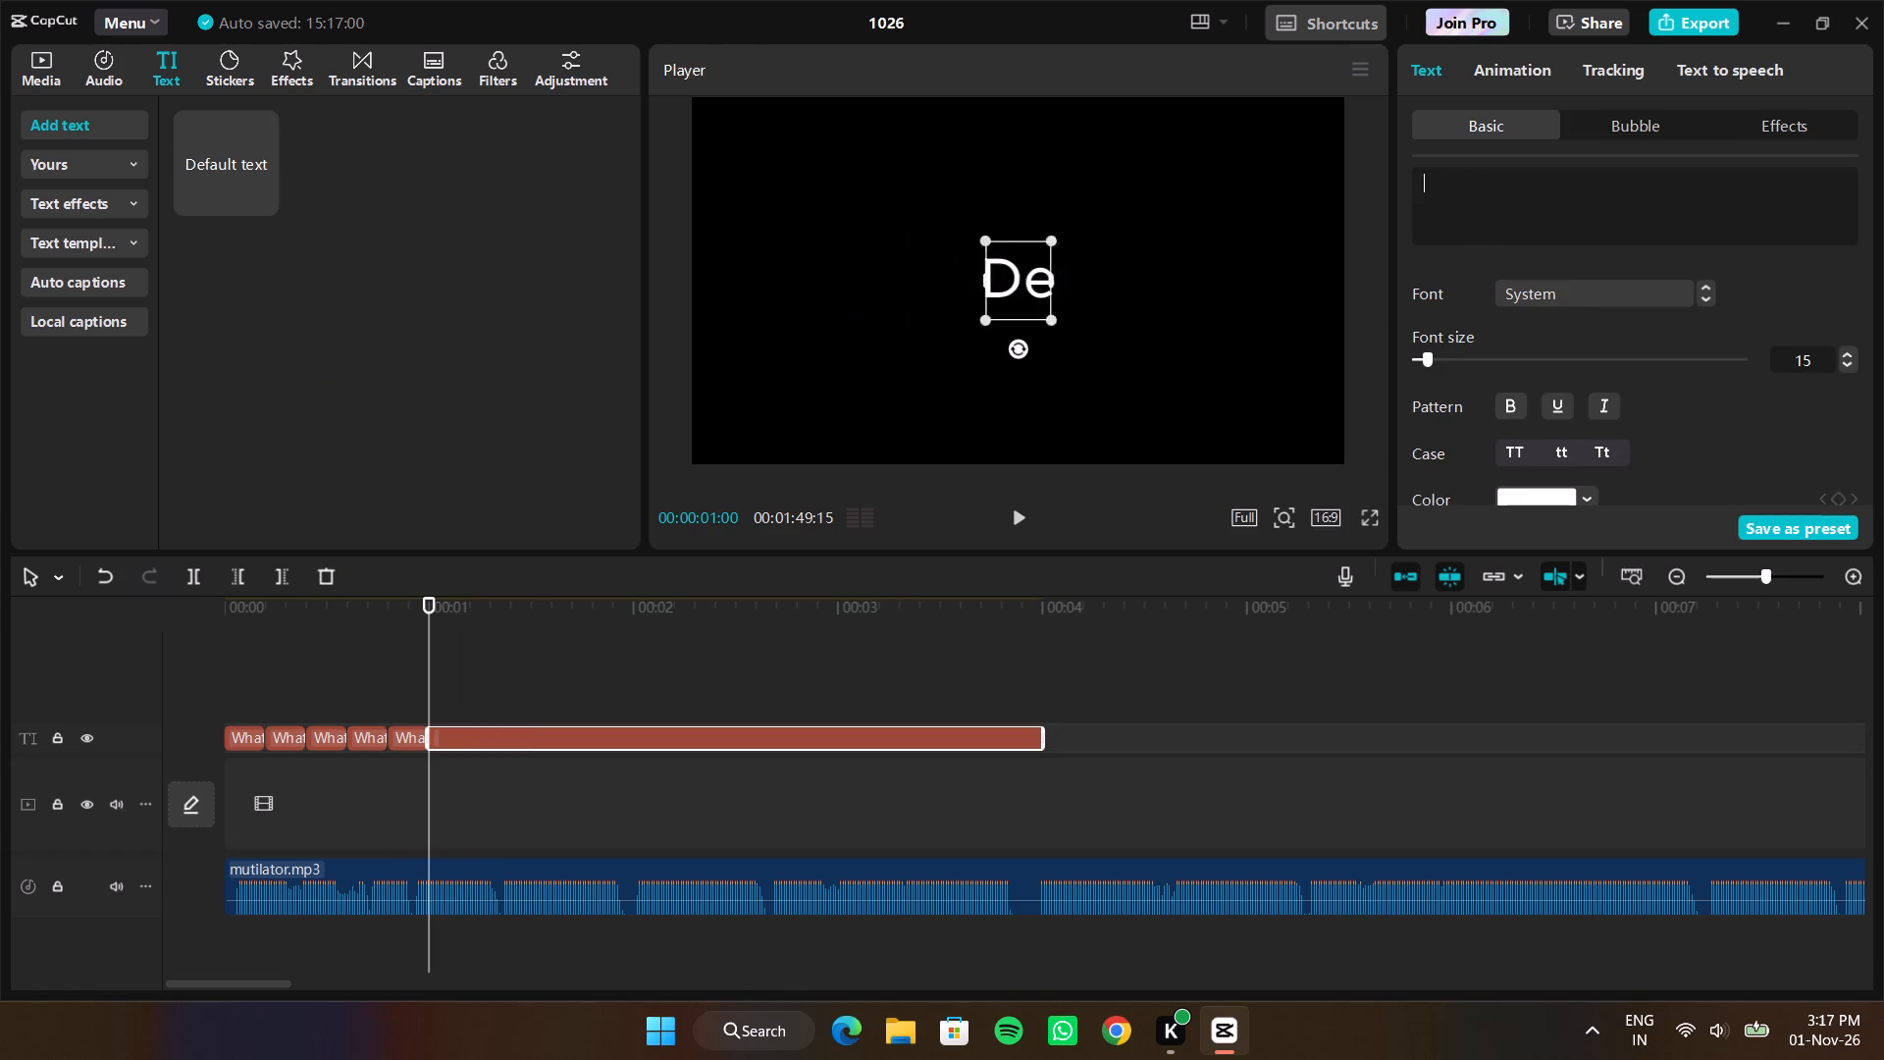
pyautogui.press('w')
pyautogui.press('BackSpace')
pyautogui.hotkey('shift', 'w')
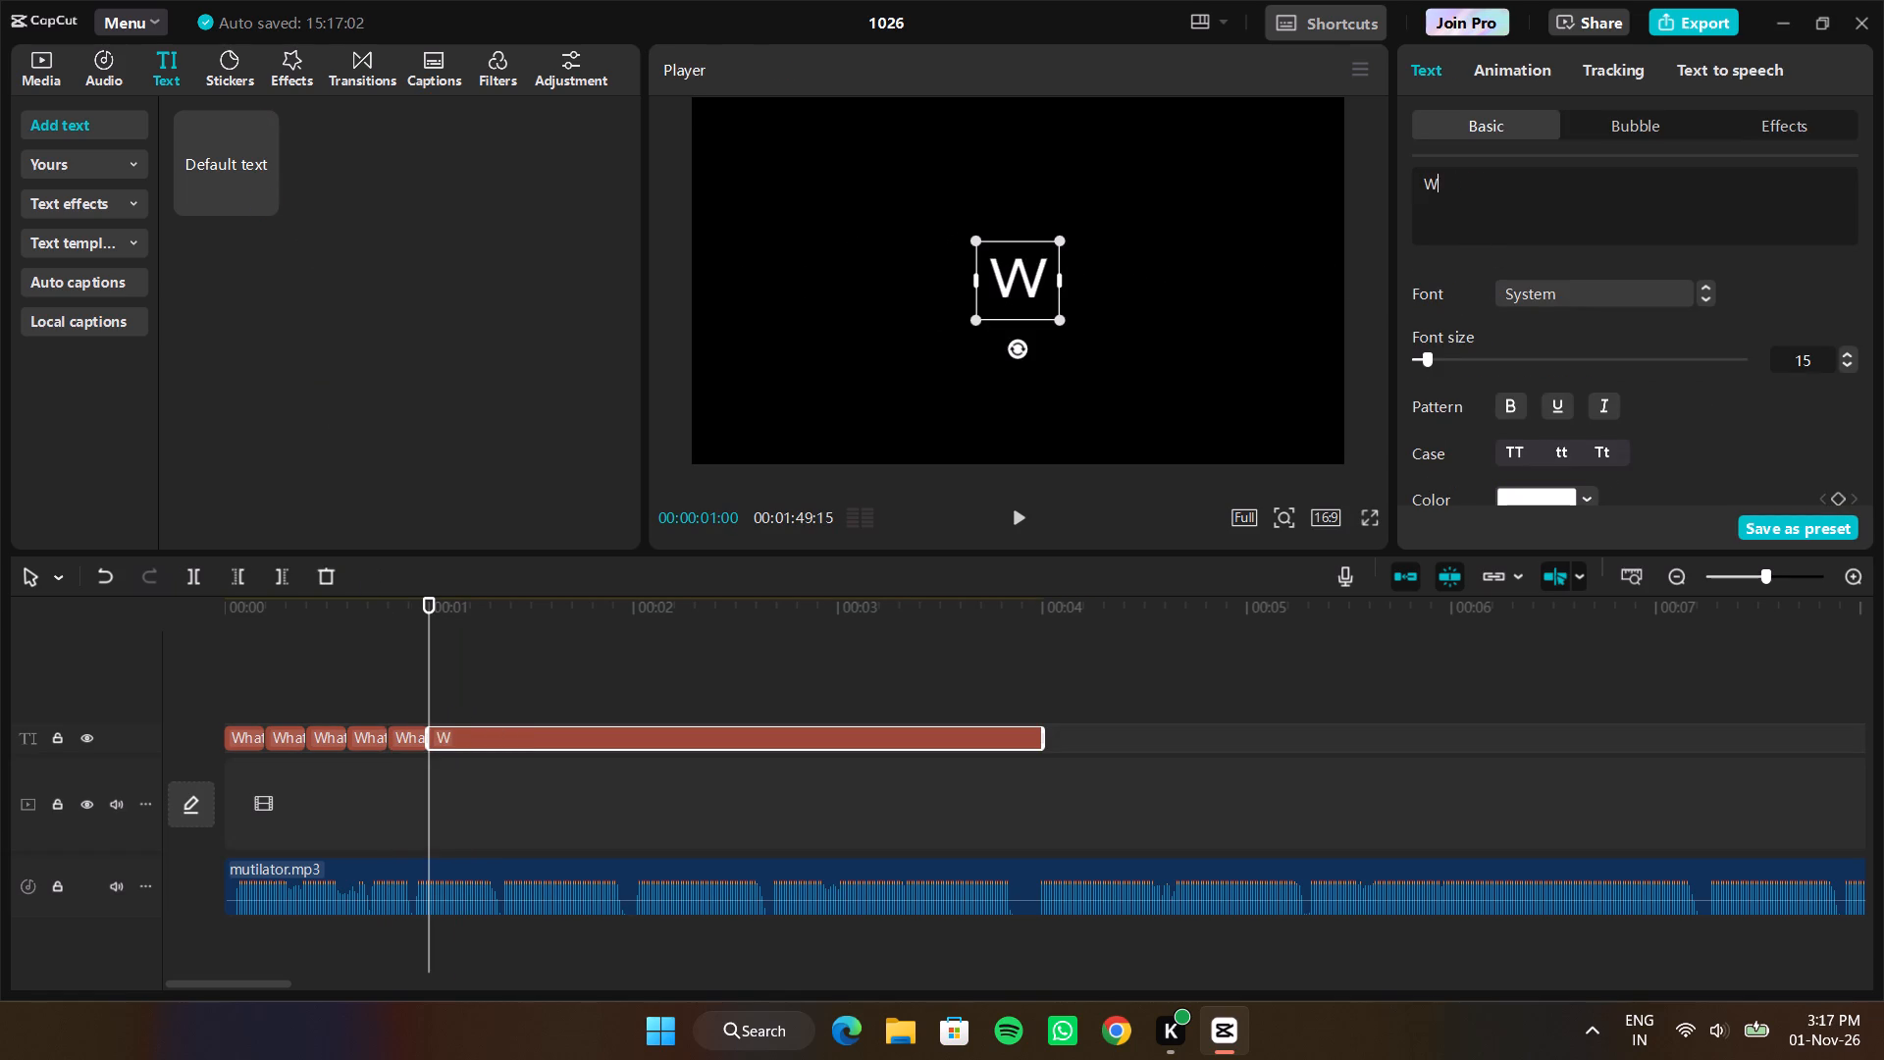
pyautogui.write('hat is the best charecter in')
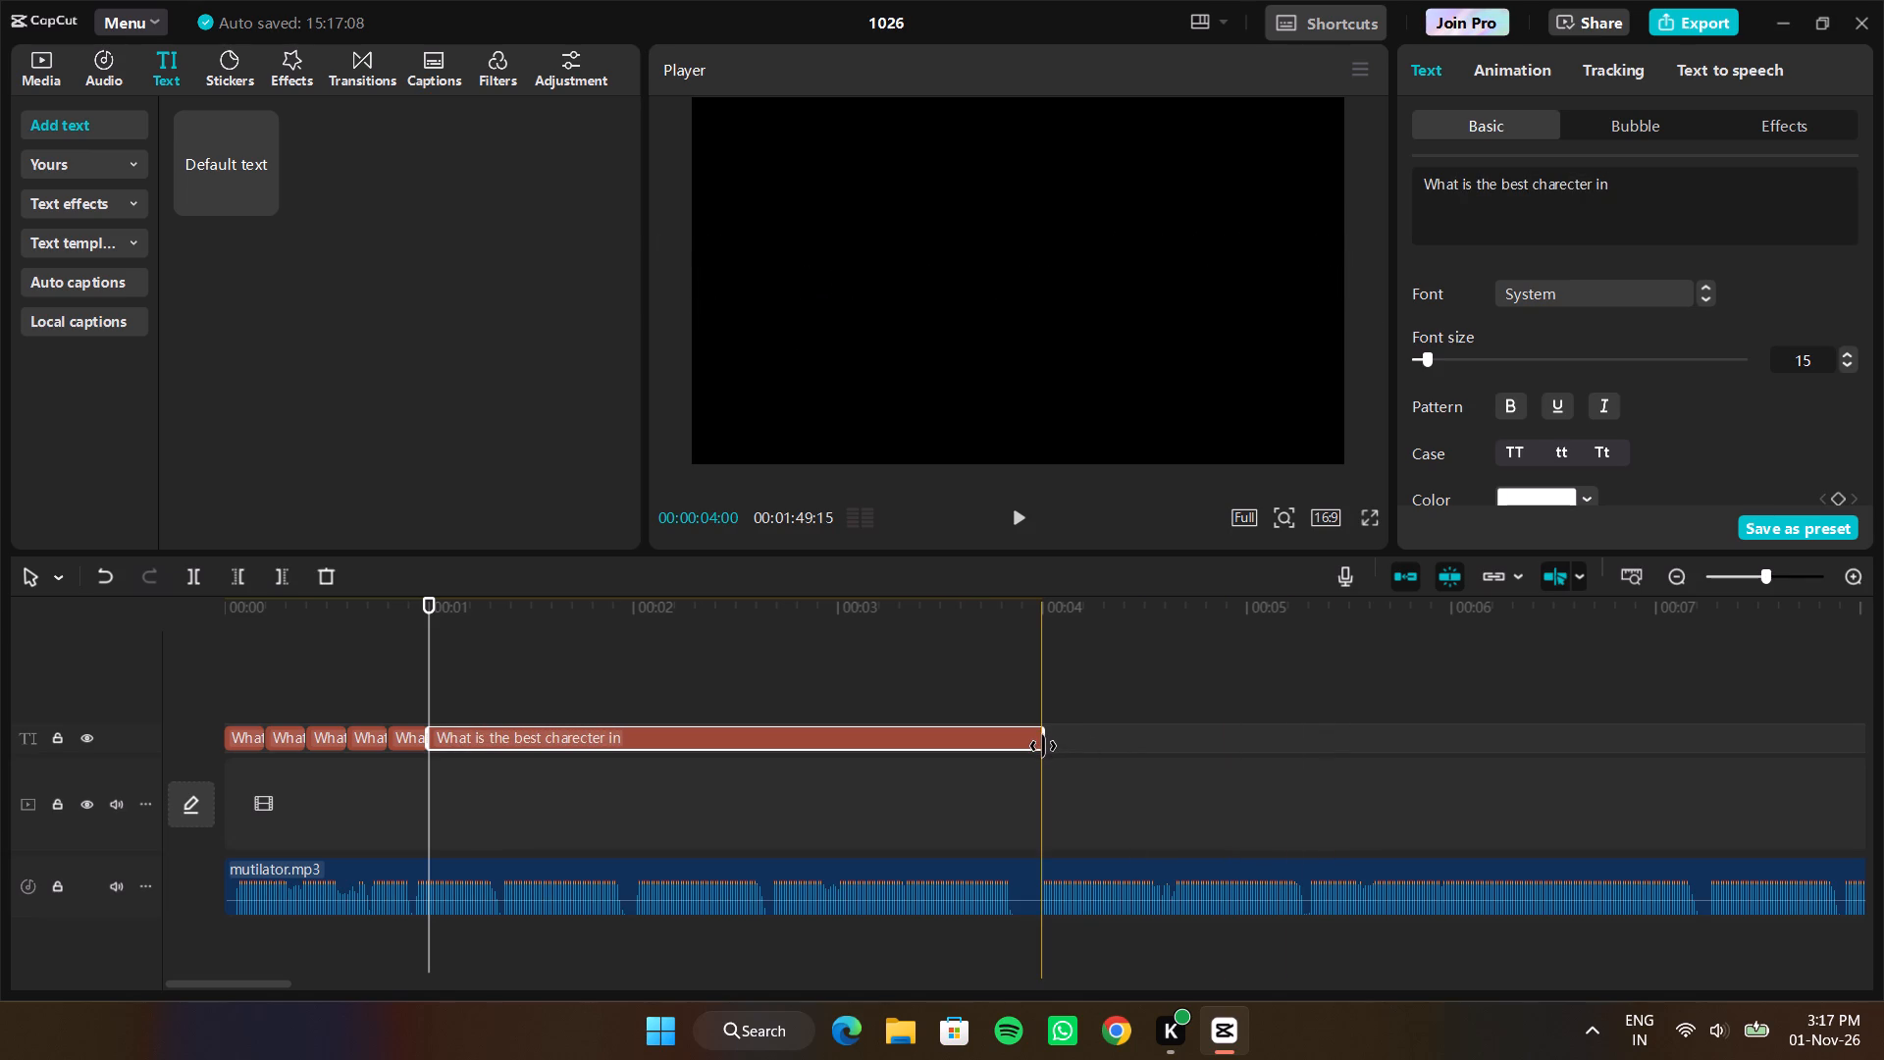
pyautogui.hotkey('ctrl', 'BackSpace')
# Trim the end of the sixth text clip to 00:00:01:06.
pyautogui.moveTo(1043, 746); pyautogui.dragTo(531, 770)
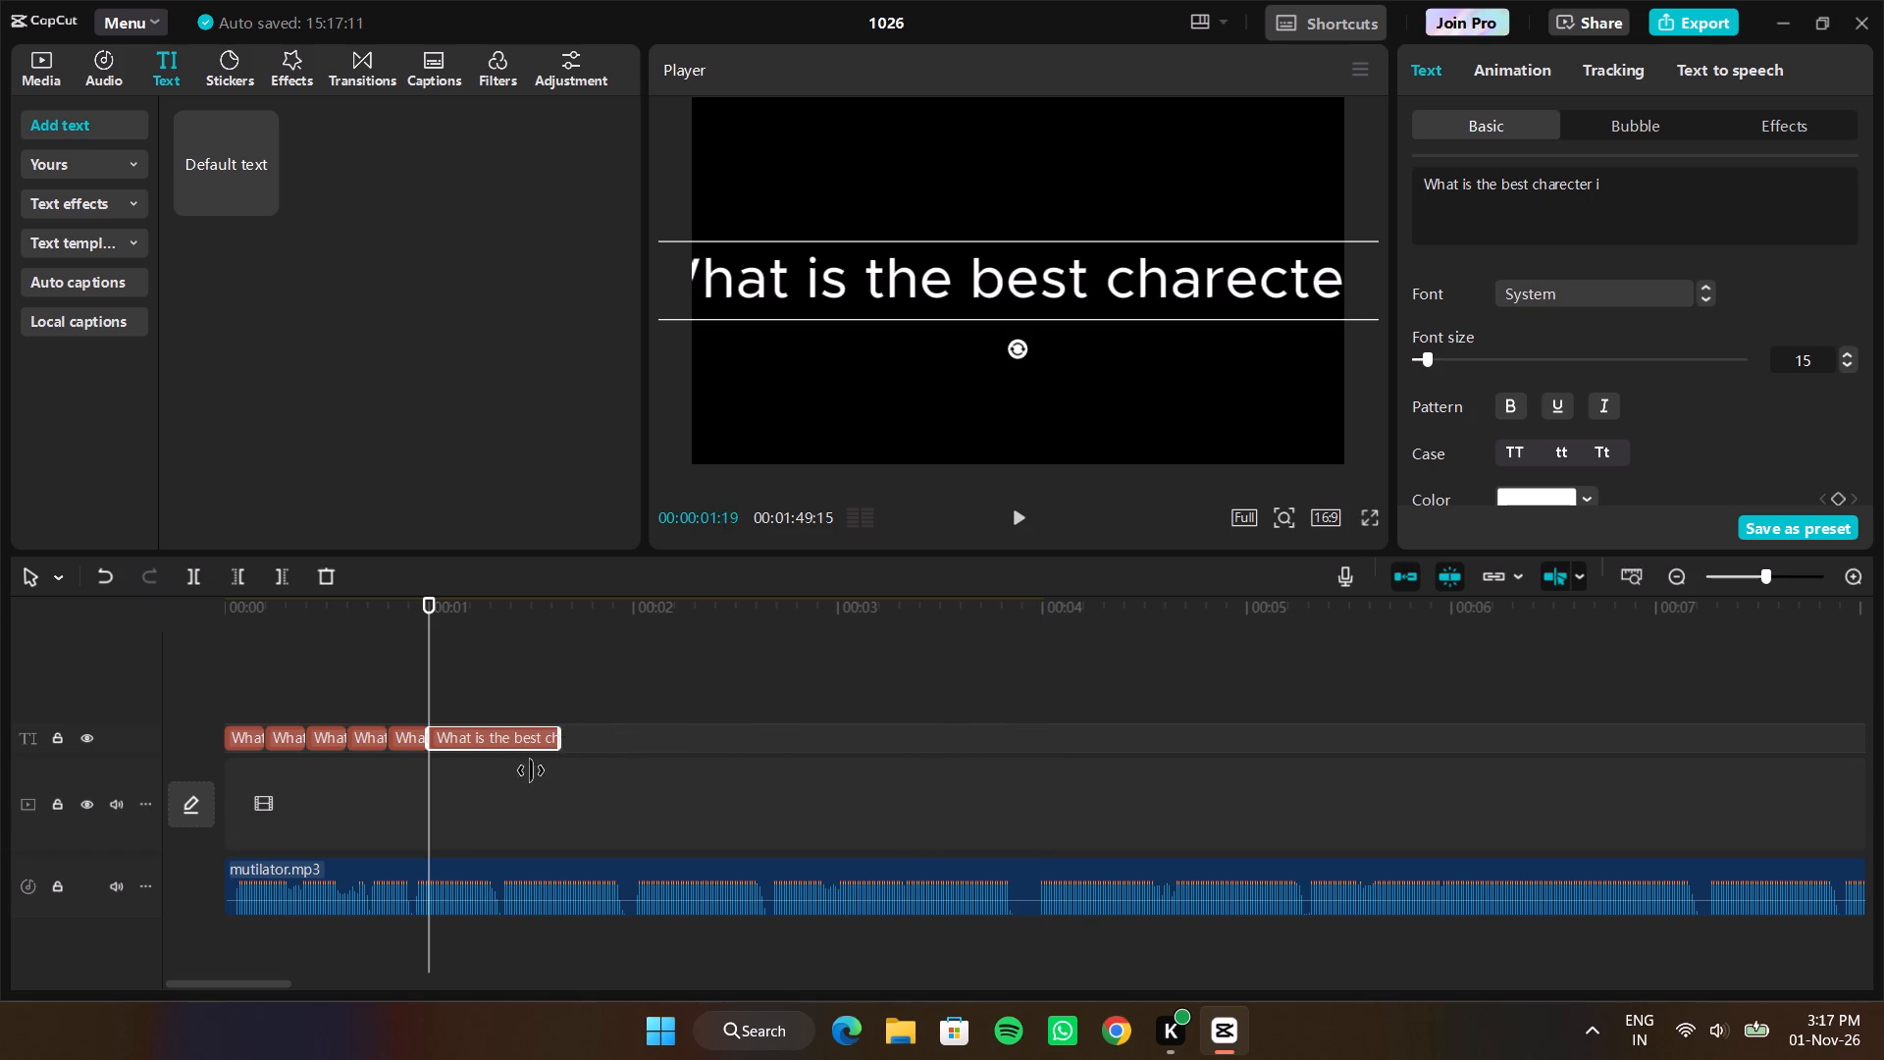
pyautogui.moveTo(531, 770); pyautogui.dragTo(466, 768)
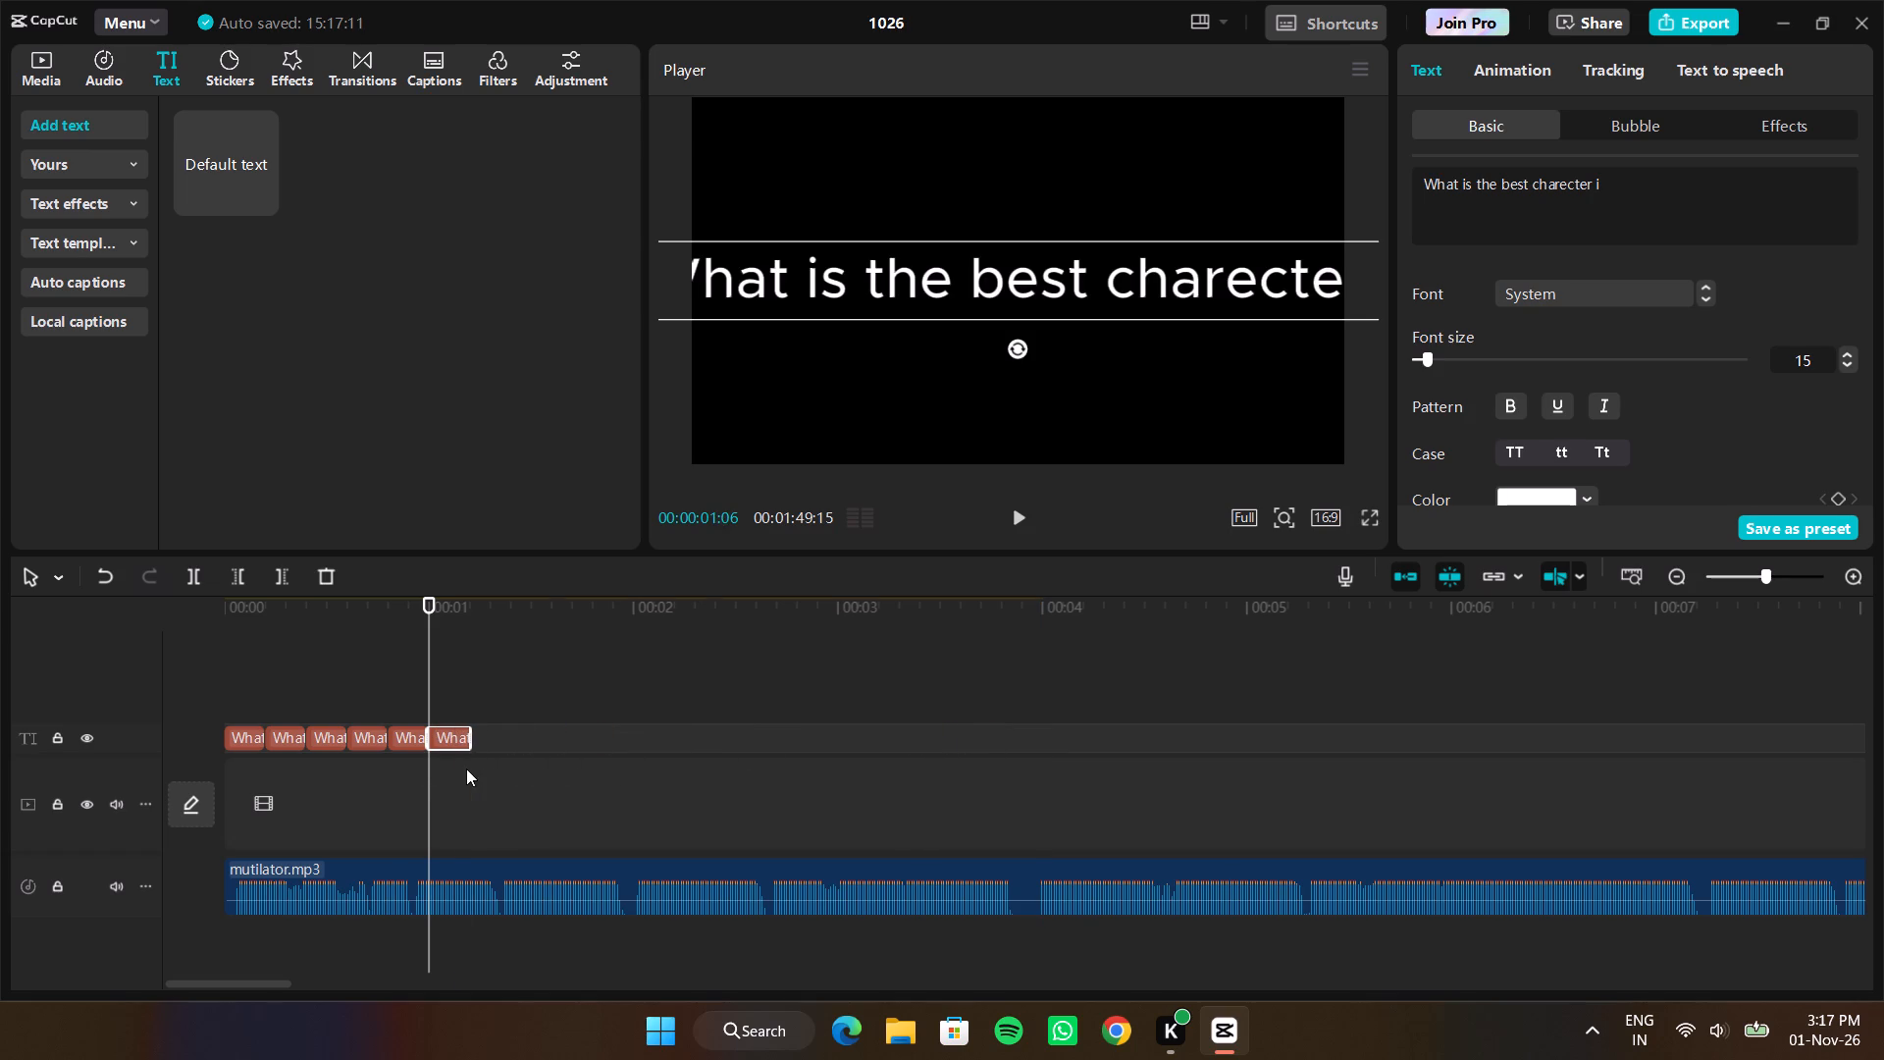
# Reword the sixth text clip as "What is the best agent in".
pyautogui.click(1644, 201)
pyautogui.press('n')
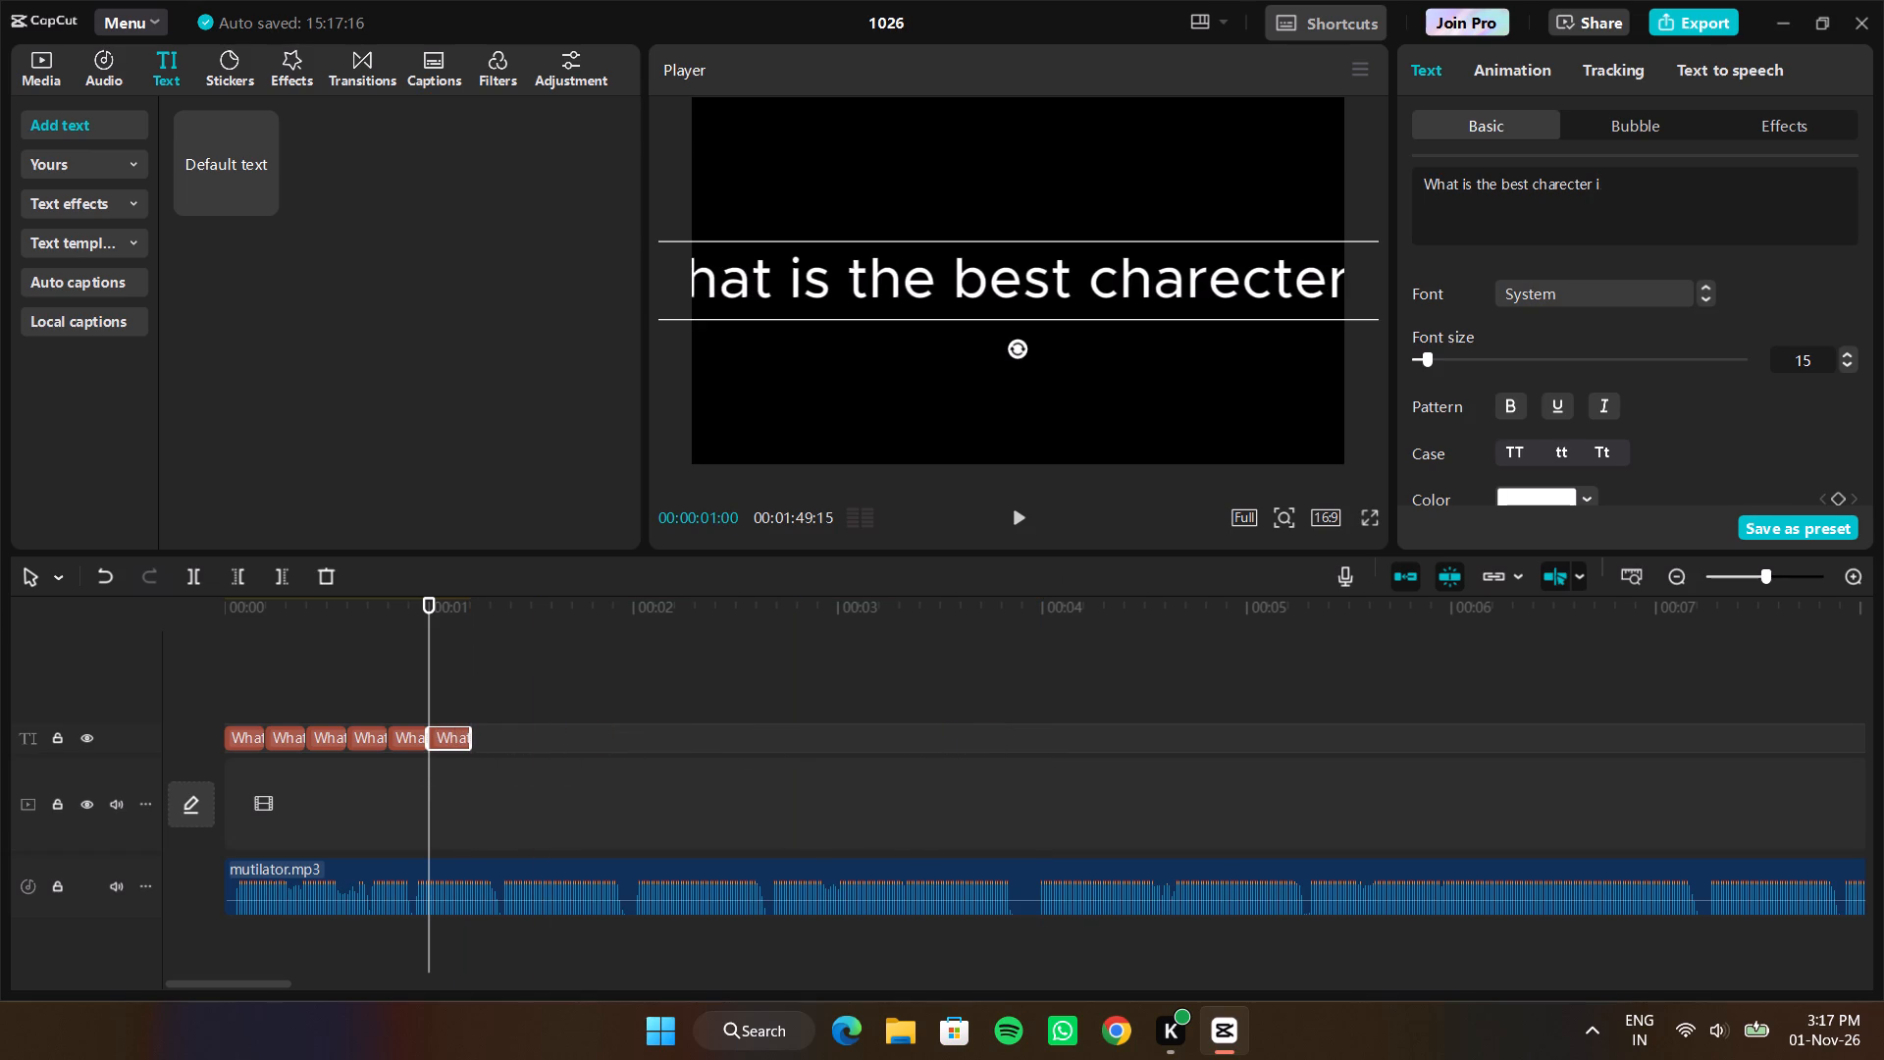
pyautogui.press('Left')
pyautogui.press('Left')
pyautogui.press('Left')
pyautogui.hotkey('ctrl', 'BackSpace')
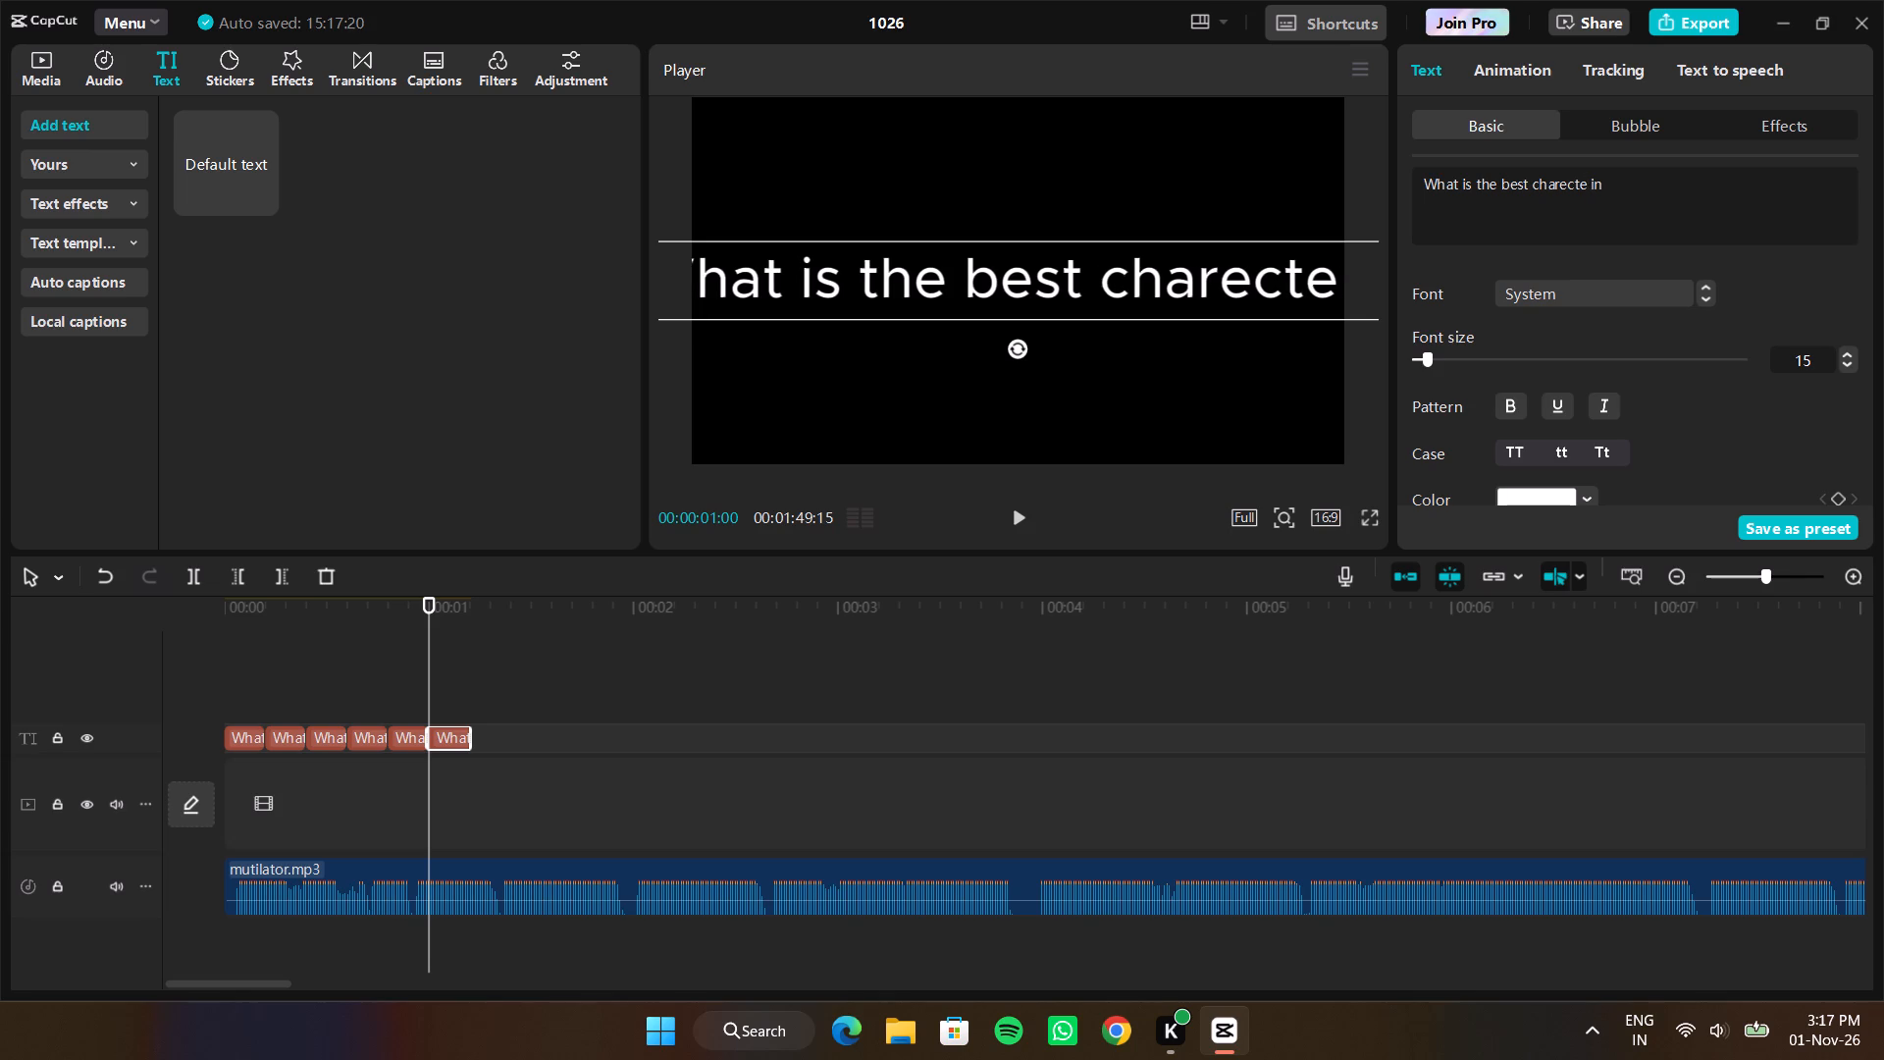
pyautogui.hotkey('ctrl', 'BackSpace')
pyautogui.press('BackSpace')
pyautogui.press('BackSpace')
pyautogui.press('BackSpace')
pyautogui.press('BackSpace')
pyautogui.press('BackSpace')
pyautogui.press('BackSpace')
pyautogui.press('BackSpace')
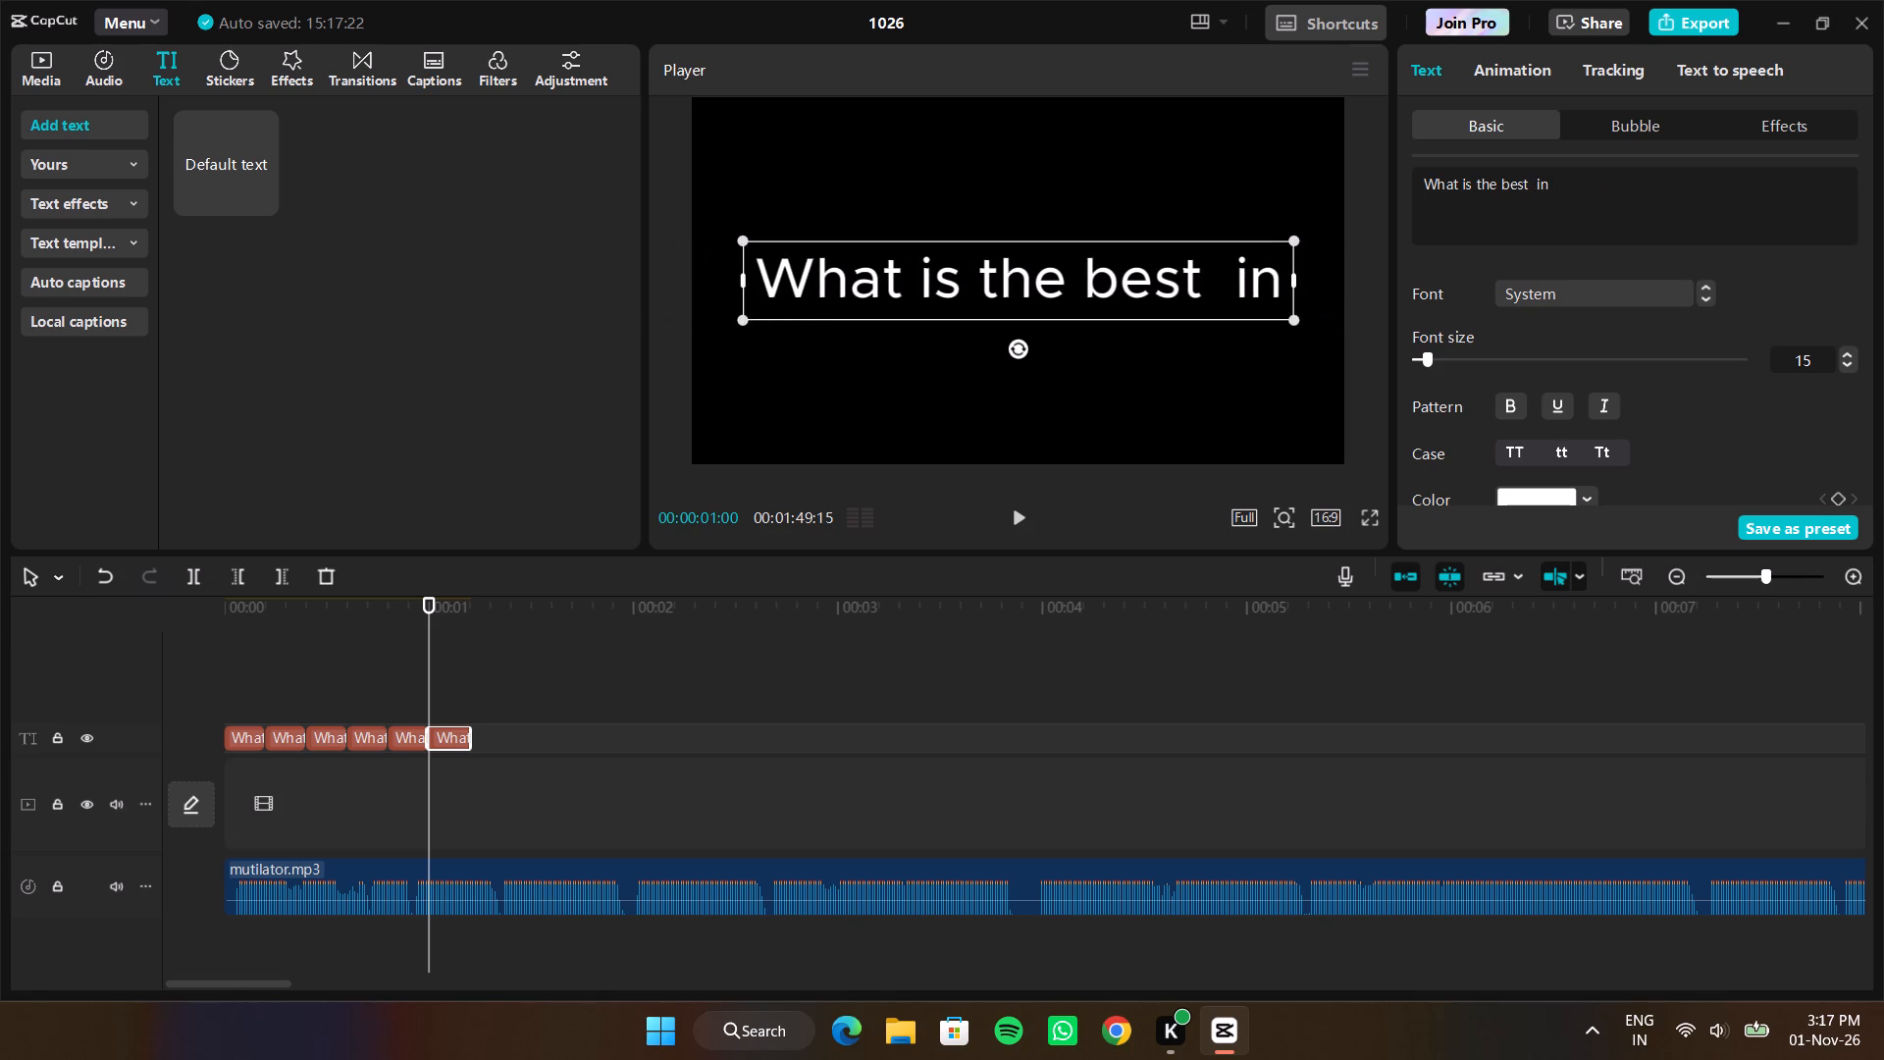
pyautogui.write('agent')
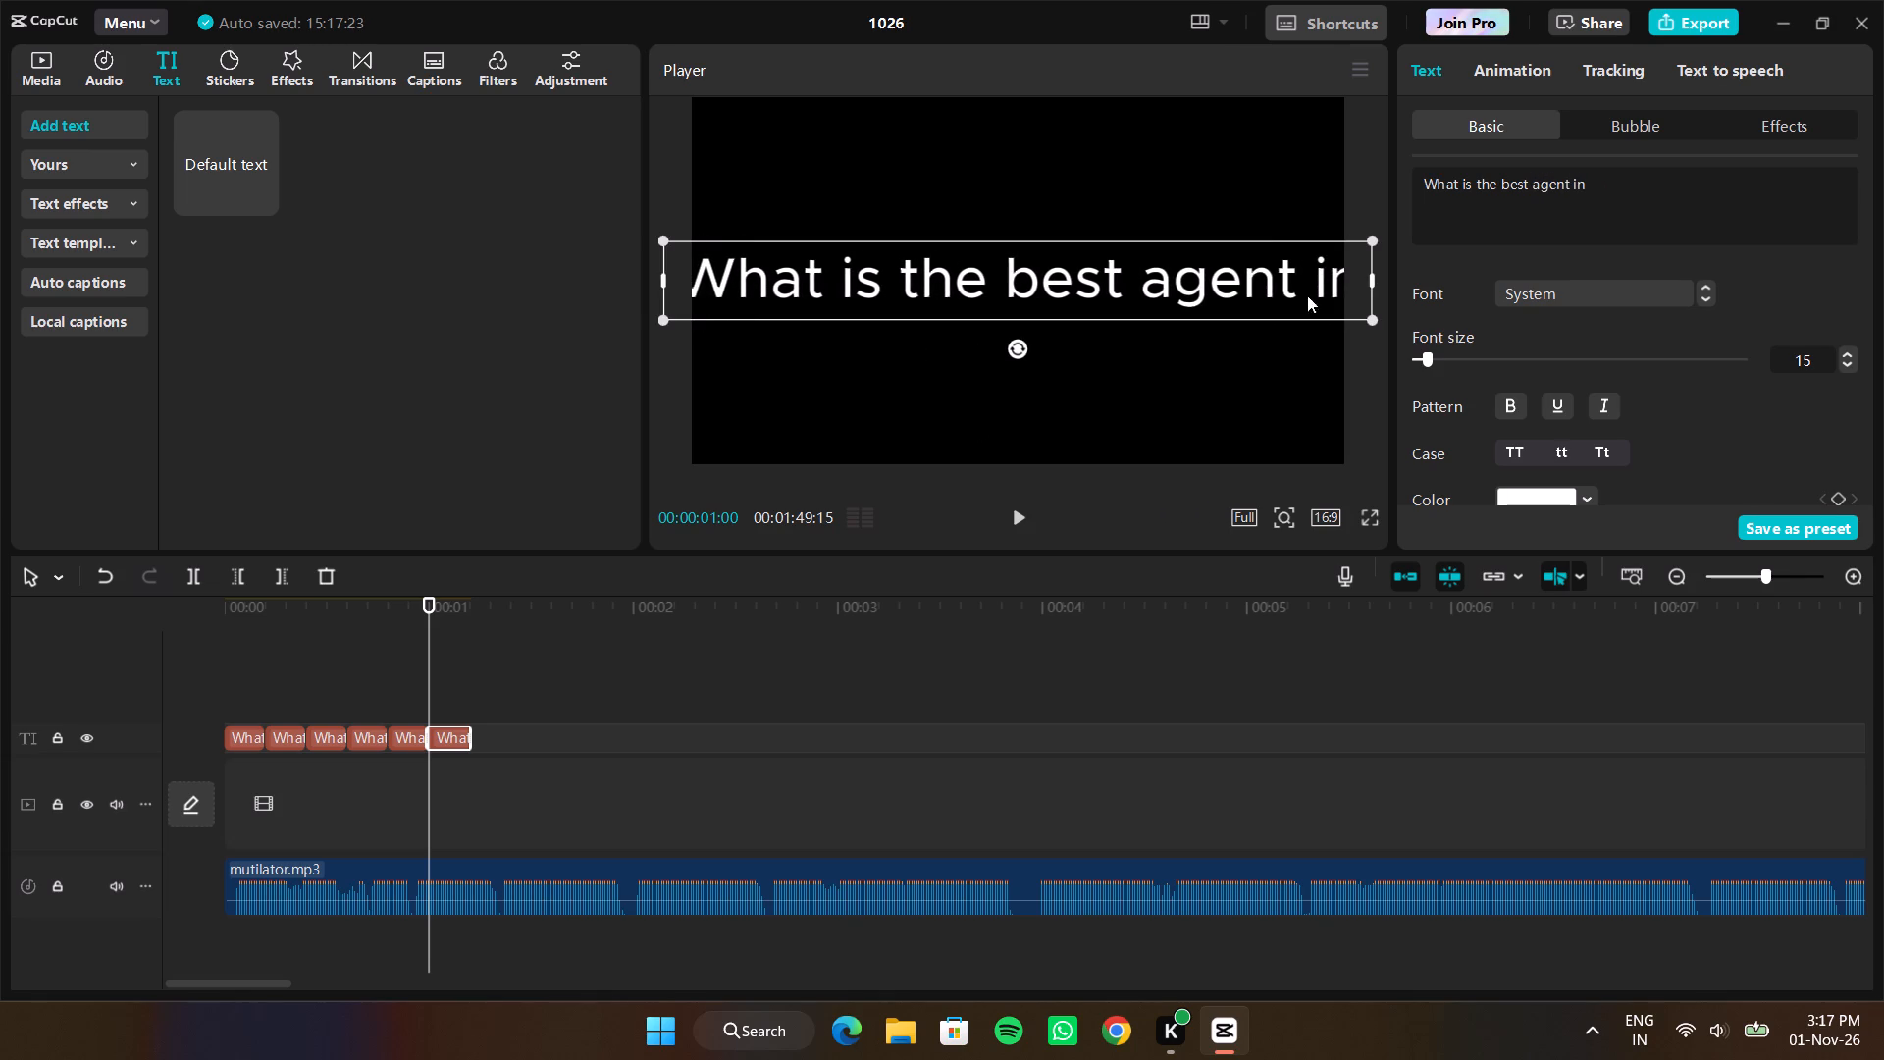
# Replace "charecter" with "agent" in the fifth text clip so it reads "What is the best agent".
pyautogui.click(414, 708)
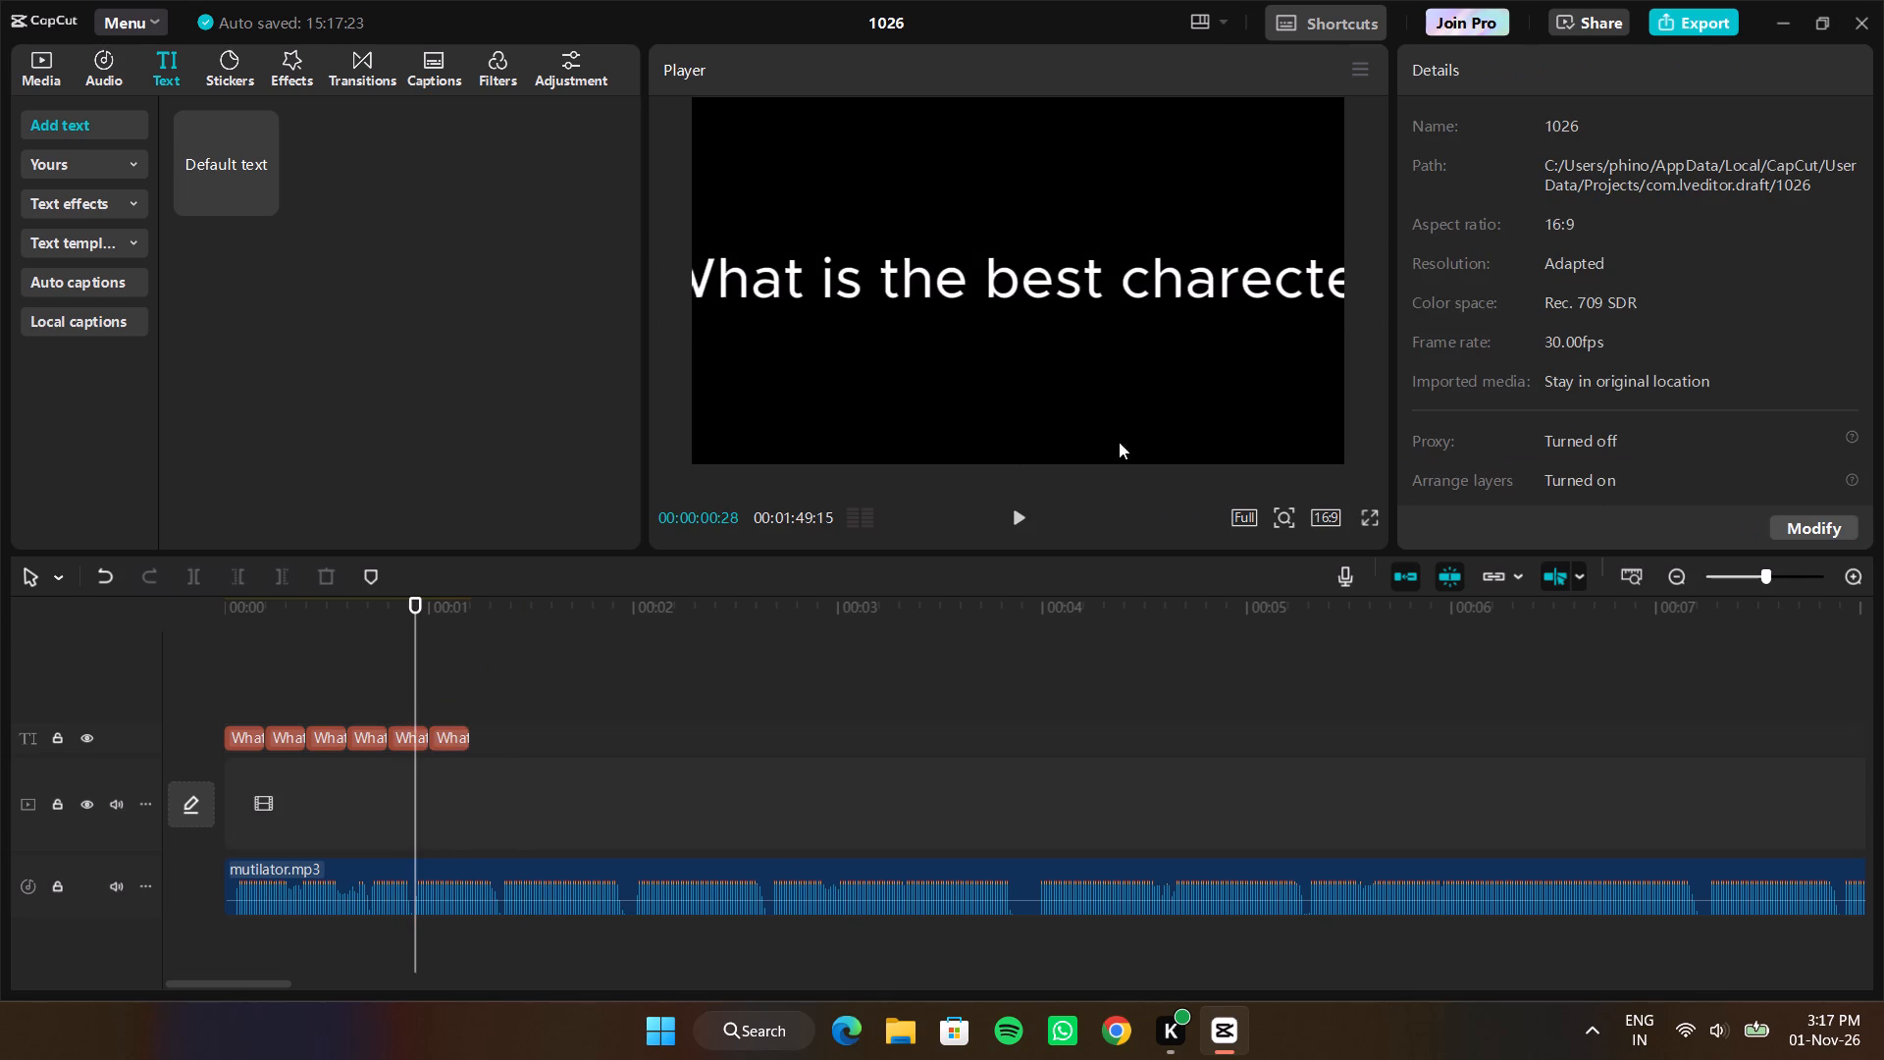
pyautogui.click(402, 739)
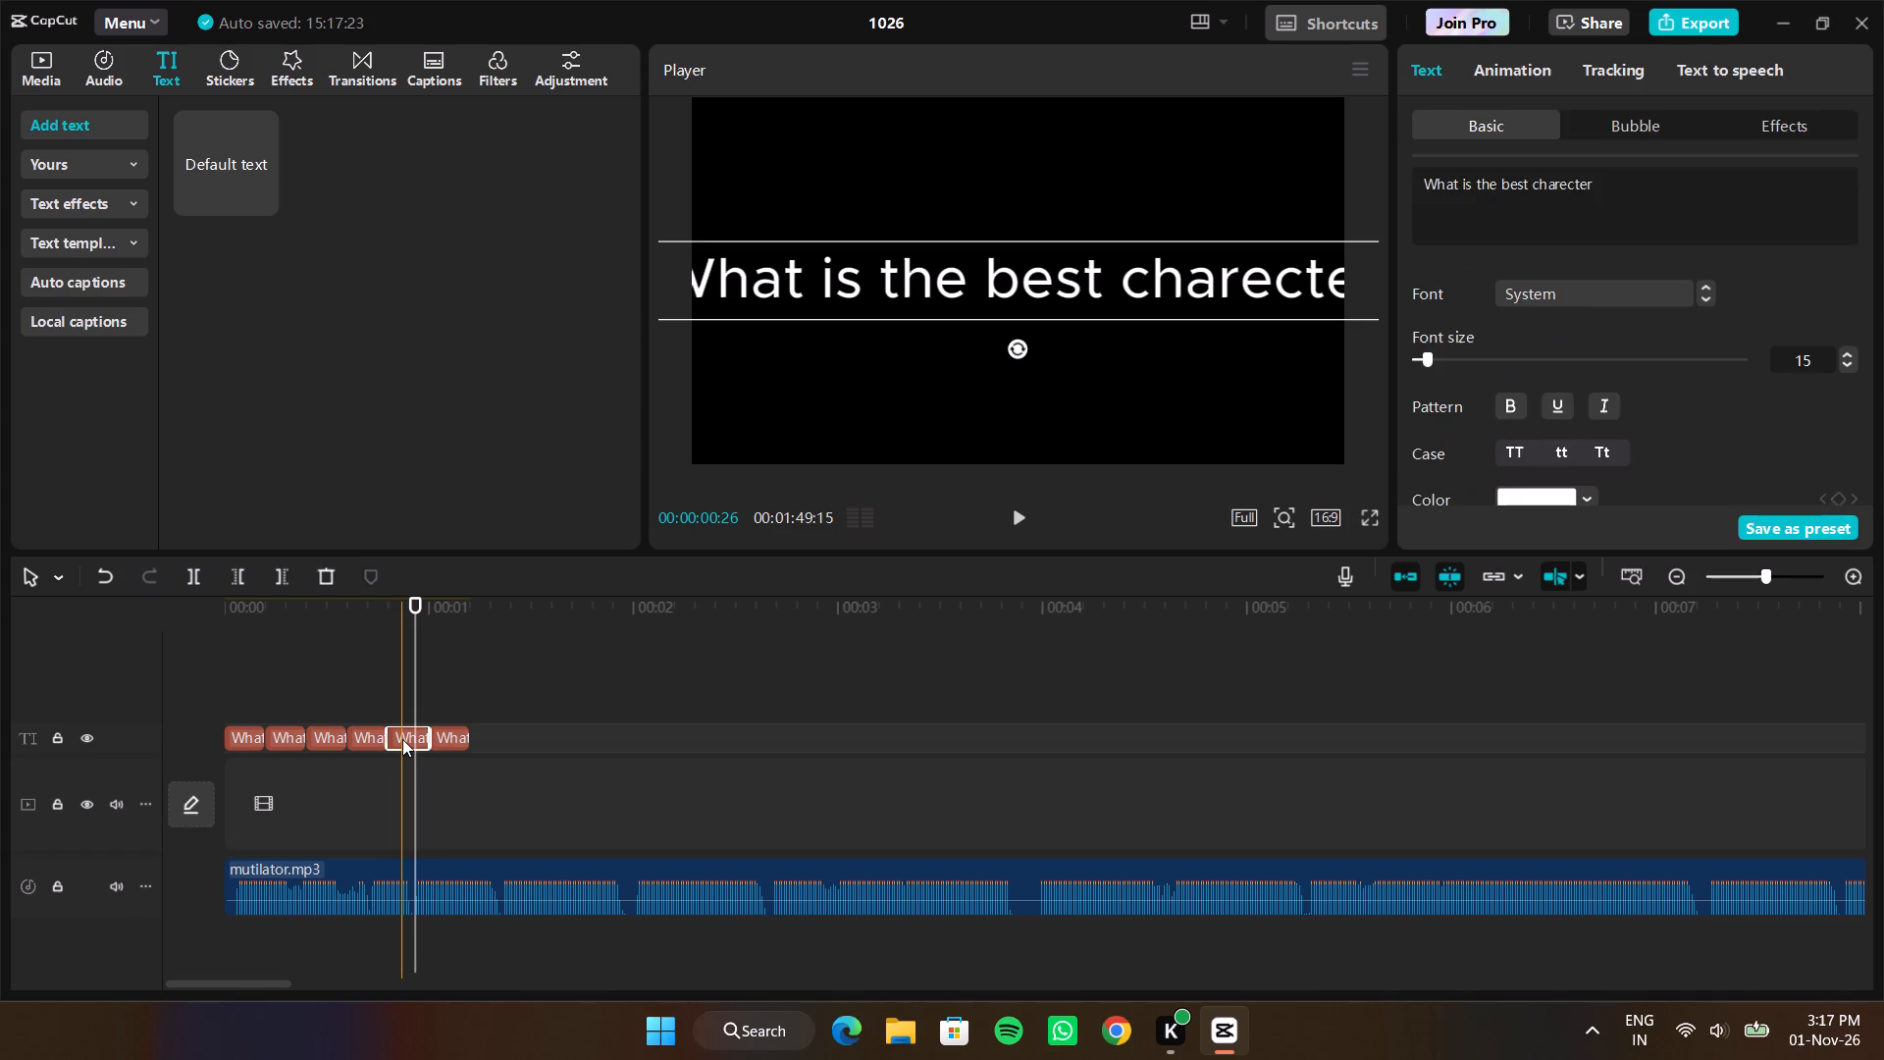
pyautogui.click(1649, 184)
pyautogui.press('BackSpace')
pyautogui.press('BackSpace')
pyautogui.press('BackSpace')
pyautogui.press('BackSpace')
pyautogui.press('BackSpace')
pyautogui.press('BackSpace')
pyautogui.press('BackSpace')
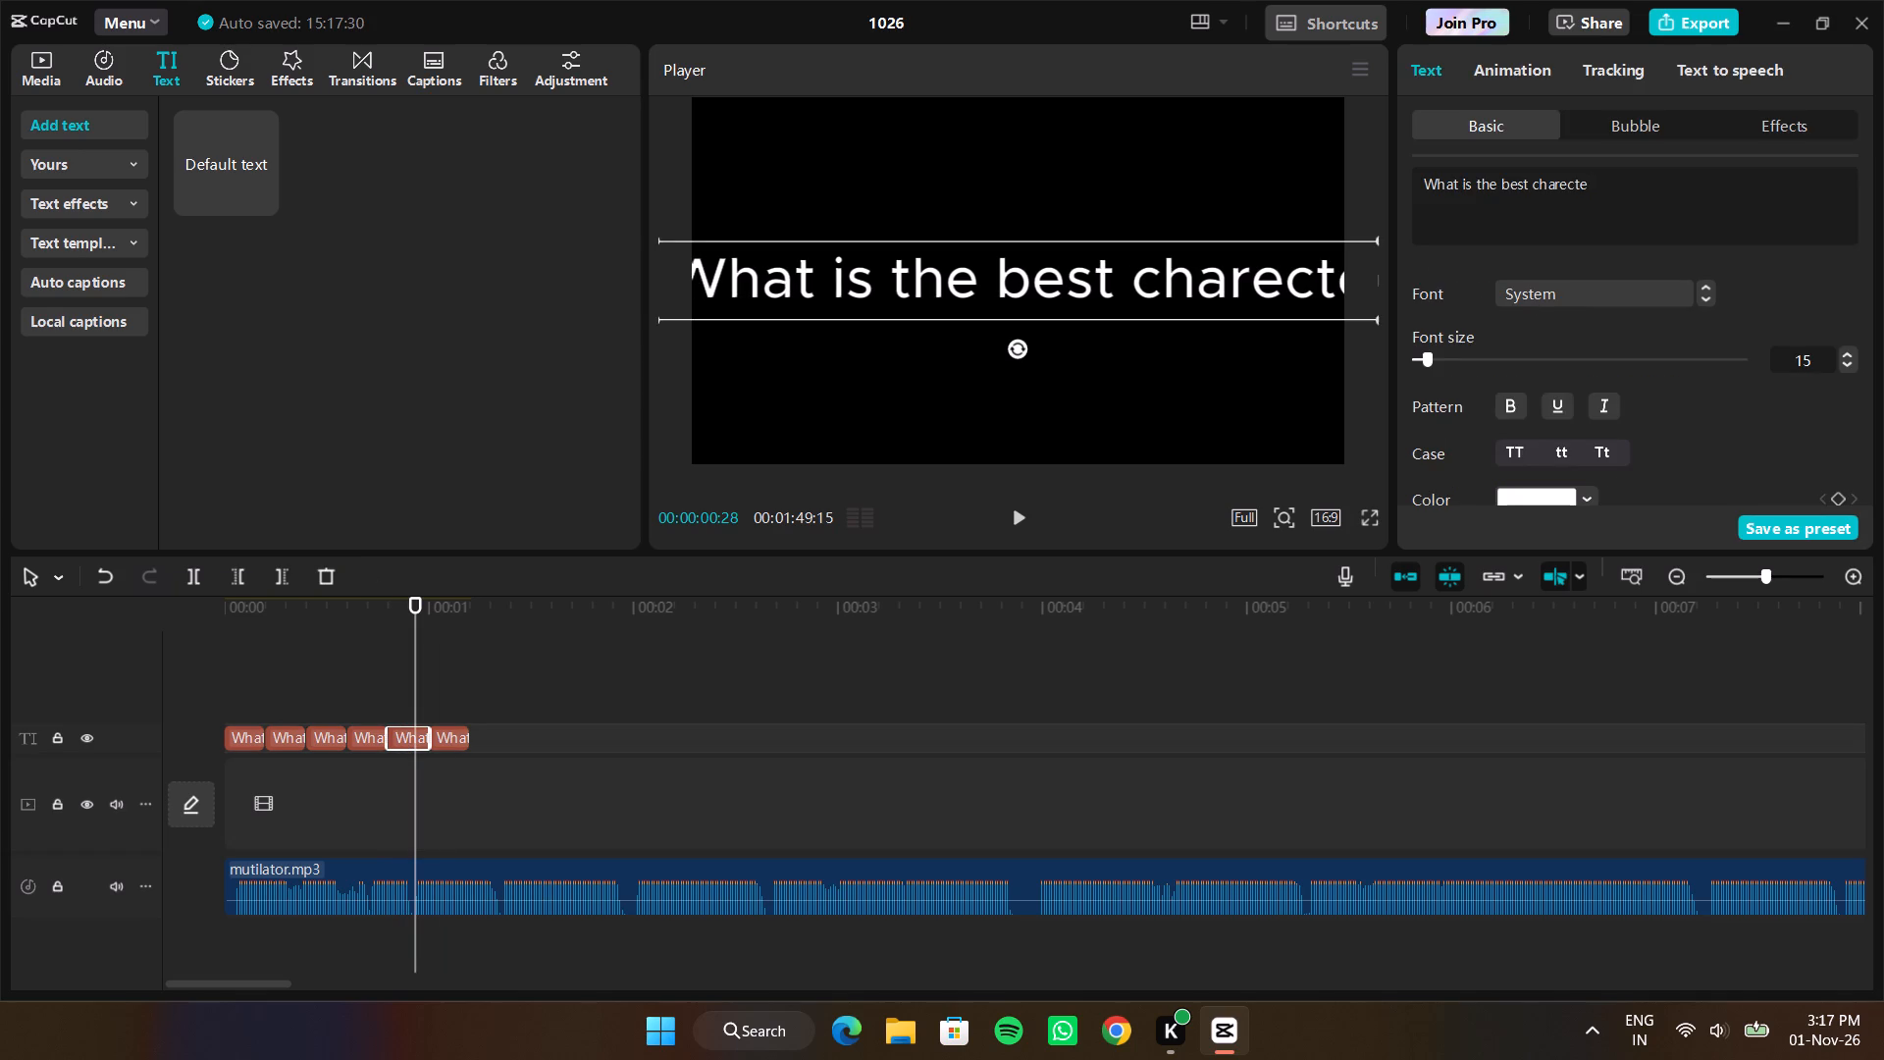
pyautogui.press('BackSpace')
pyautogui.press('BackSpace')
pyautogui.press('BackSpace')
pyautogui.write('agent')
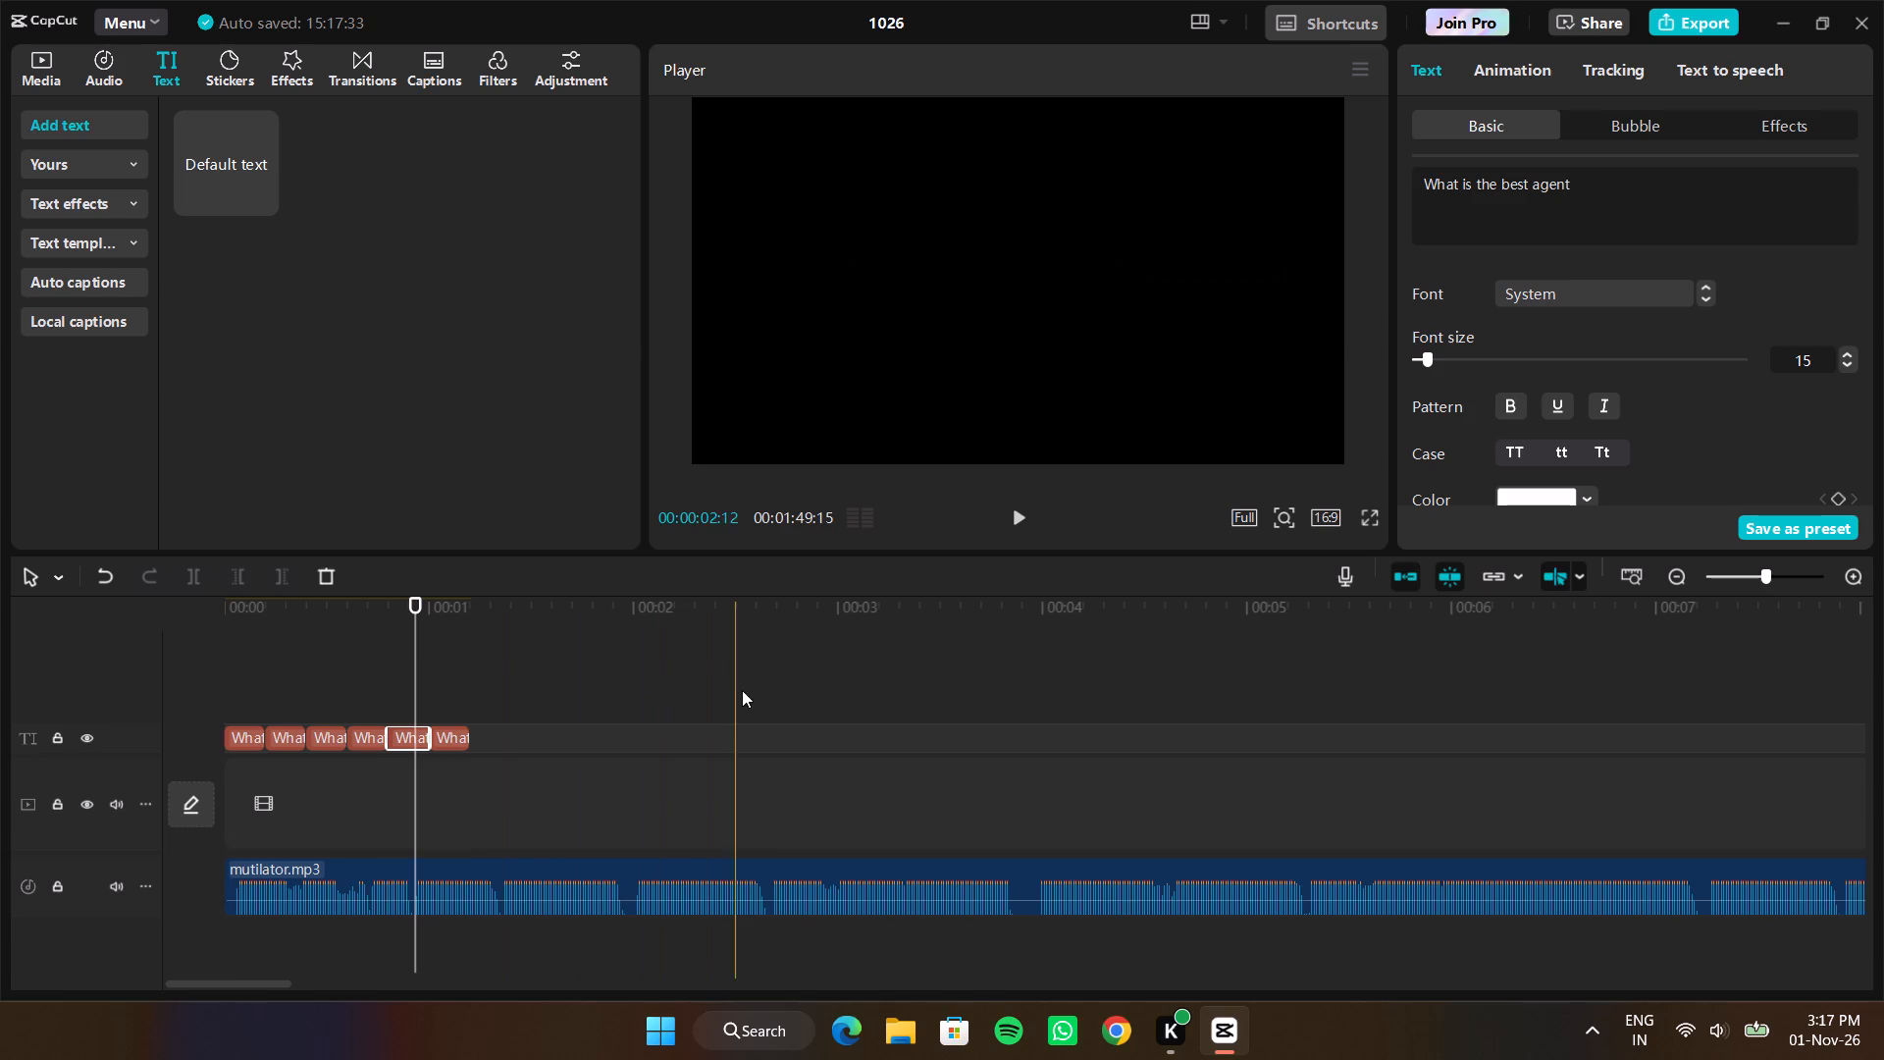
# Add a seventh default text clip at 00:00:01:06 reading "What is the best agent in valorant".
pyautogui.moveTo(417, 648); pyautogui.dragTo(466, 654)
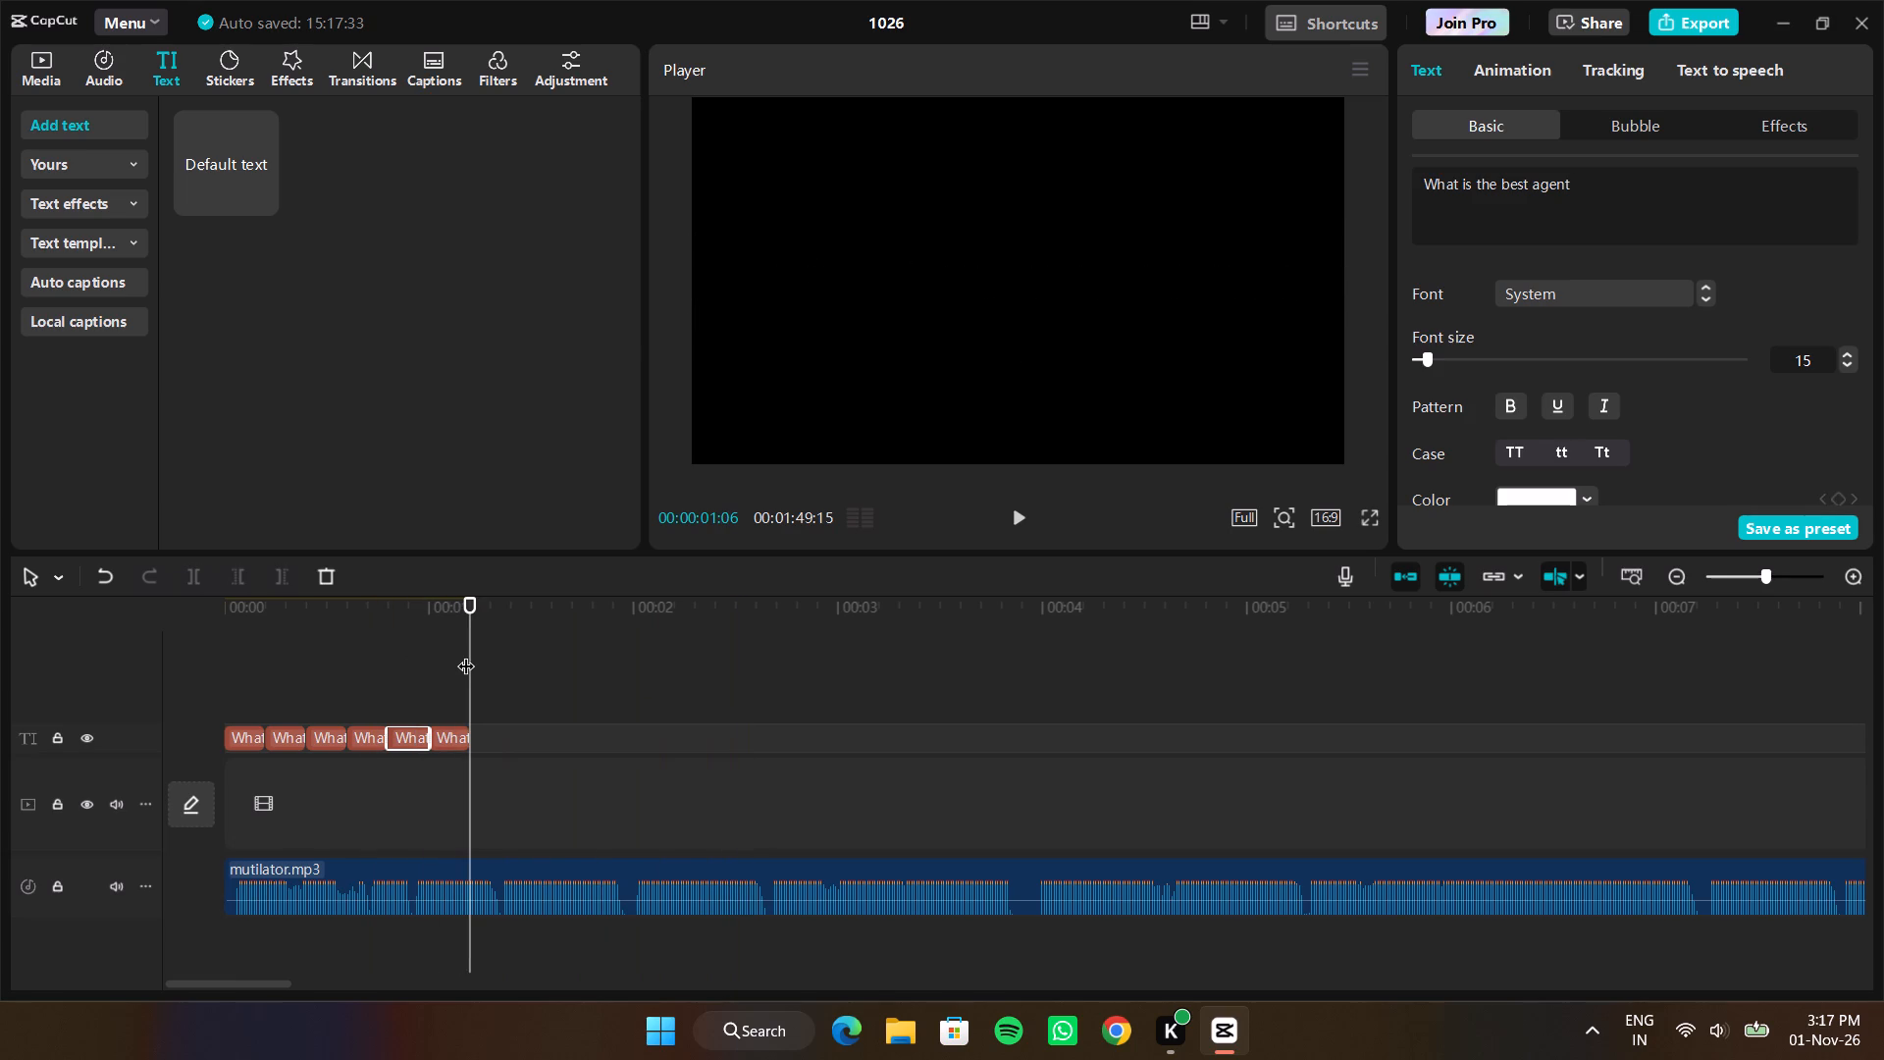
pyautogui.click(481, 659)
pyautogui.click(466, 656)
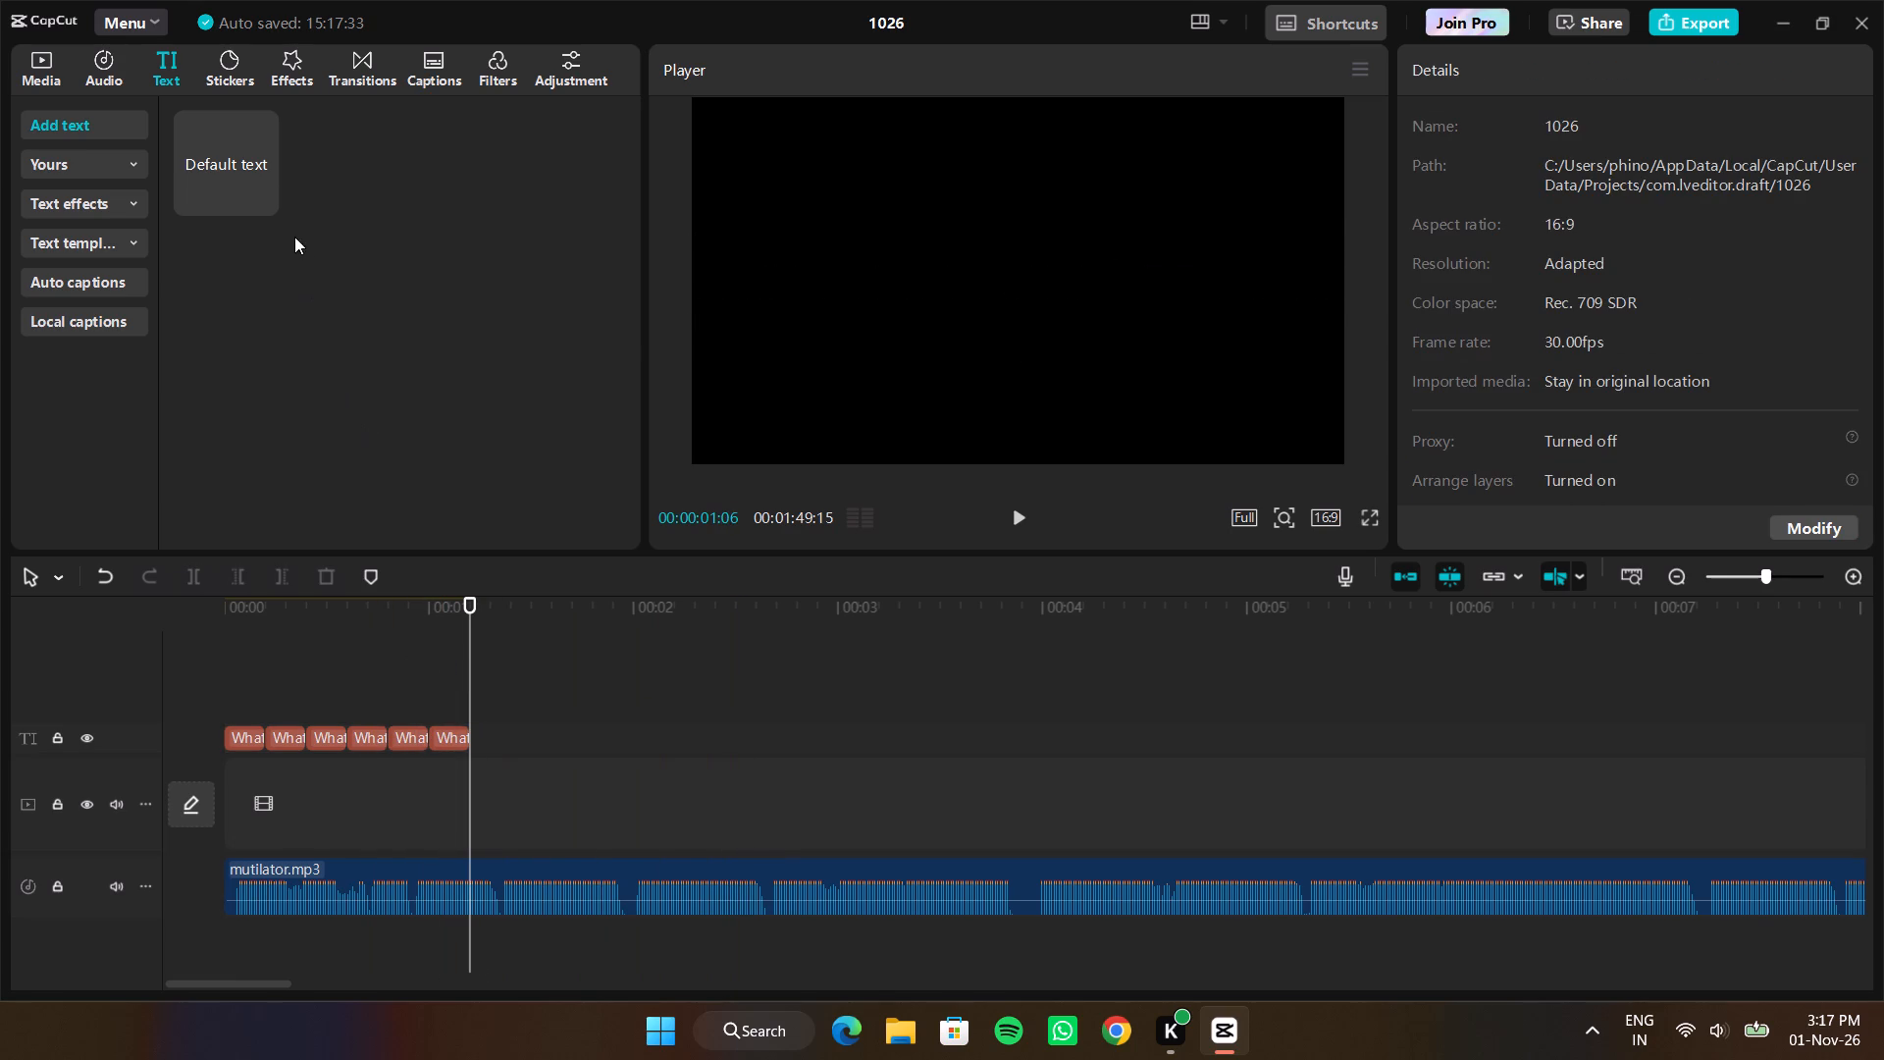
pyautogui.click(264, 202)
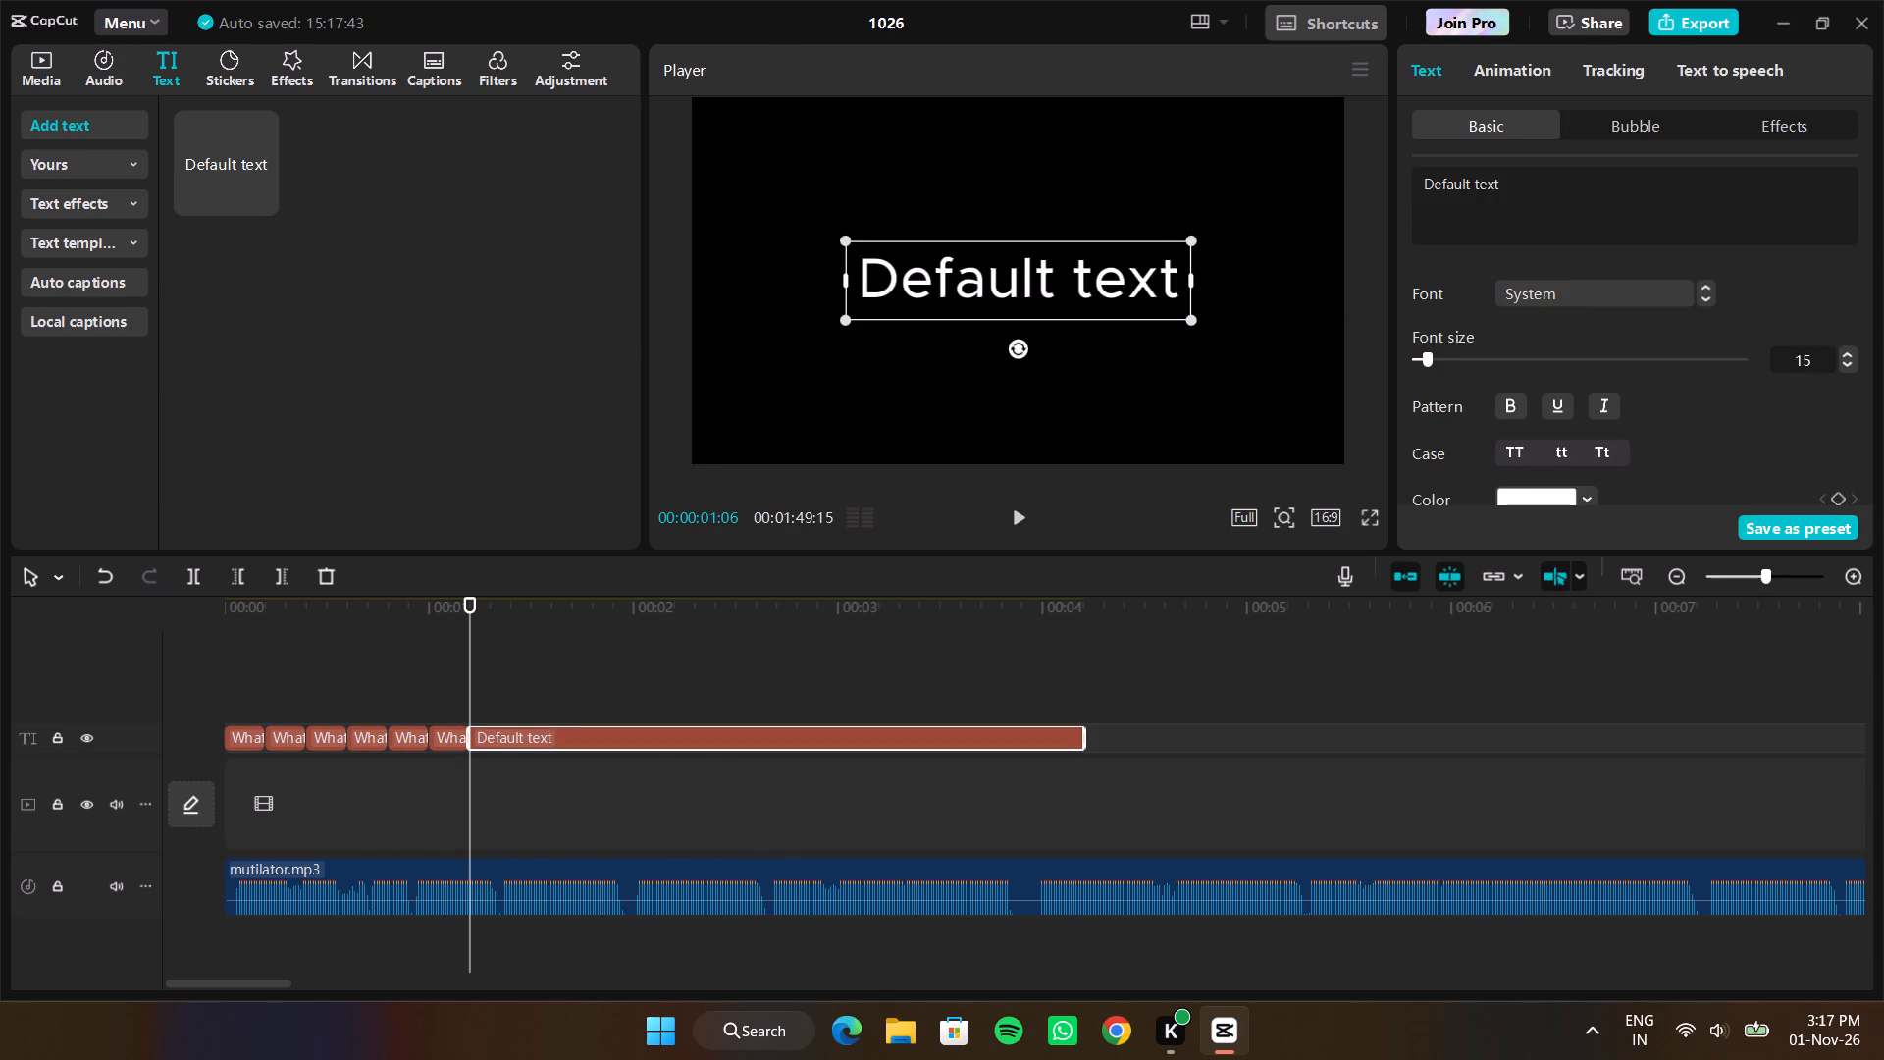
pyautogui.click(1582, 207)
pyautogui.press('BackSpace')
pyautogui.press('BackSpace')
pyautogui.press('BackSpace')
pyautogui.press('BackSpace')
pyautogui.press('BackSpace')
pyautogui.press('BackSpace')
pyautogui.press('BackSpace')
pyautogui.press('BackSpace')
pyautogui.press('BackSpace')
pyautogui.press('BackSpace')
pyautogui.press('BackSpace')
pyautogui.press('BackSpace')
pyautogui.press('BackSpace')
pyautogui.press('BackSpace')
pyautogui.press('BackSpace')
pyautogui.press('BackSpace')
pyautogui.press('BackSpace')
pyautogui.press('BackSpace')
pyautogui.press('BackSpace')
pyautogui.press('BackSpace')
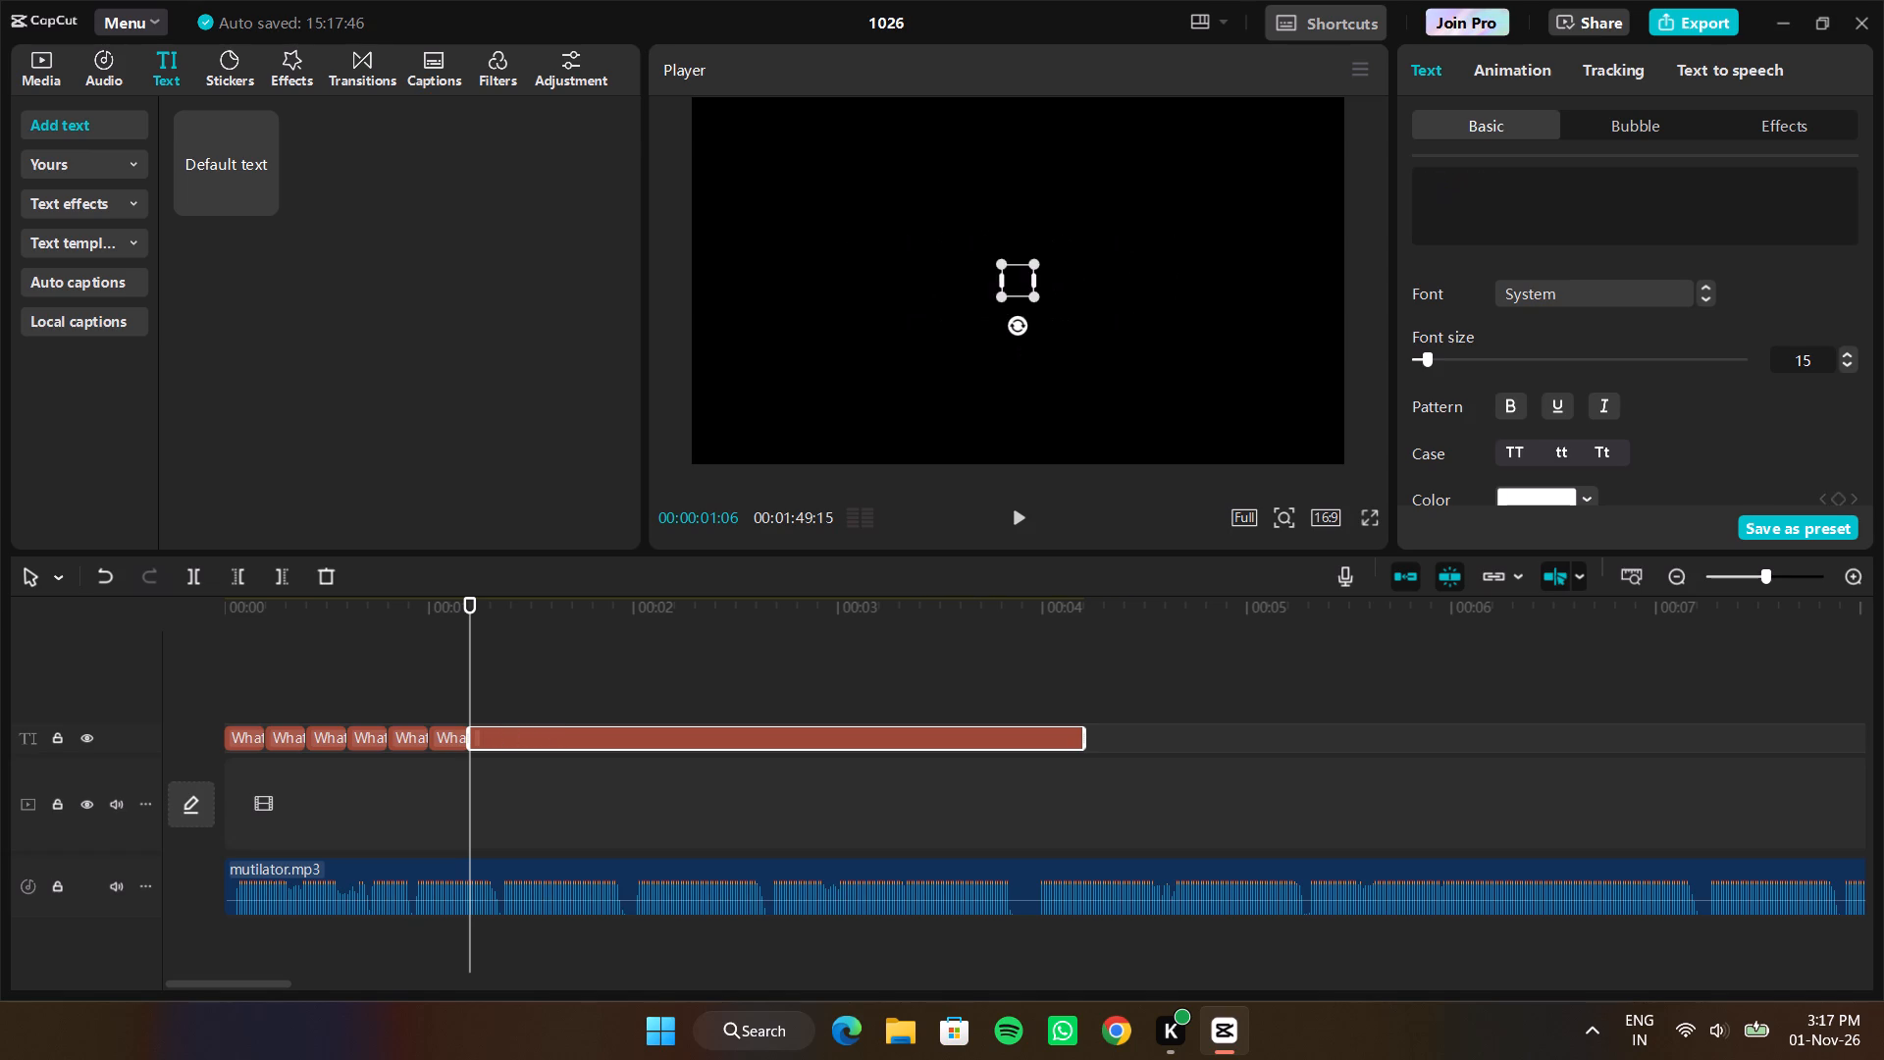
pyautogui.write('ehat')
pyautogui.press('space')
pyautogui.press('BackSpace')
pyautogui.press('BackSpace')
pyautogui.press('BackSpace')
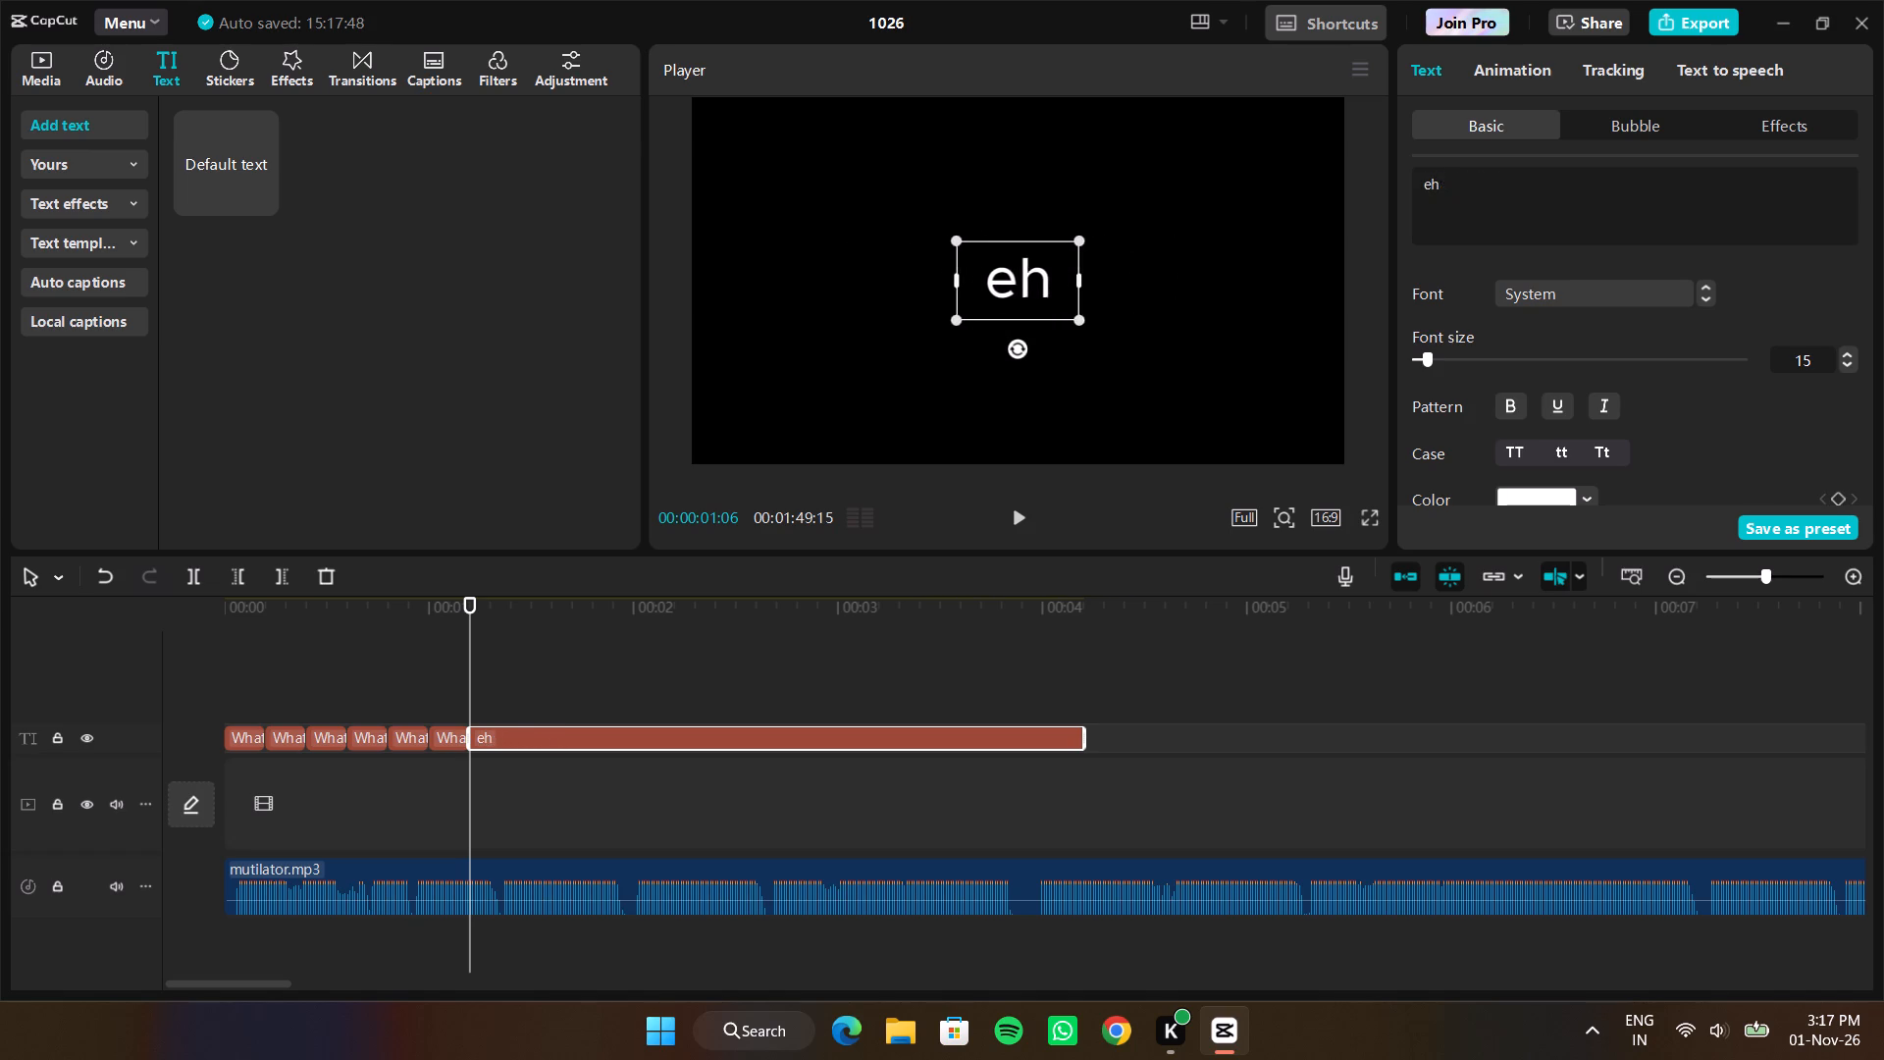
pyautogui.press('BackSpace')
pyautogui.press('BackSpace')
pyautogui.press('BackSpace')
pyautogui.press('BackSpace')
pyautogui.write('What is the best agent in valorant')
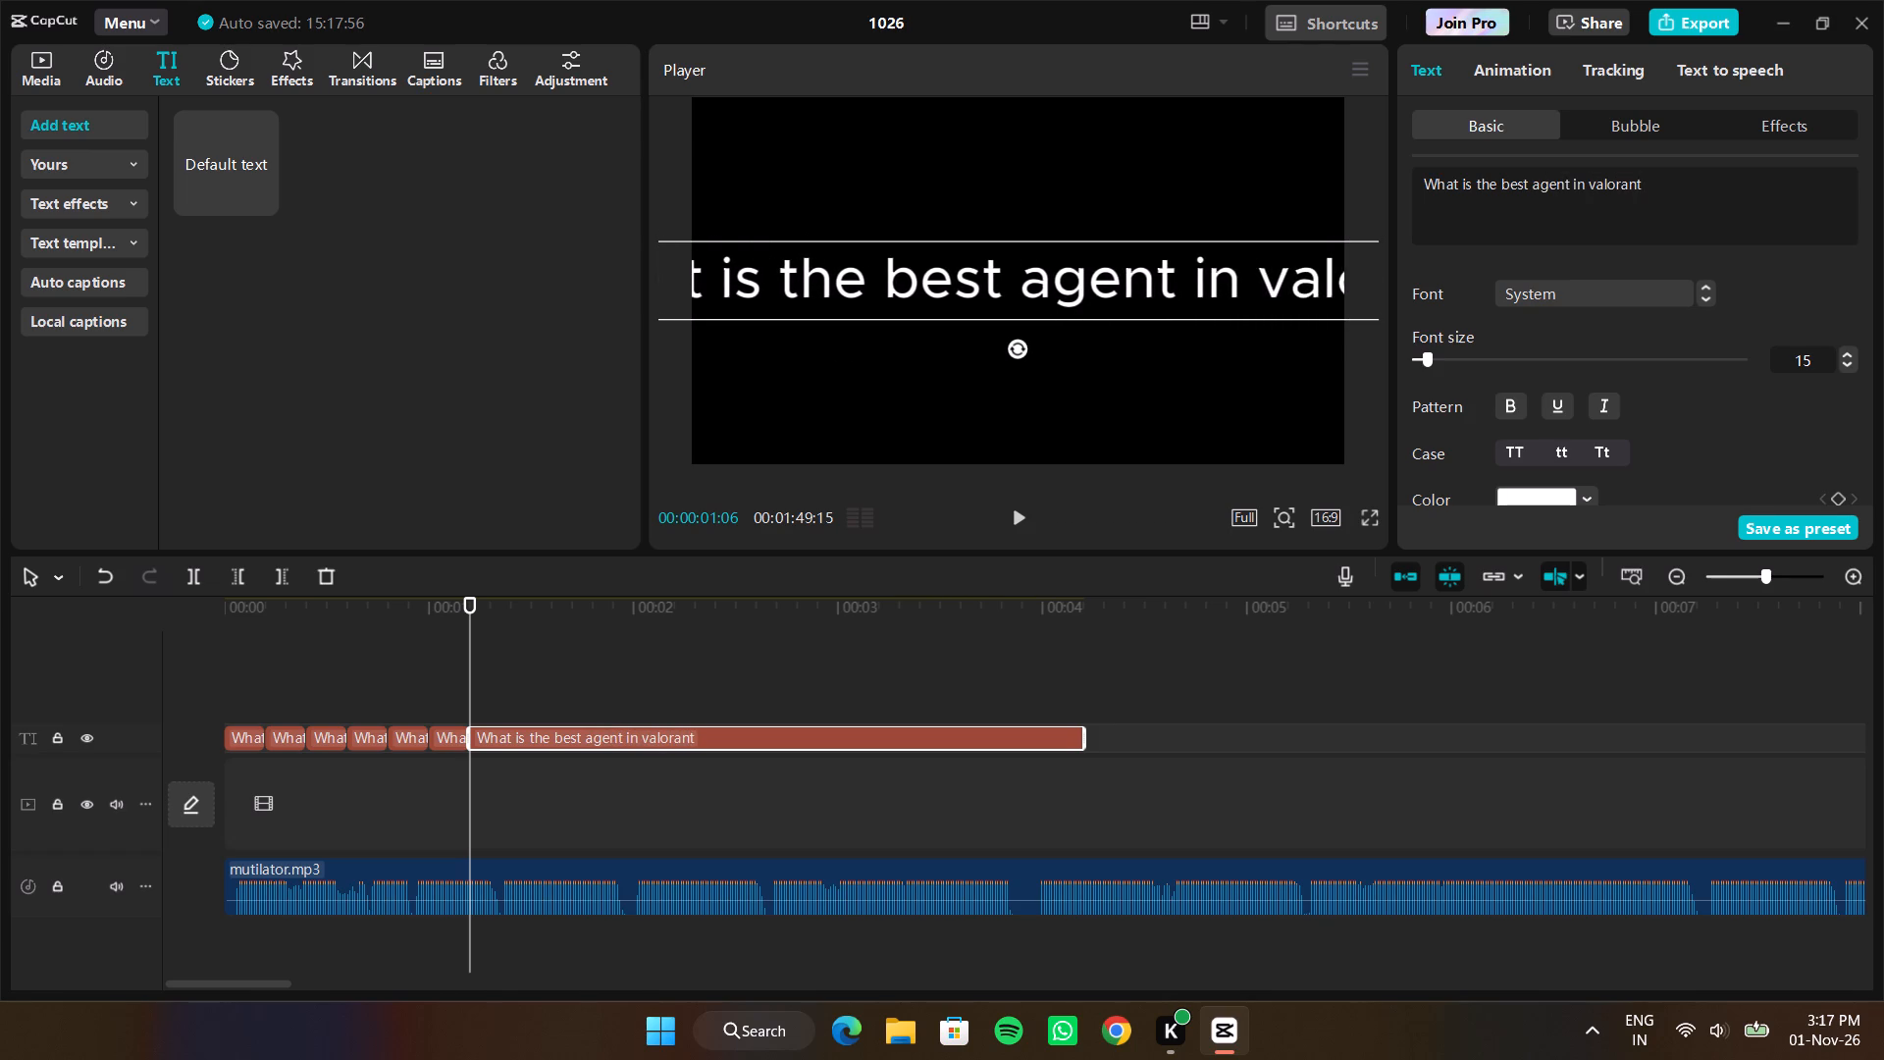
# Trim the end of the "What is the best agent in valorant" clip to about 00:00:01:11.
pyautogui.moveTo(1084, 730); pyautogui.dragTo(679, 764)
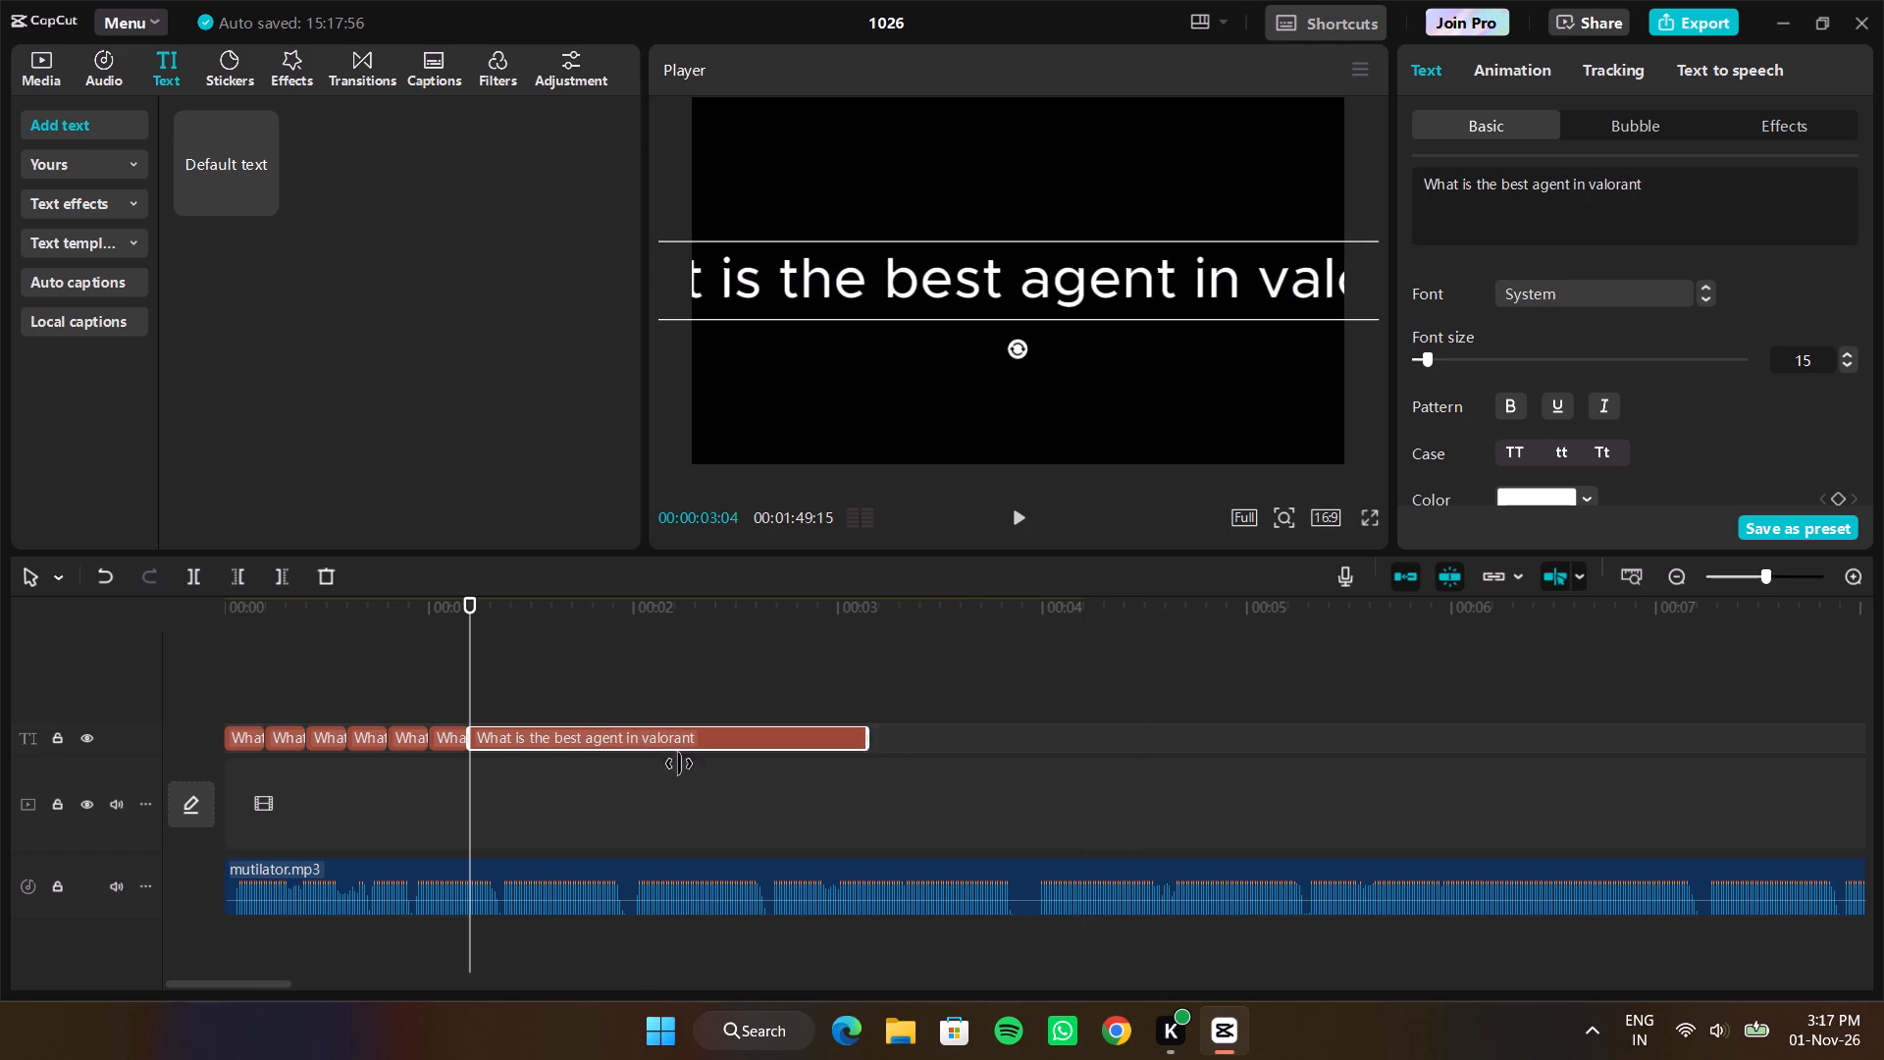
pyautogui.moveTo(679, 764); pyautogui.dragTo(504, 763)
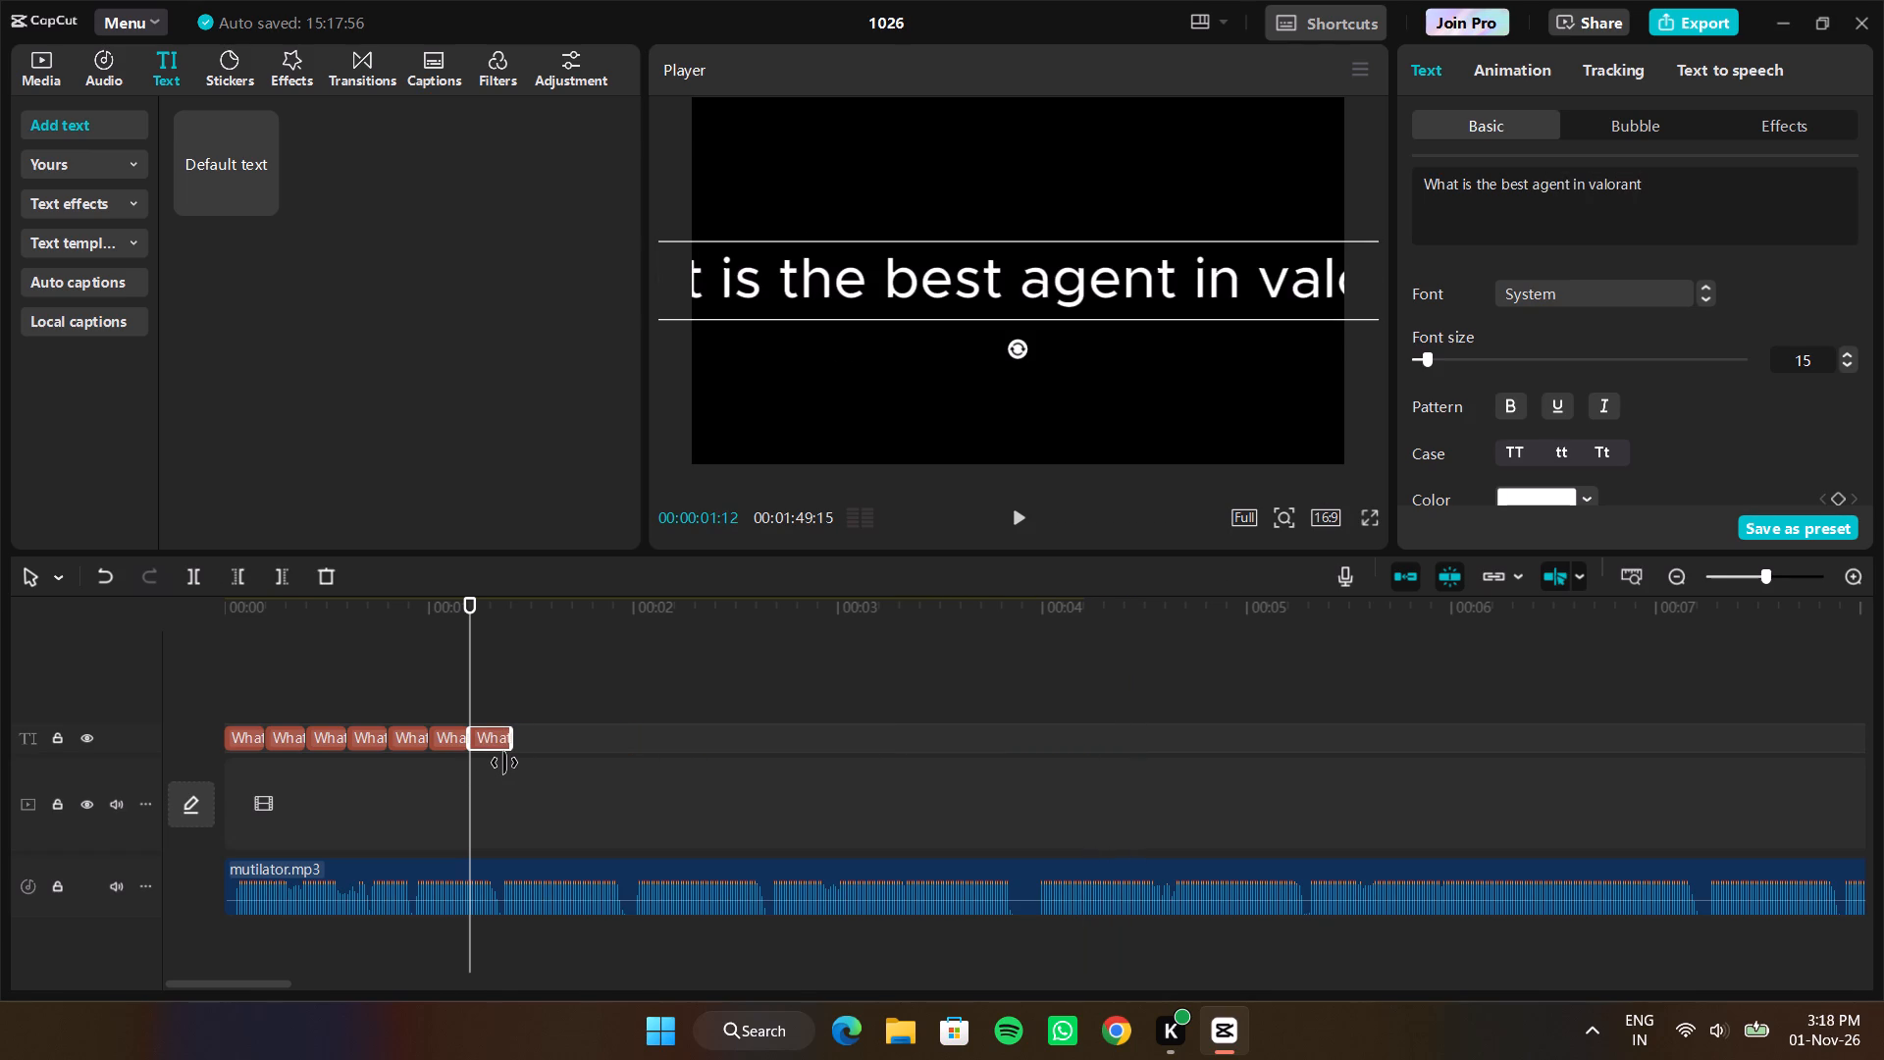
pyautogui.moveTo(504, 763); pyautogui.dragTo(502, 763)
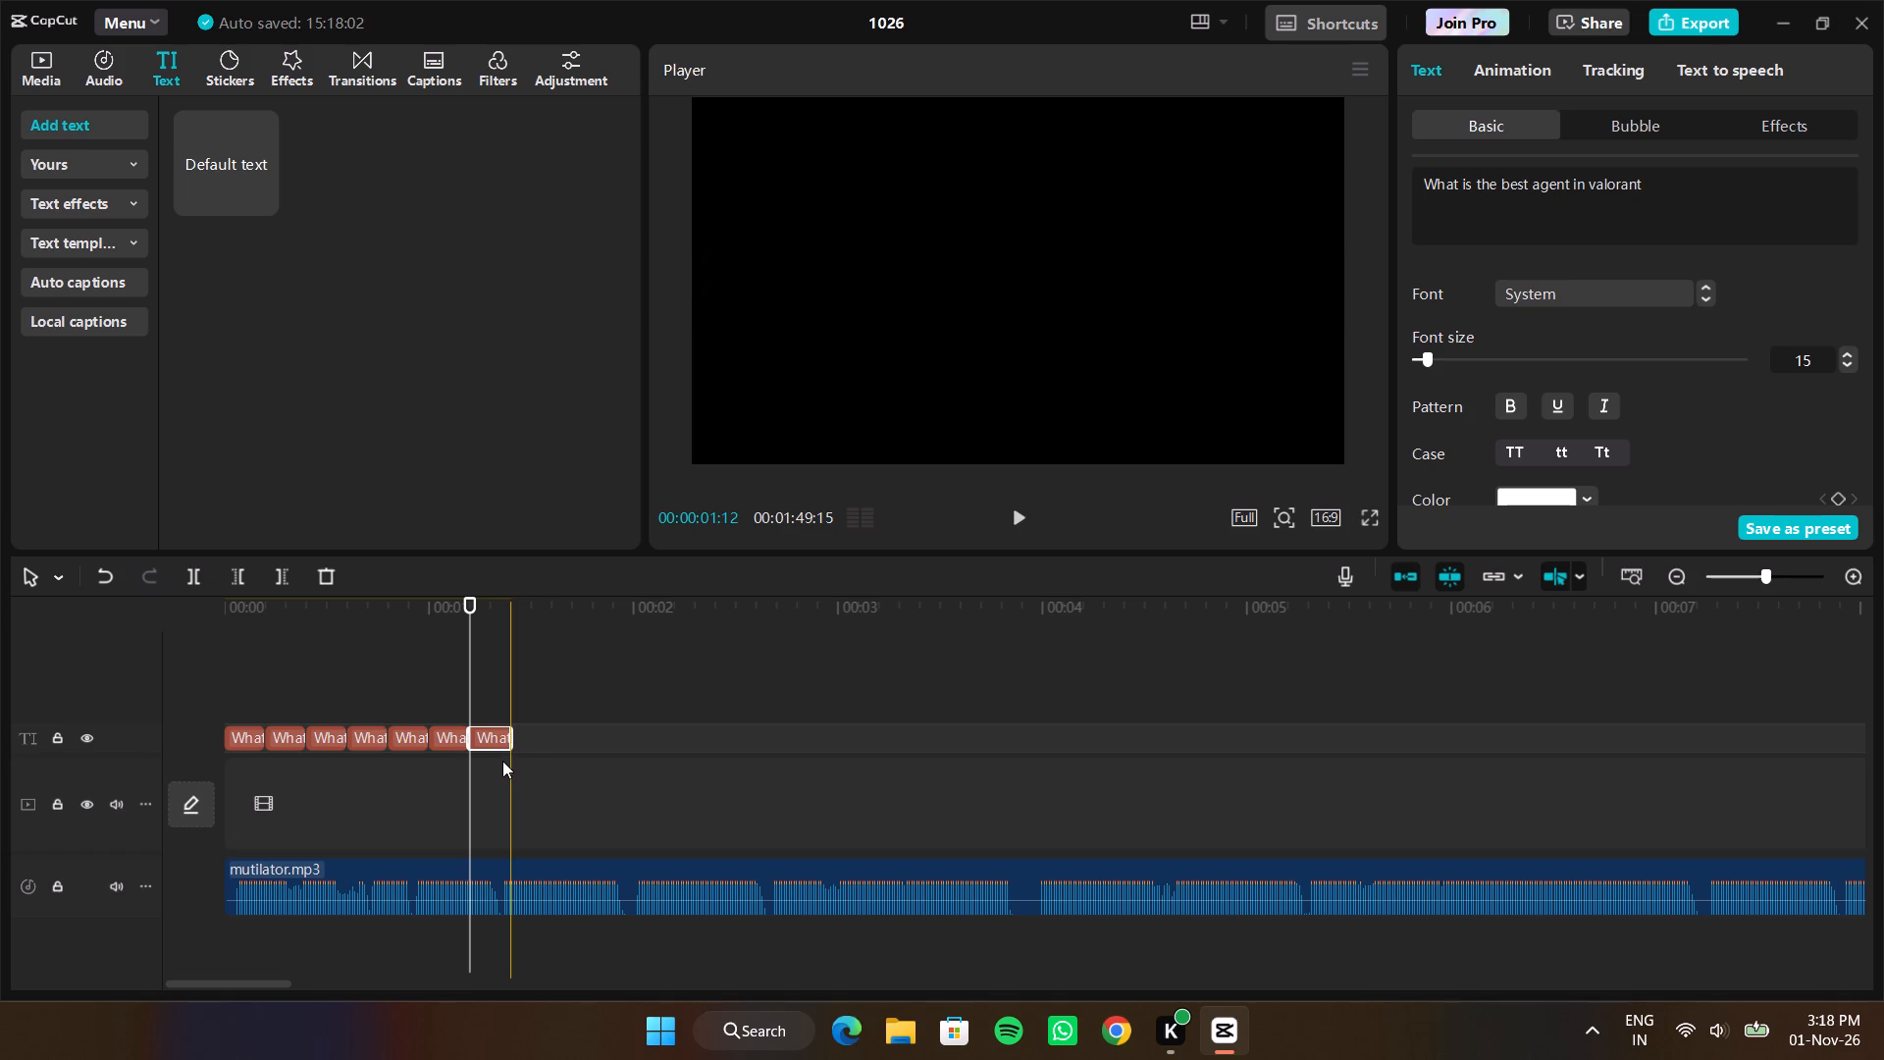
pyautogui.moveTo(513, 731); pyautogui.dragTo(499, 731)
# Reduce the font size of the first text clip, "What", to 11.
pyautogui.moveTo(467, 689); pyautogui.dragTo(69, 718)
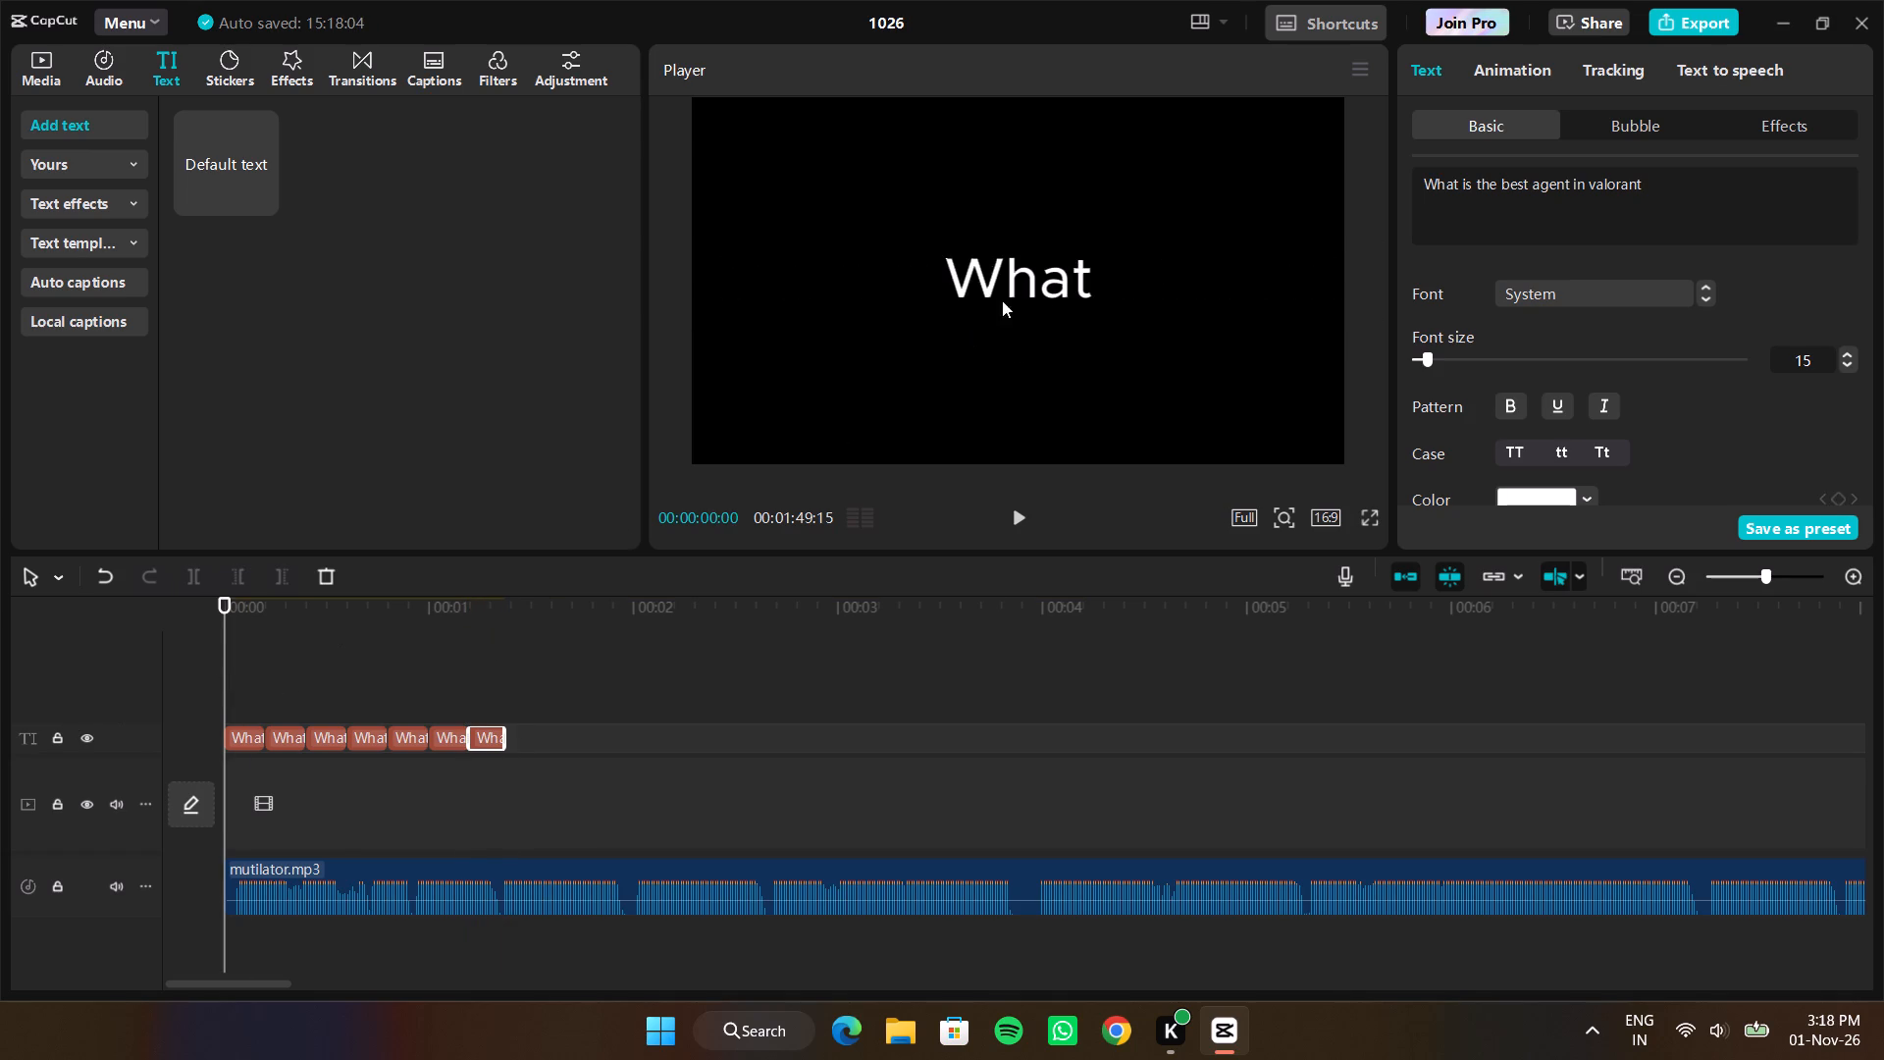
pyautogui.click(1033, 287)
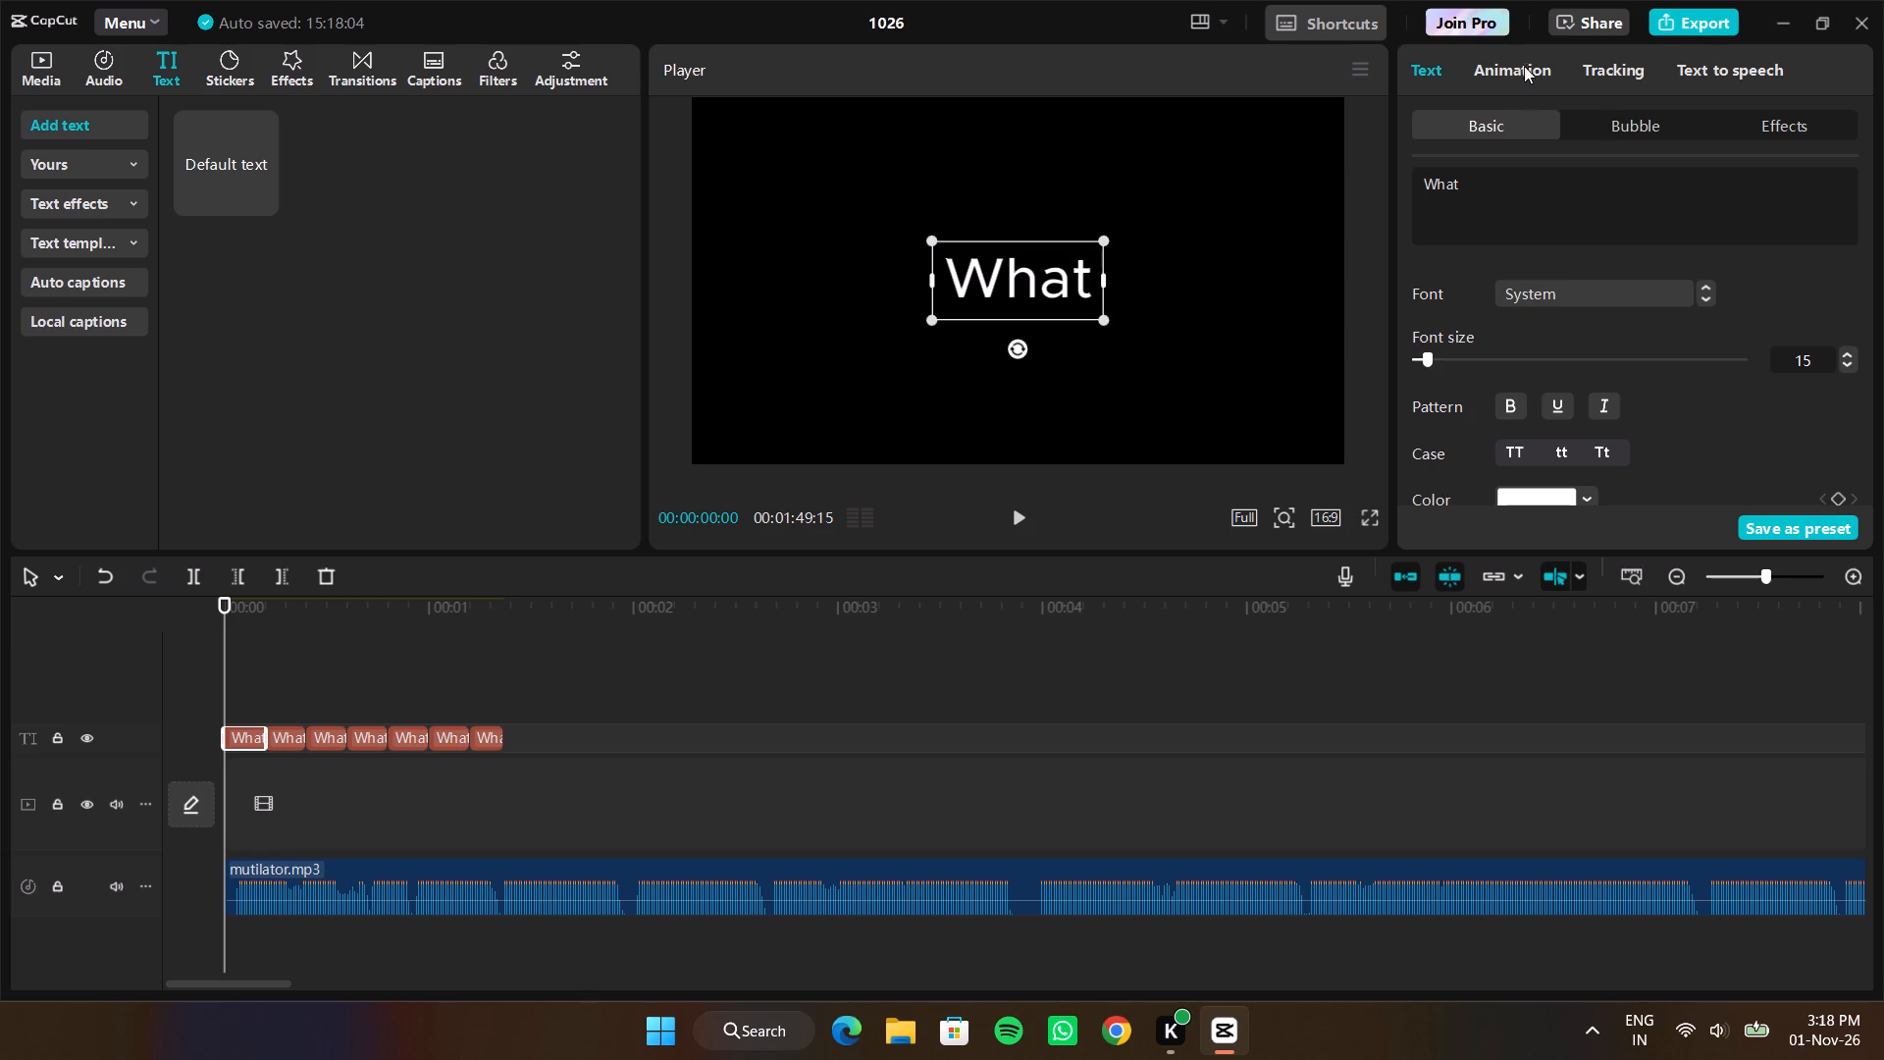
pyautogui.click(1422, 360)
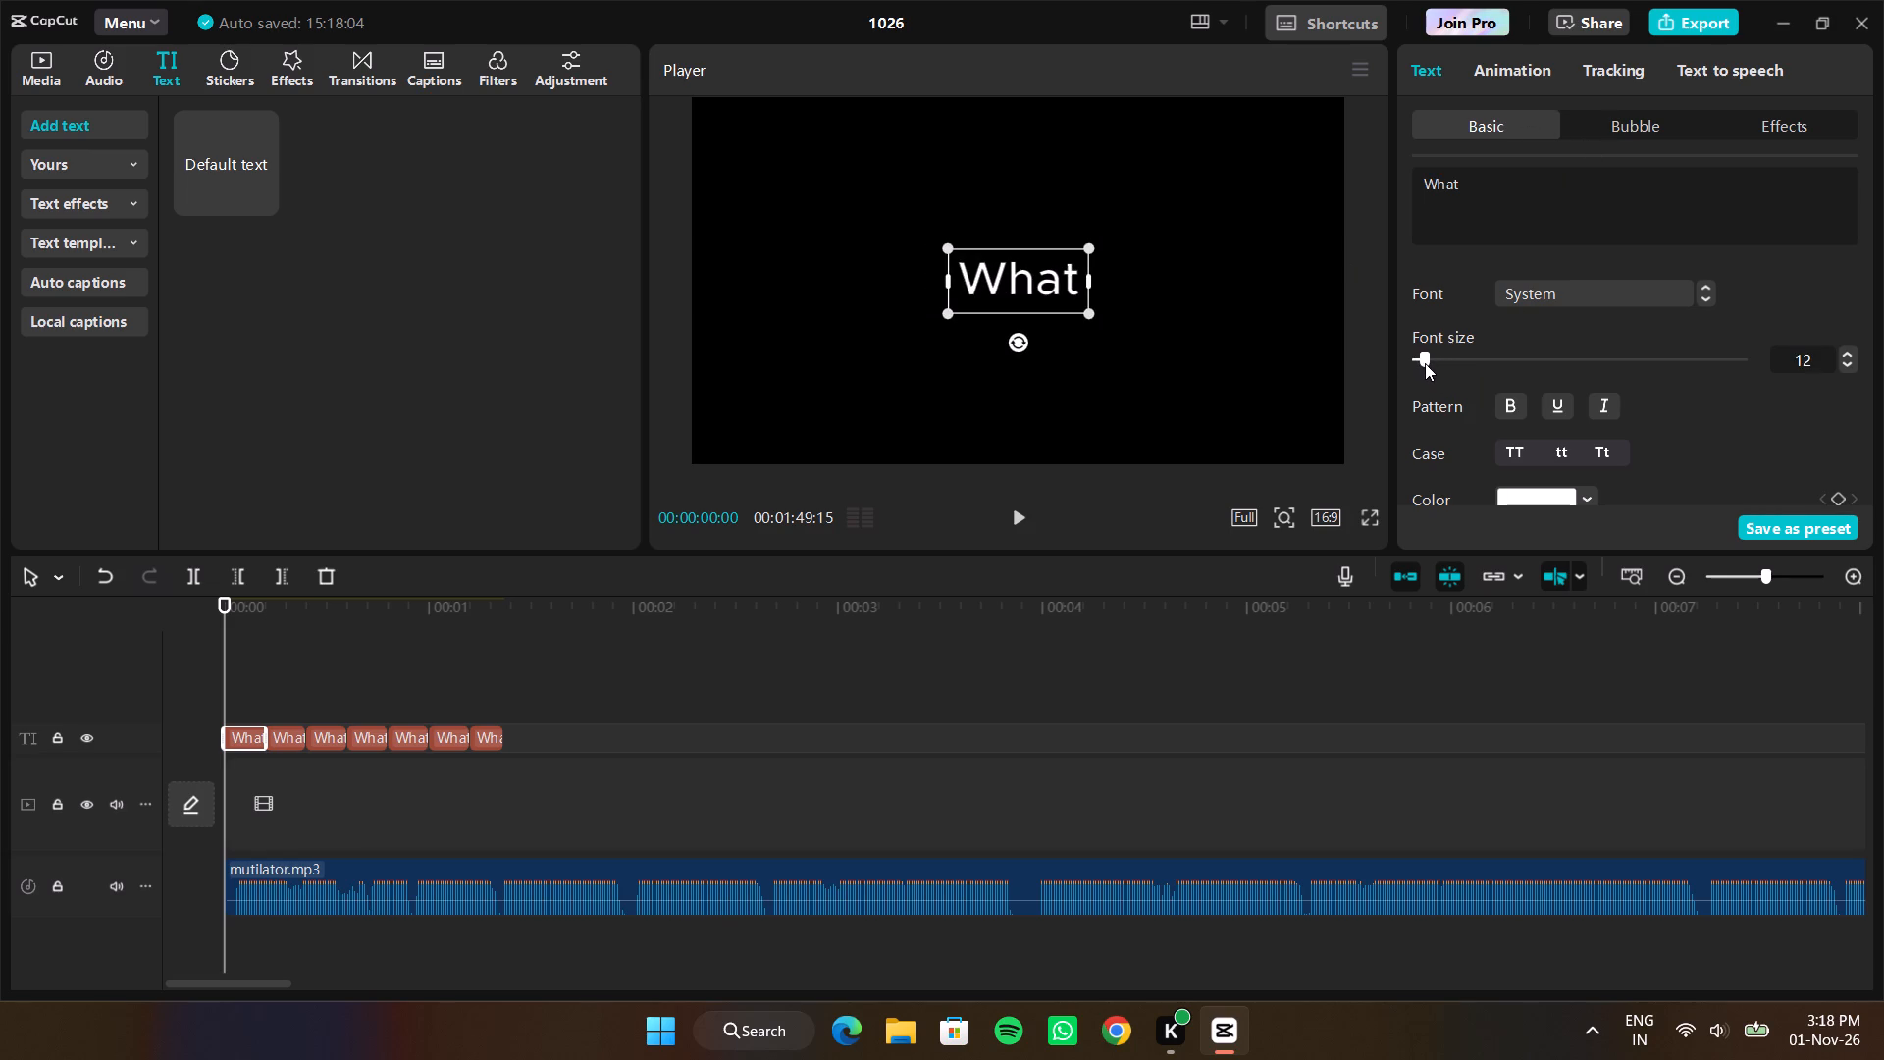
# Reduce the font size of the second text clip, "What is", to 11.
pyautogui.click(289, 696)
pyautogui.click(1043, 293)
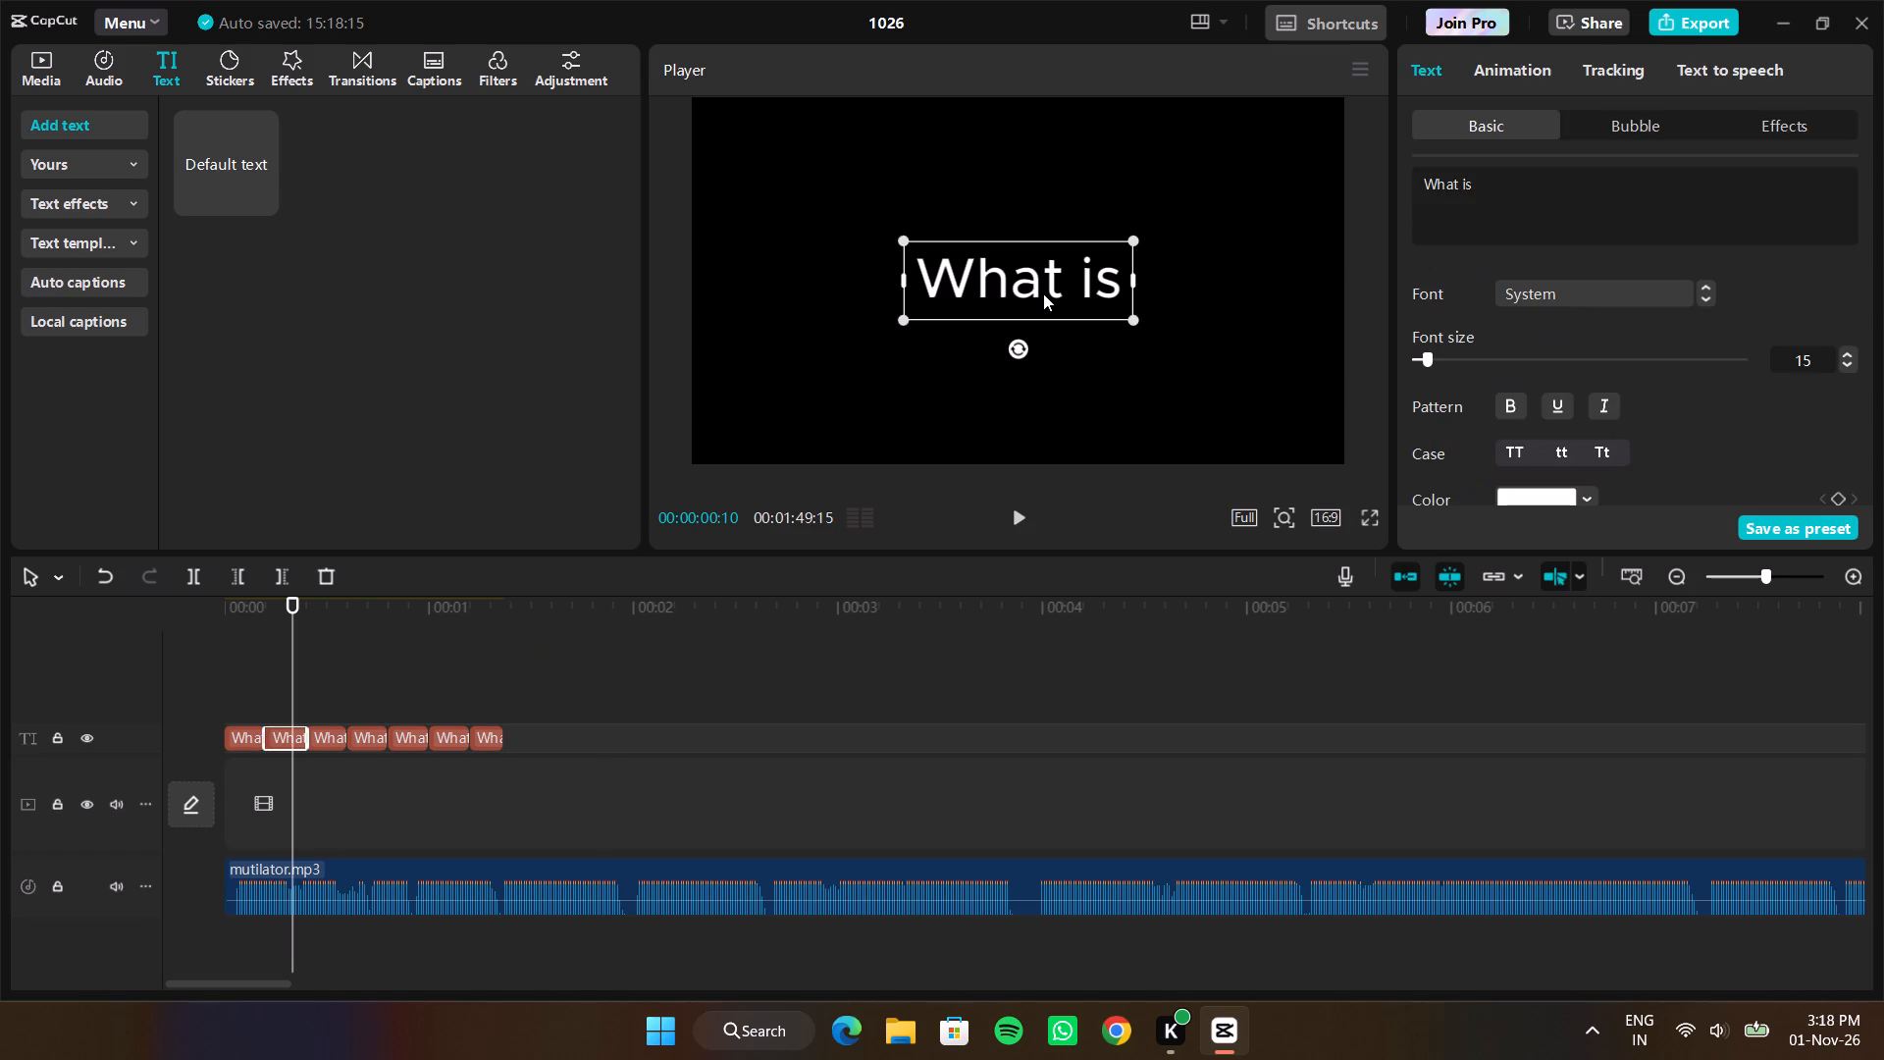
pyautogui.tripleClick(1850, 361)
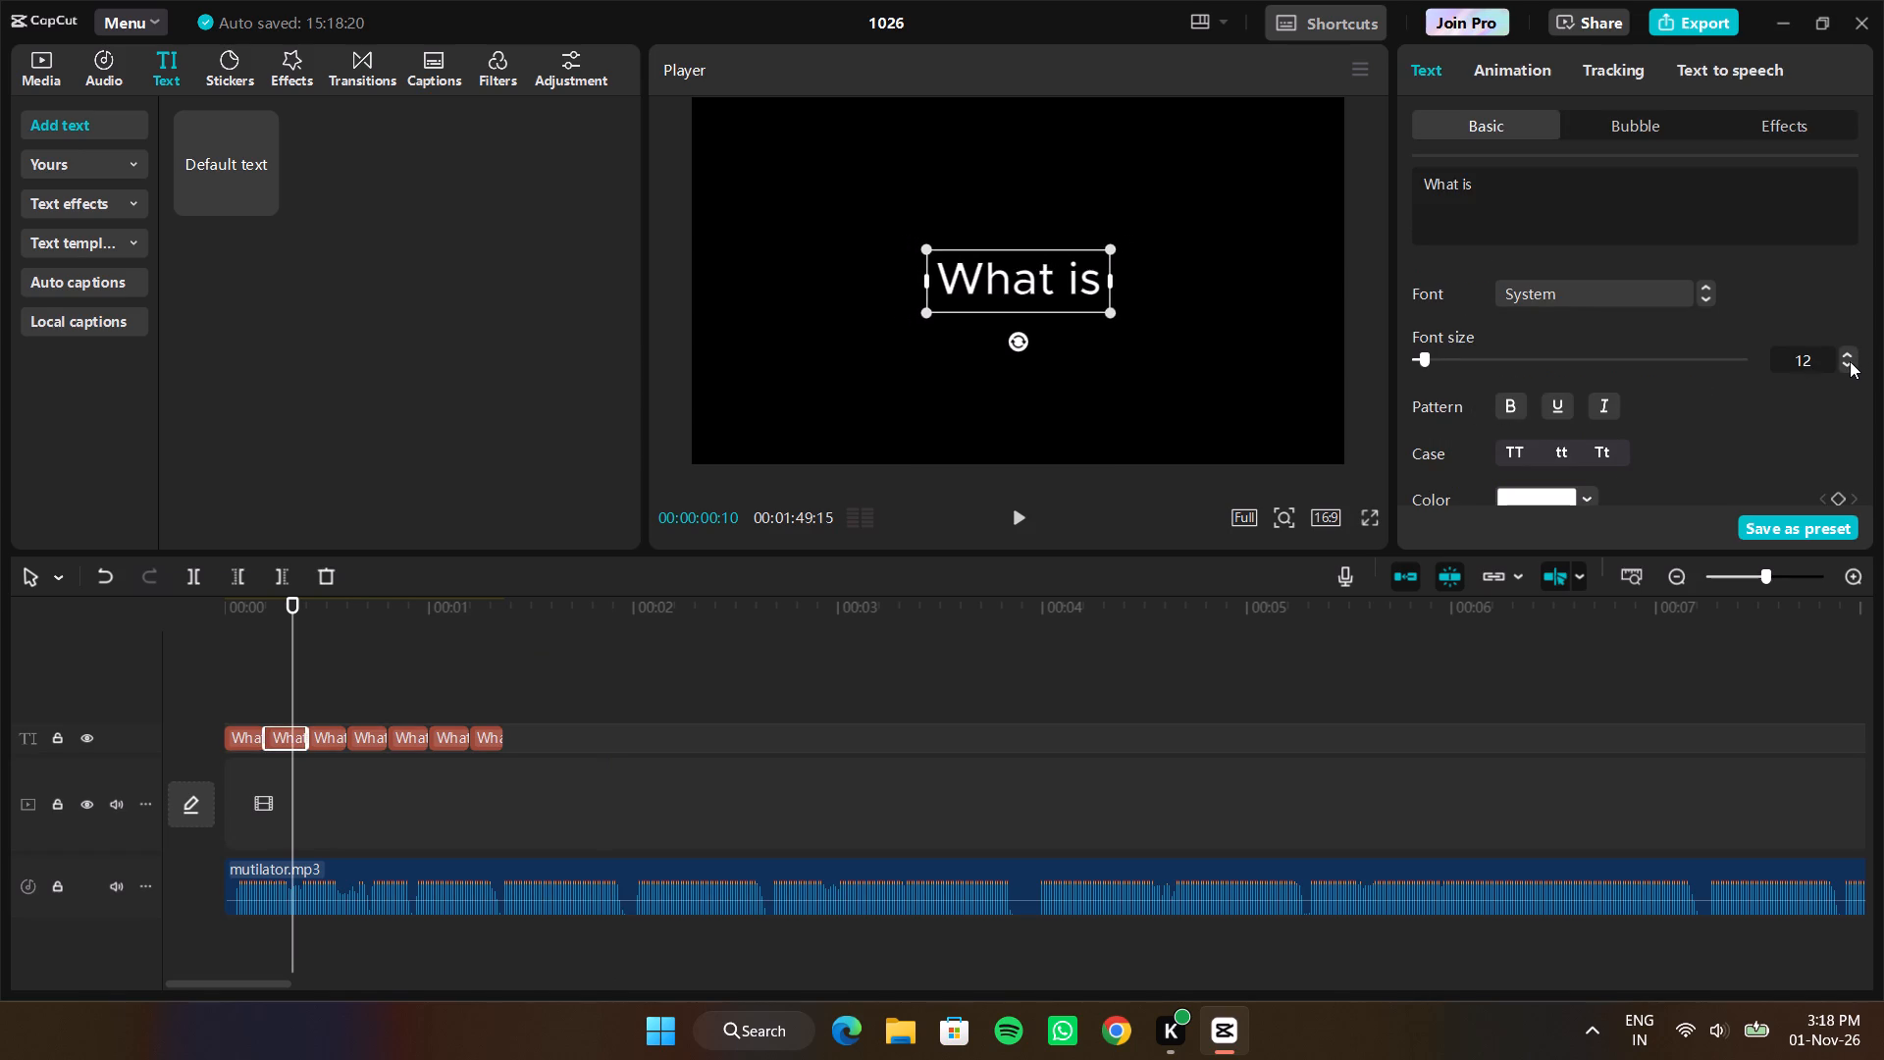
pyautogui.click(1850, 361)
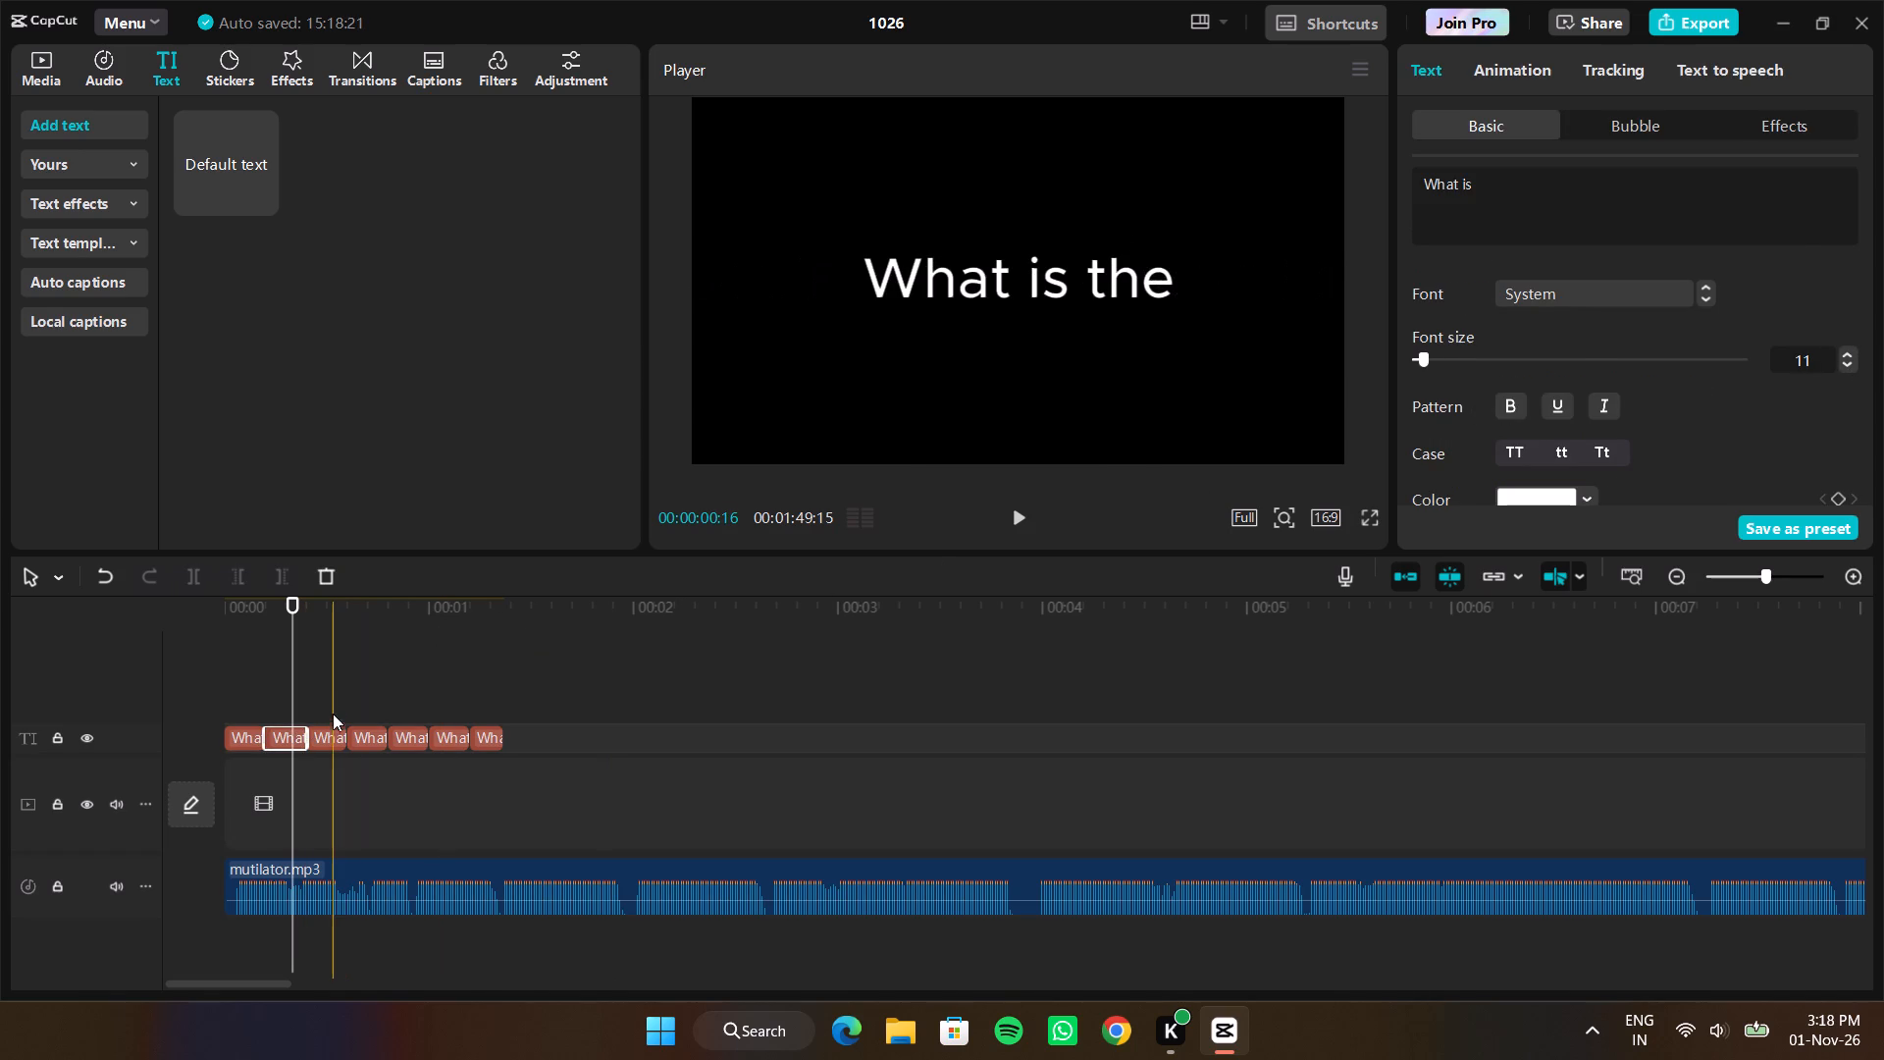
# Set the font size of the third text clip, "What is the", to 11.
pyautogui.click(332, 697)
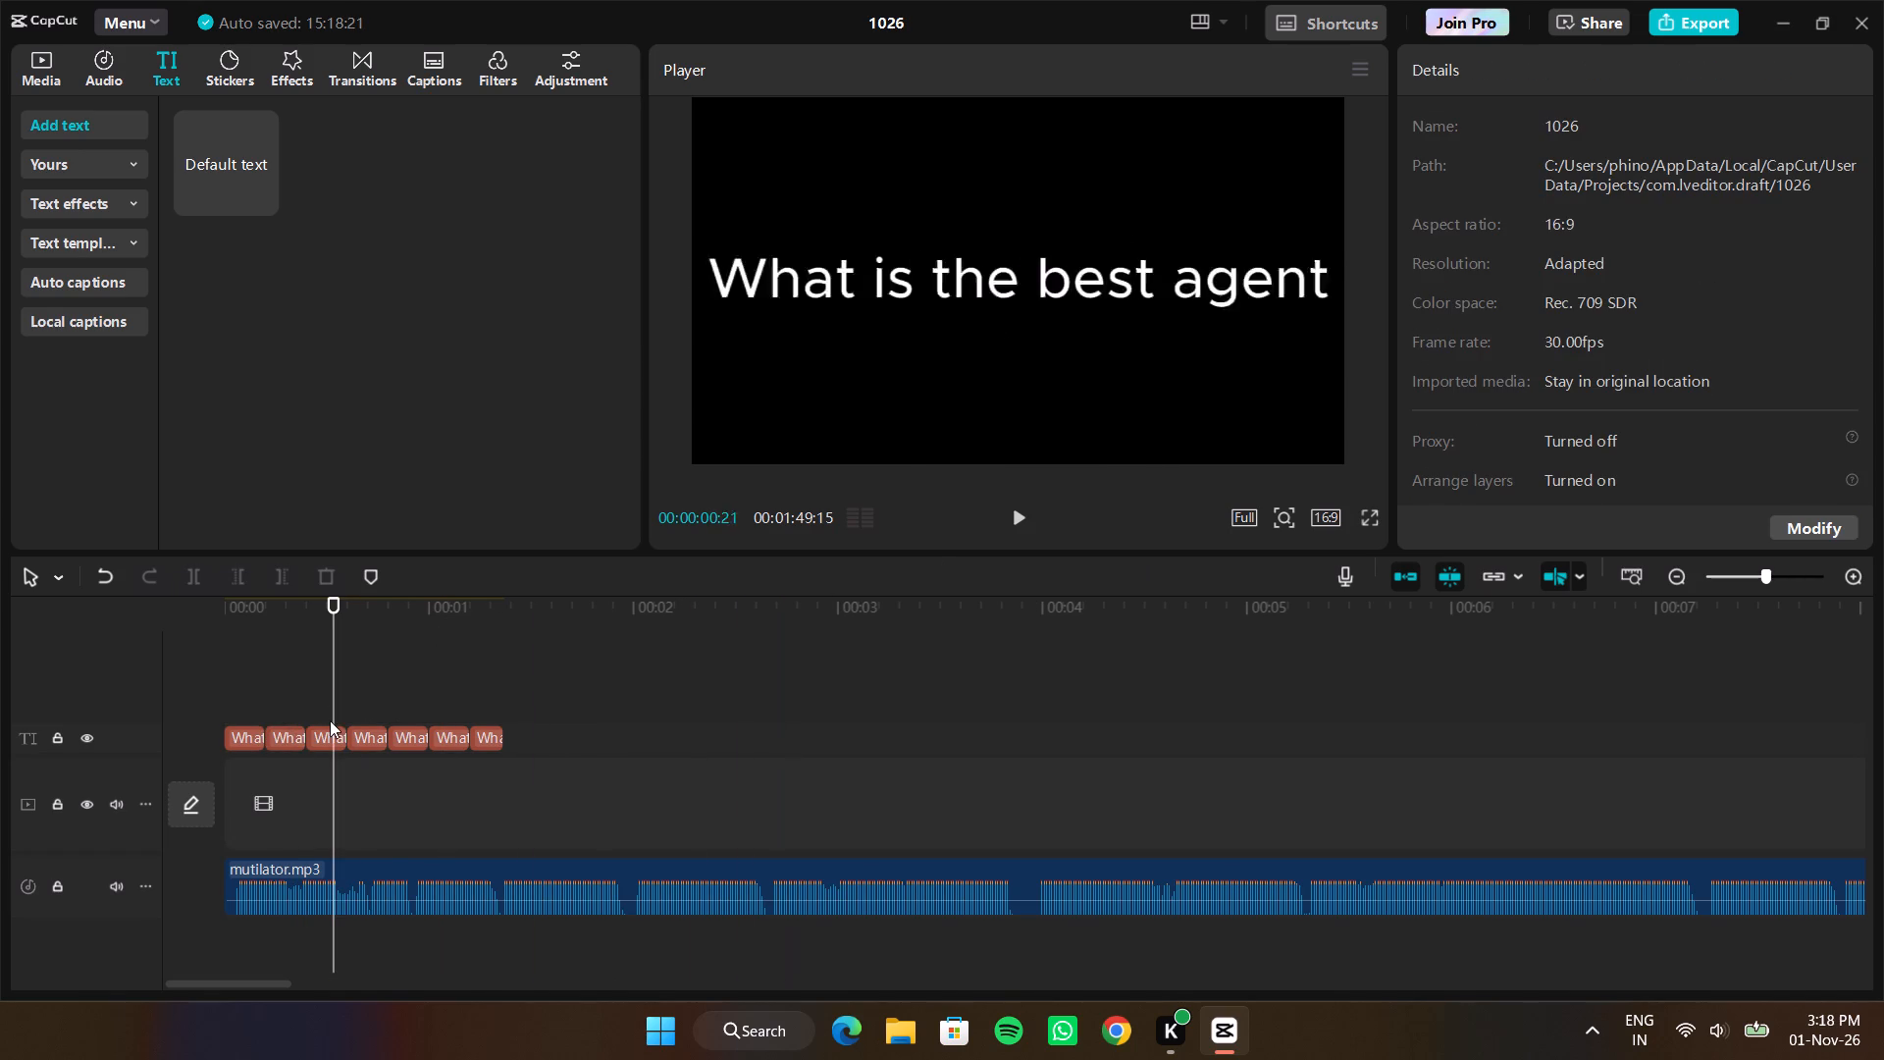
pyautogui.click(332, 733)
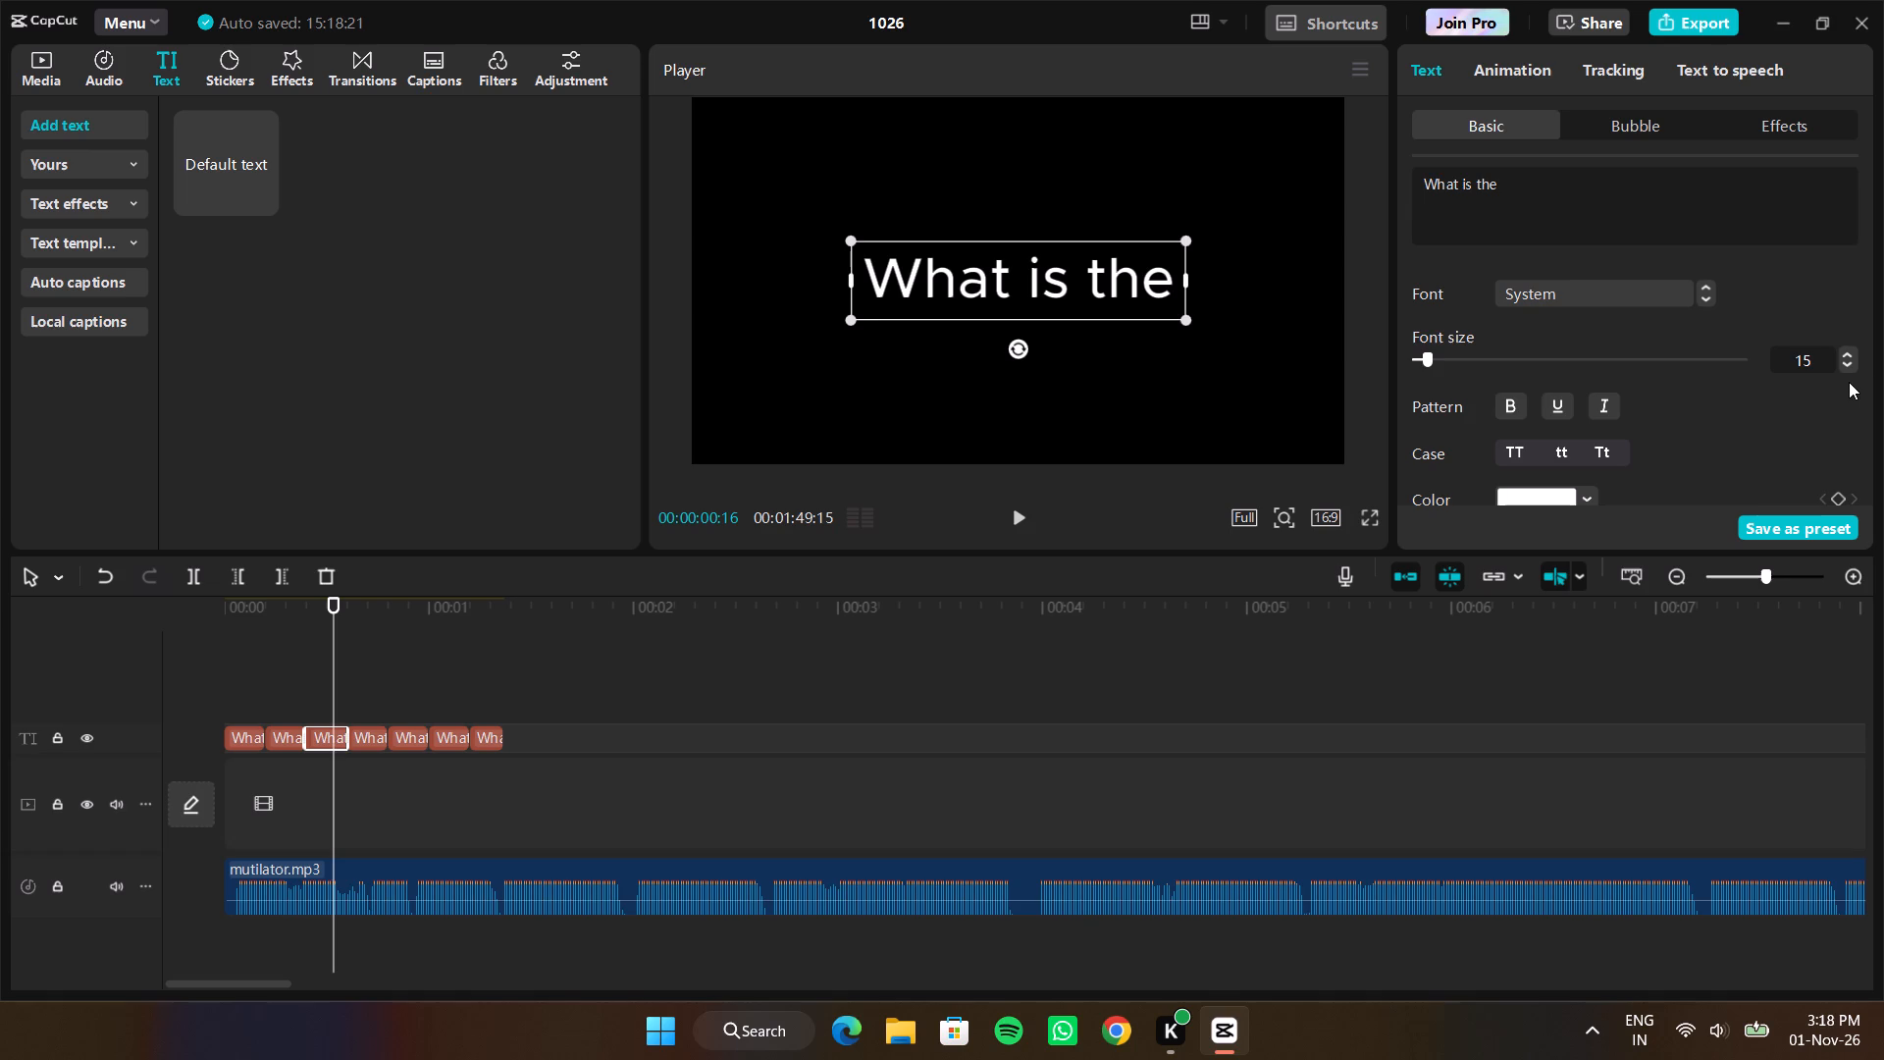
pyautogui.tripleClick(1846, 368)
pyautogui.doubleClick(1846, 368)
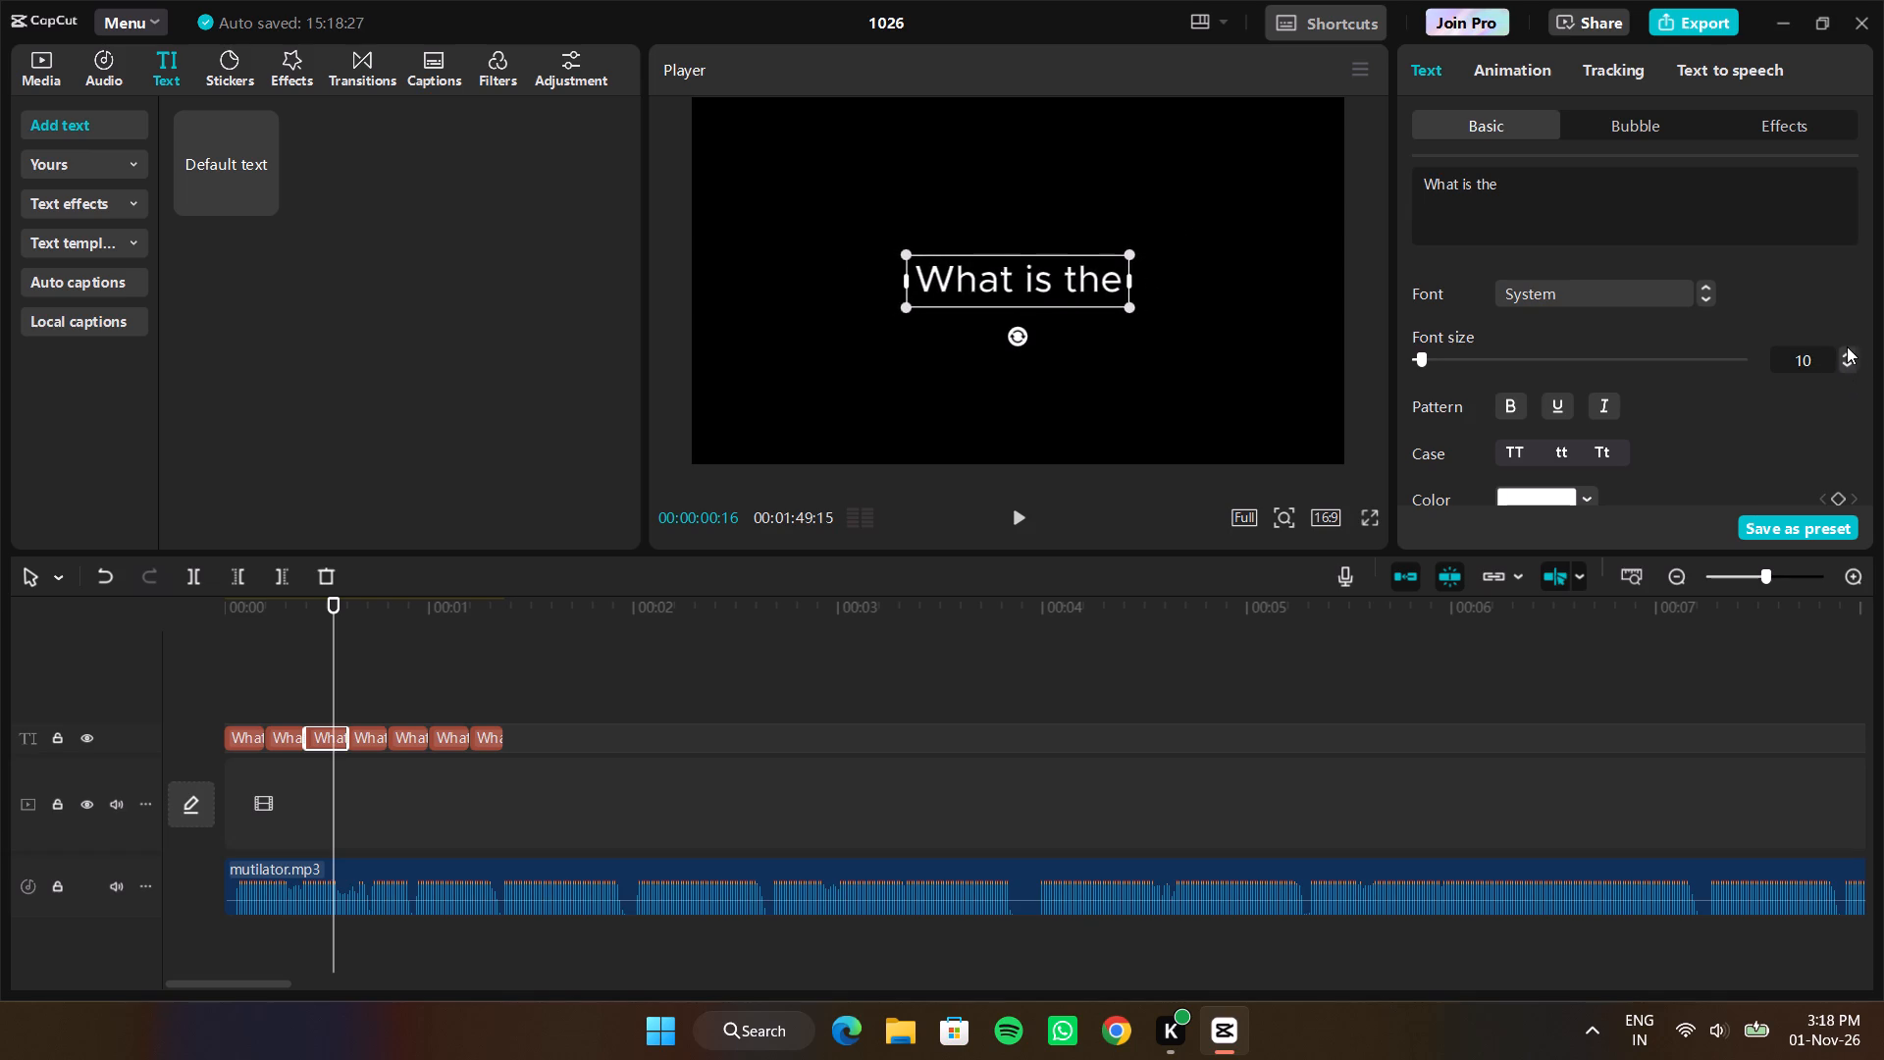
pyautogui.click(1843, 350)
# Set the font size of the fourth text clip, "What is the best", to 11.
pyautogui.hotkey('shift', 'Down')
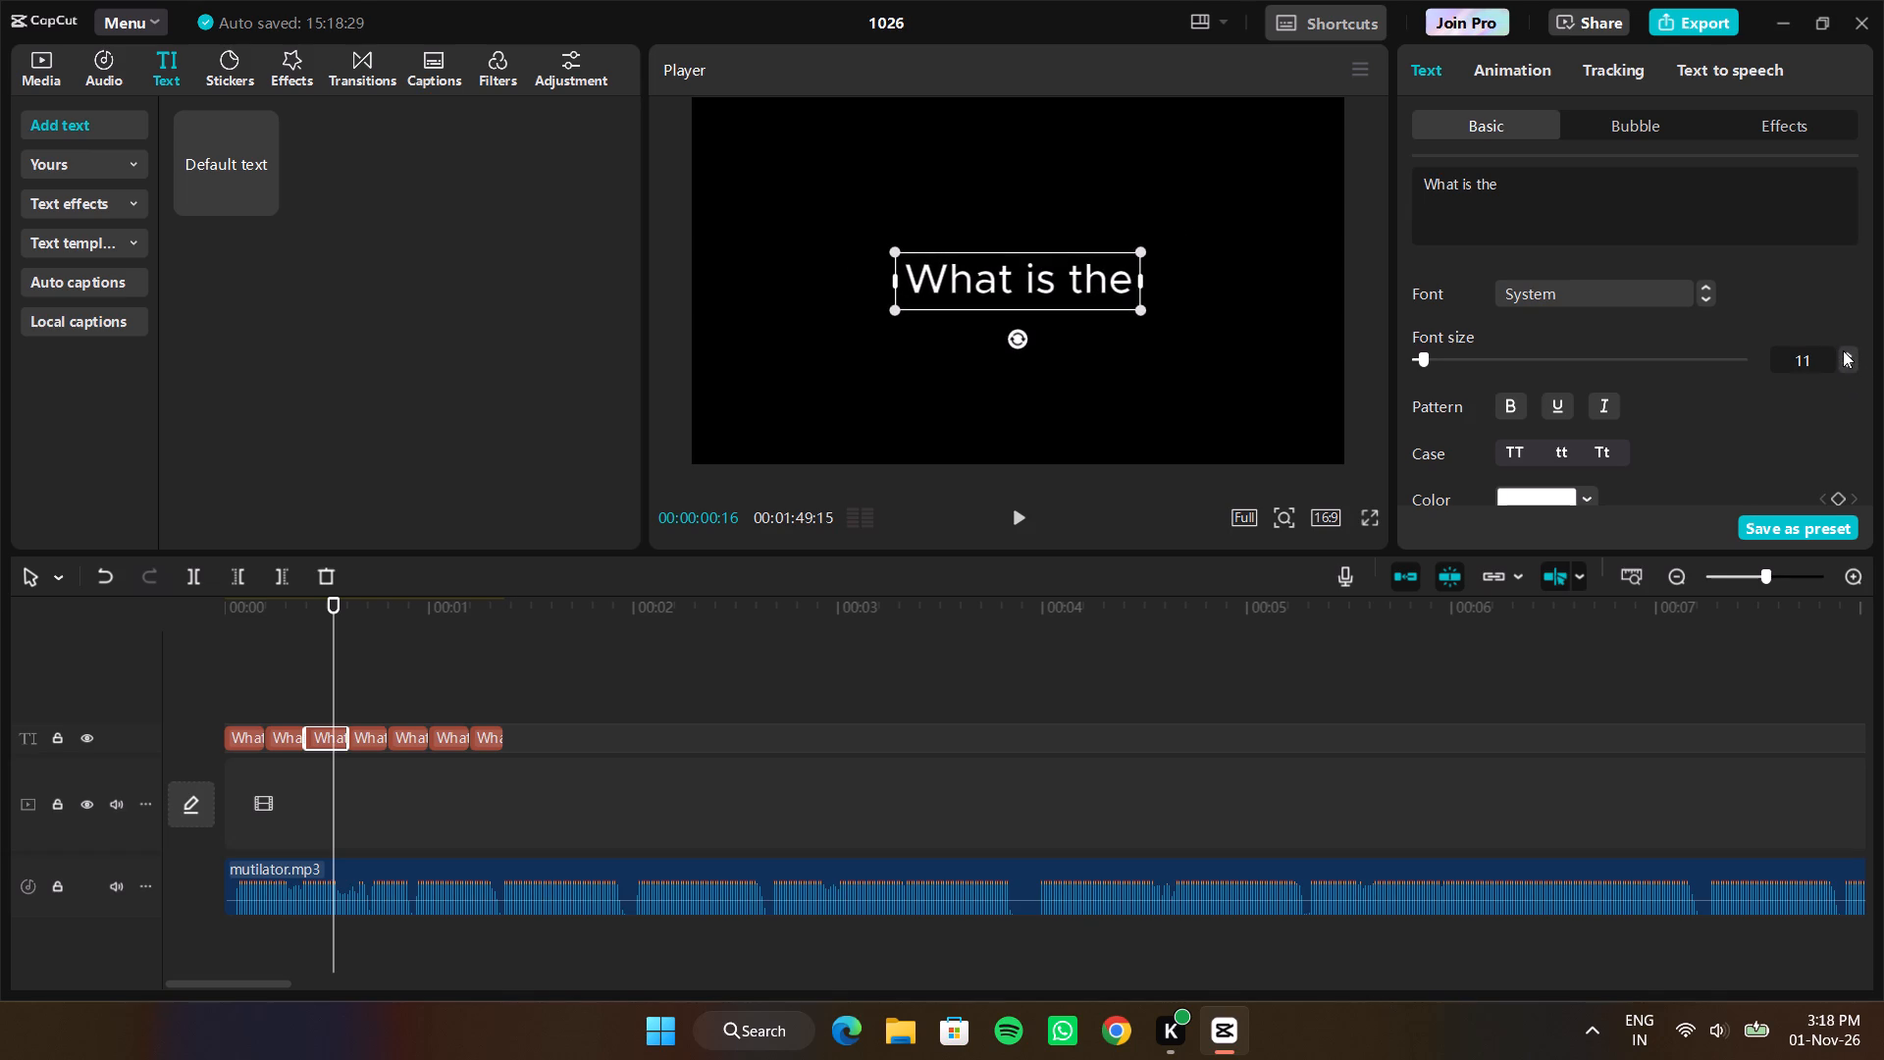
pyautogui.hotkey('shift', 'Right')
pyautogui.press('Left')
pyautogui.press('Left')
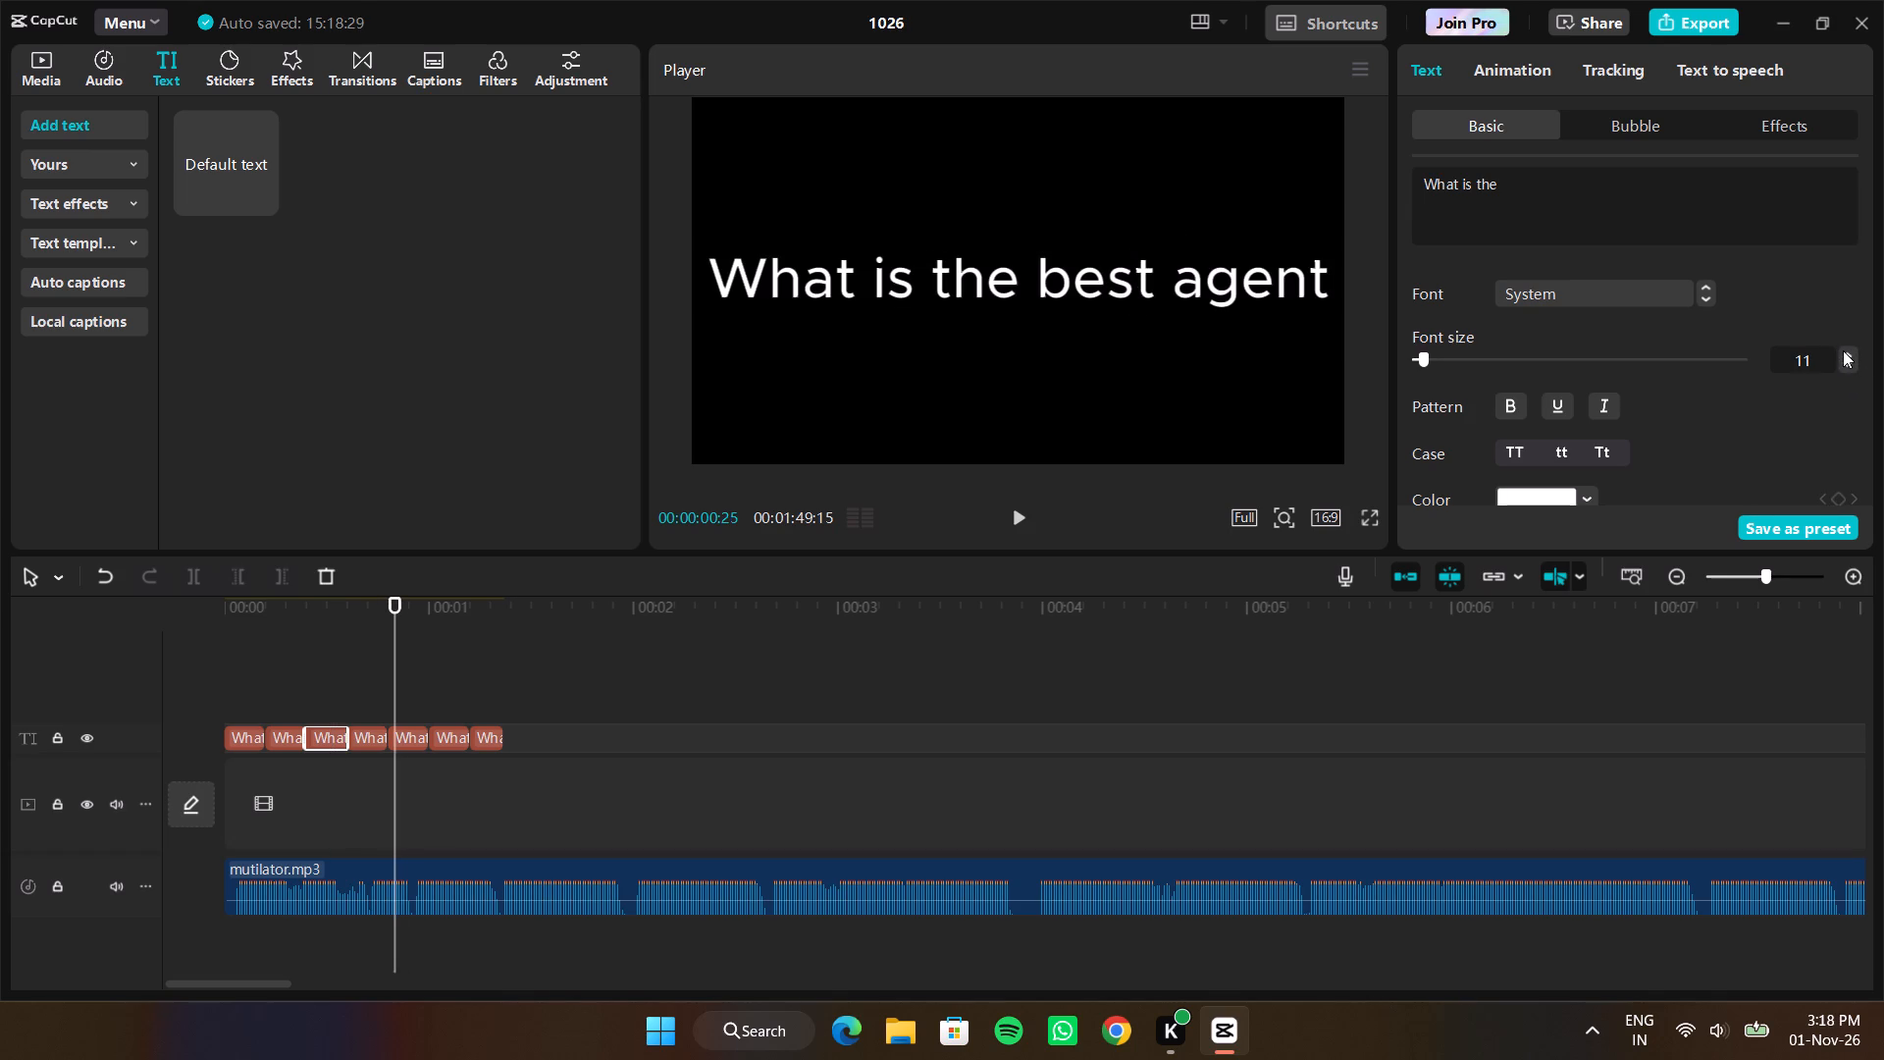
pyautogui.press('Left')
pyautogui.press('Left')
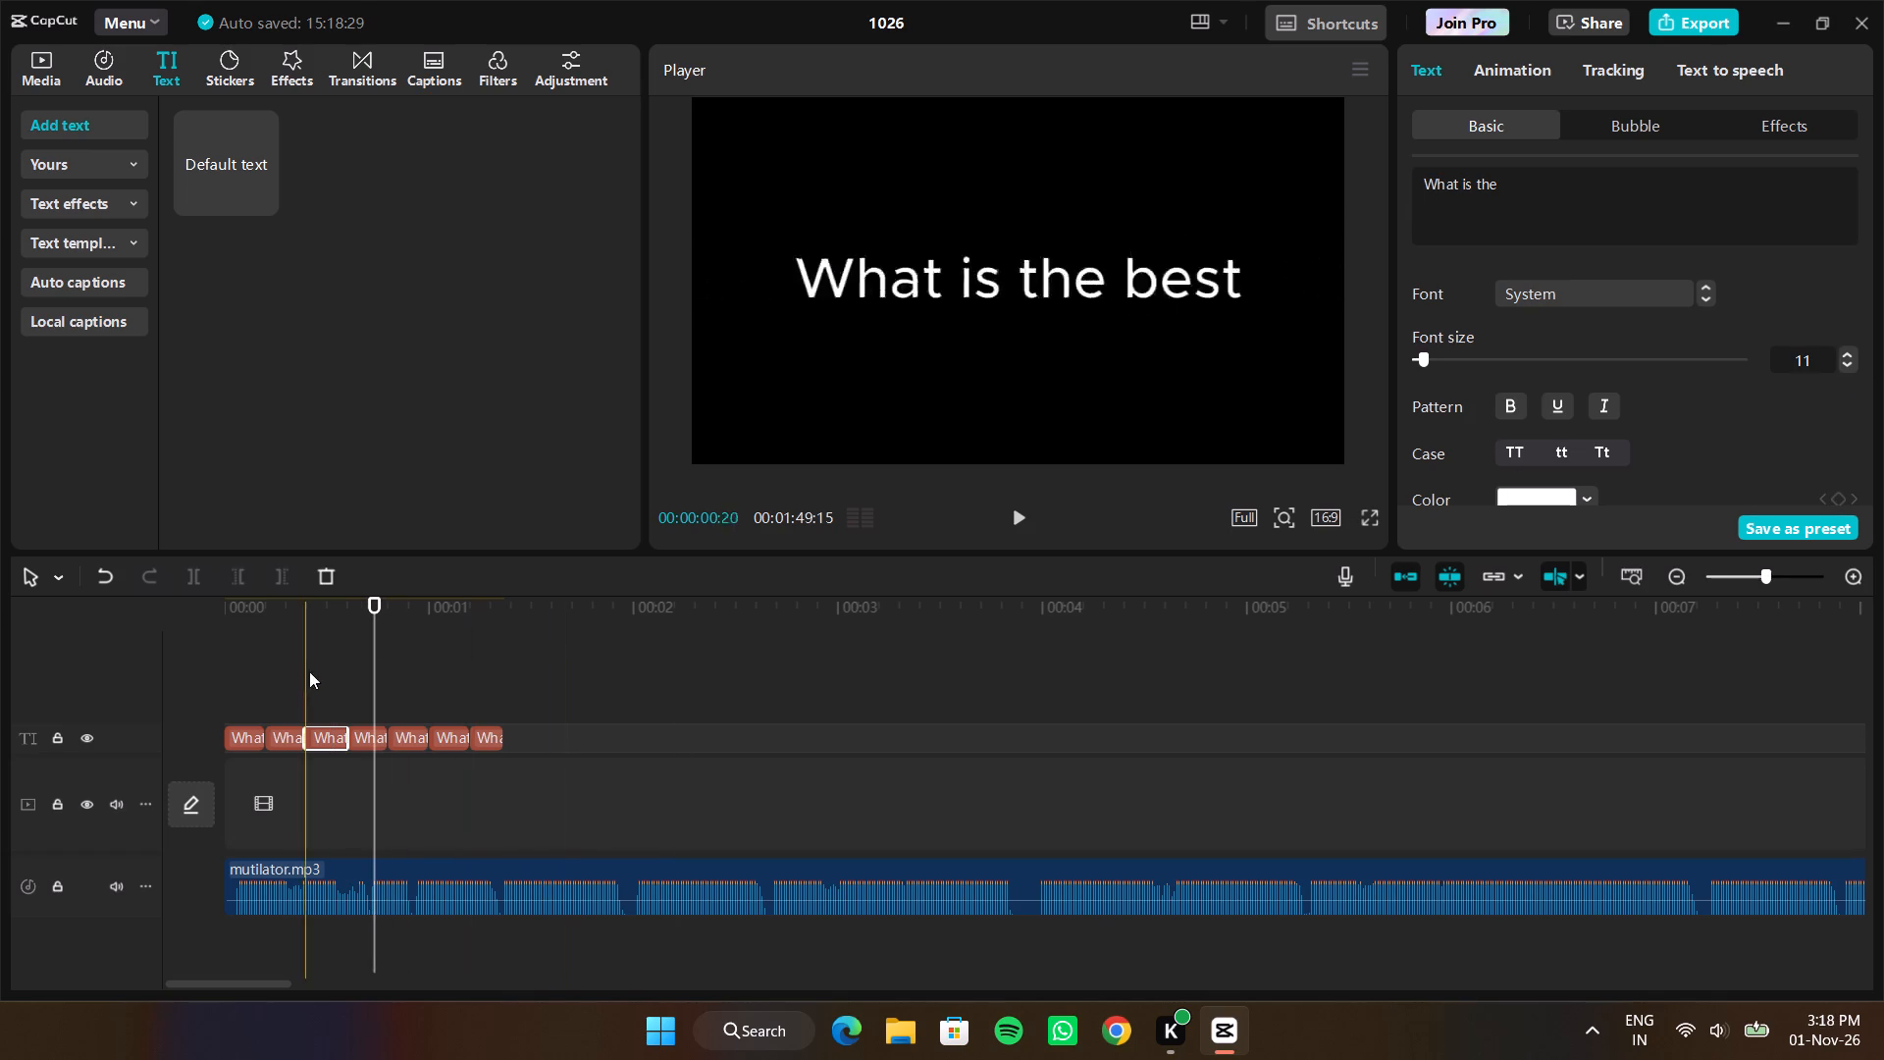
pyautogui.click(368, 732)
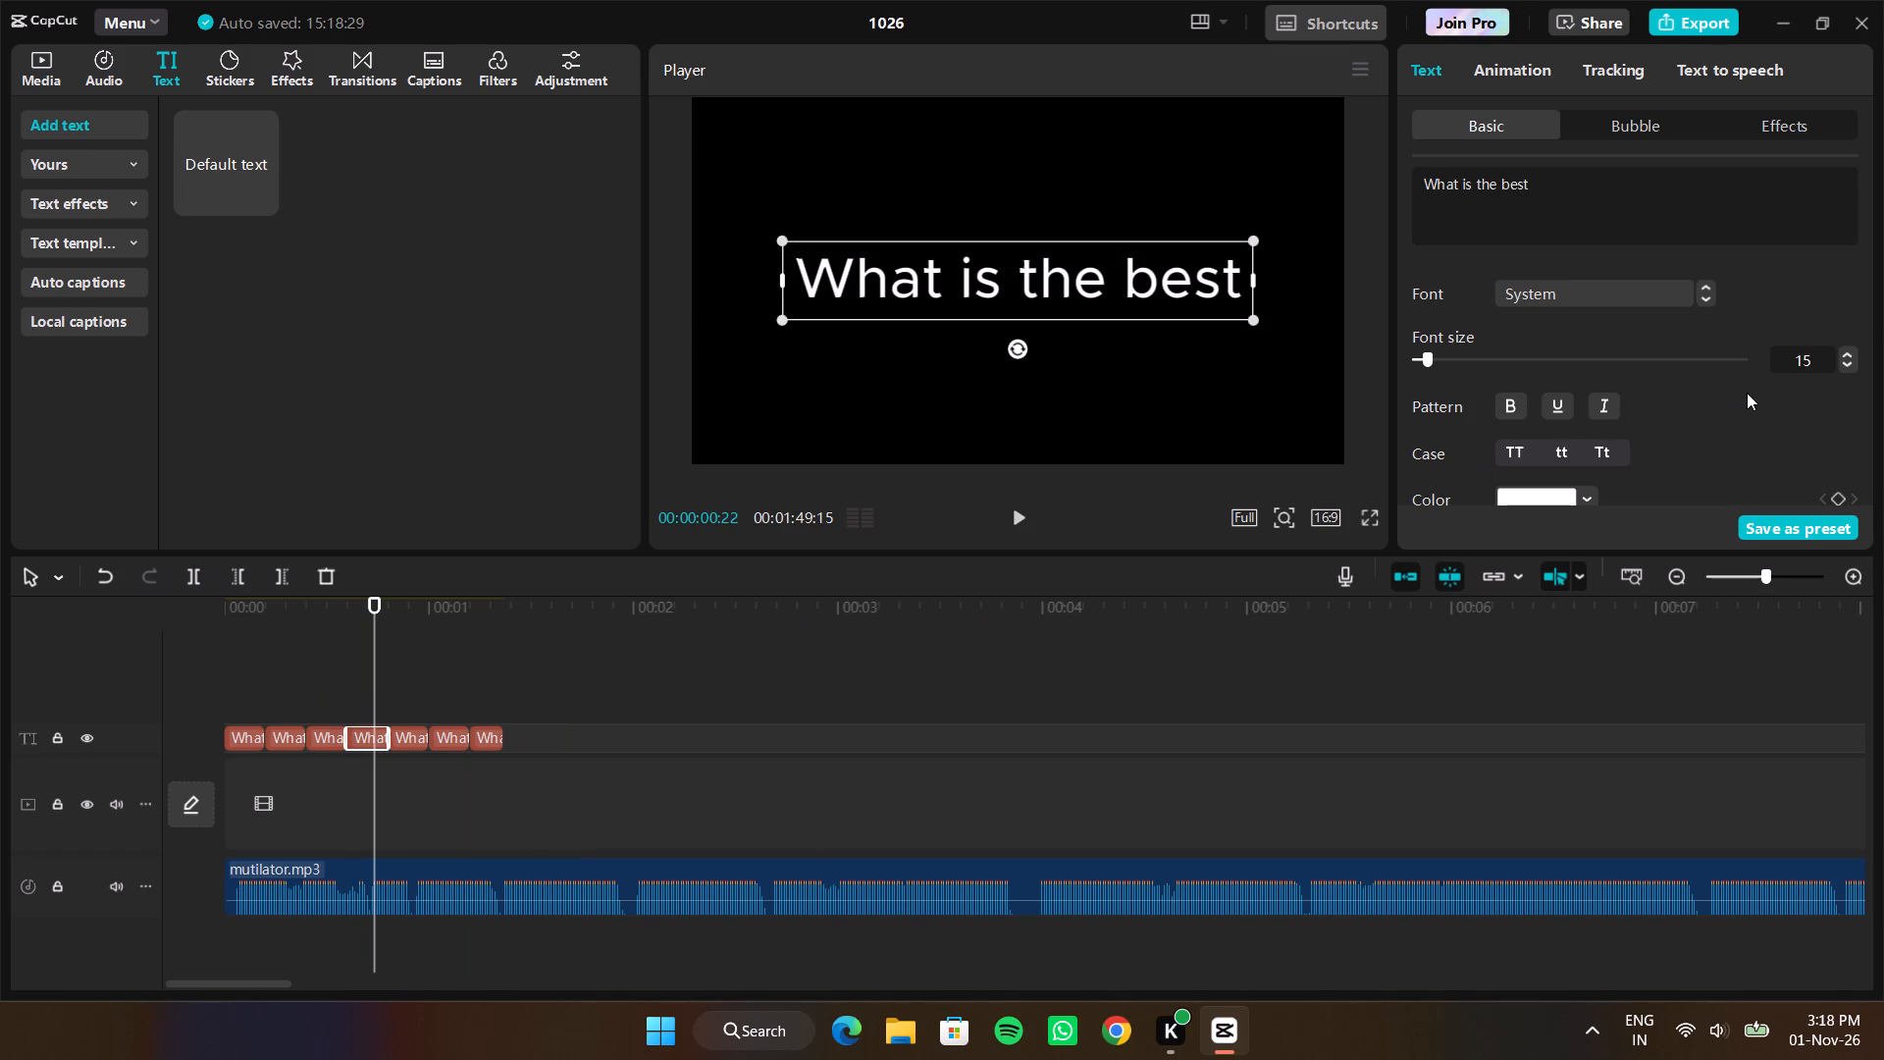
pyautogui.tripleClick(1845, 372)
pyautogui.click(1845, 372)
pyautogui.tripleClick(1847, 366)
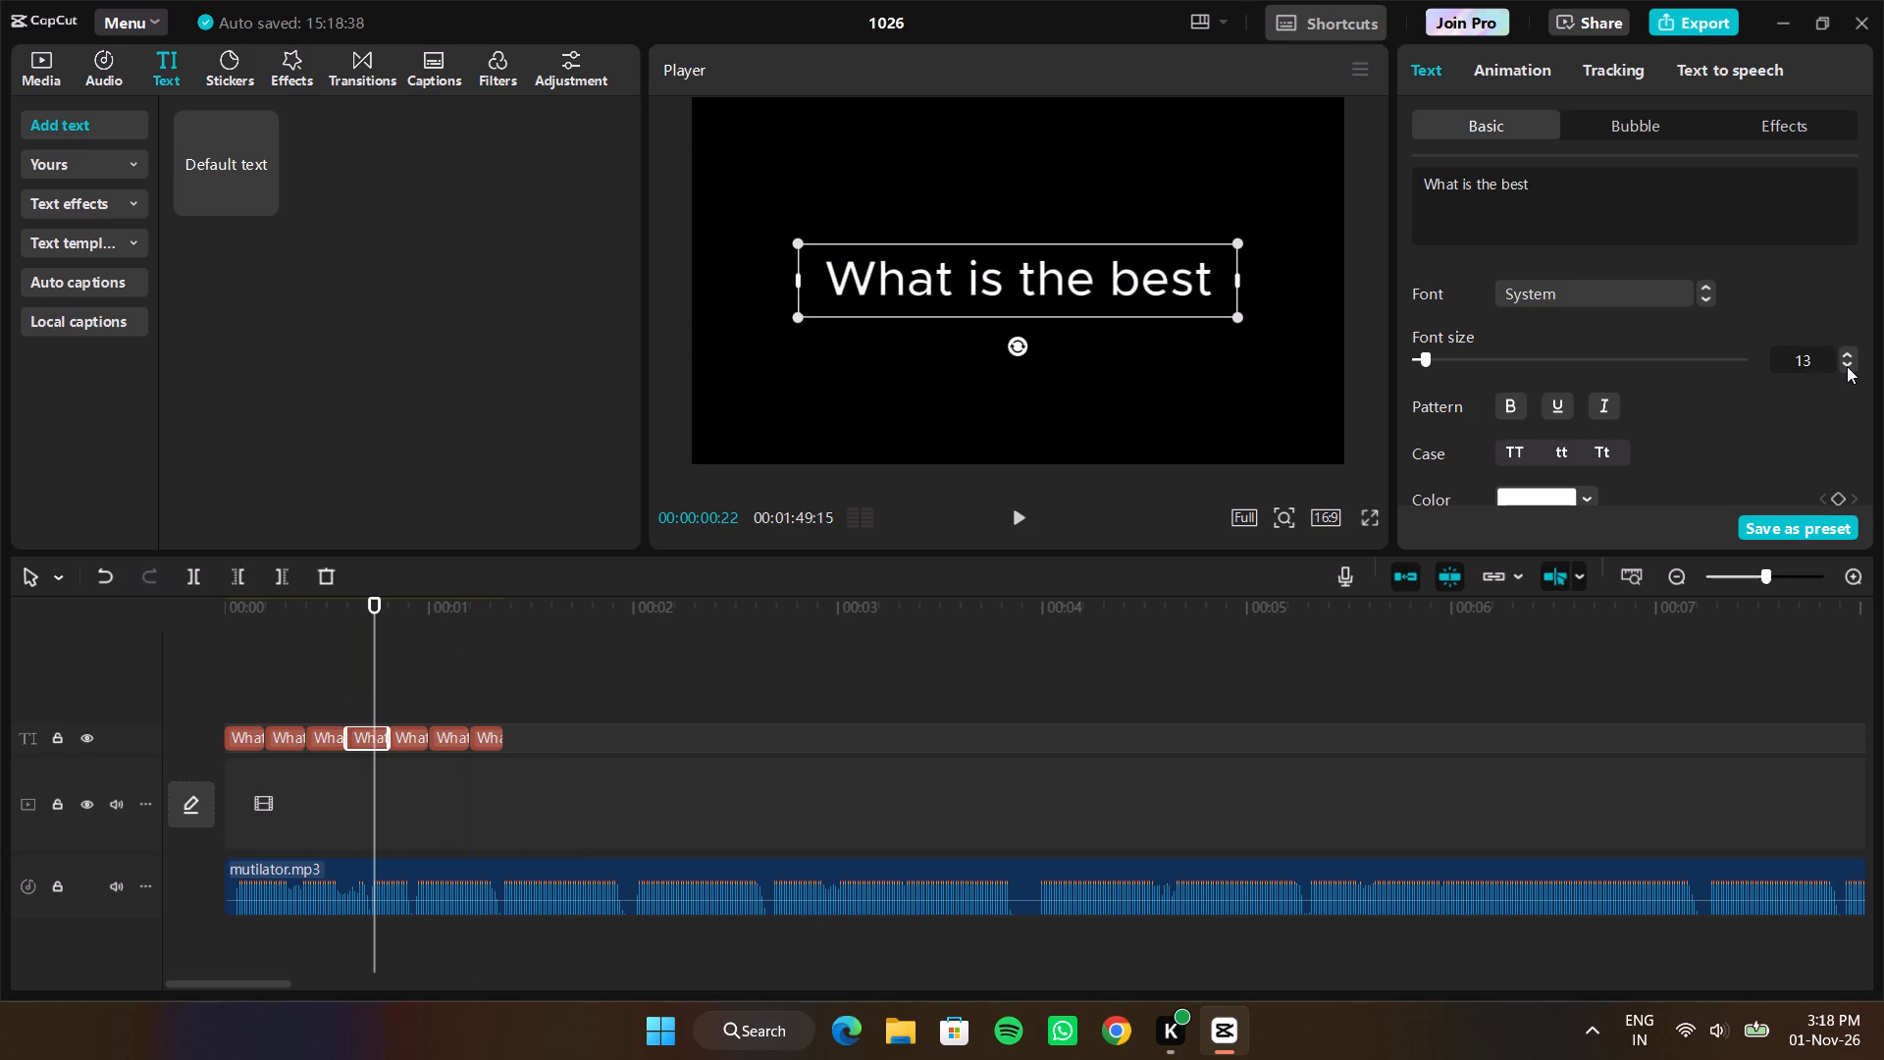
pyautogui.click(1847, 366)
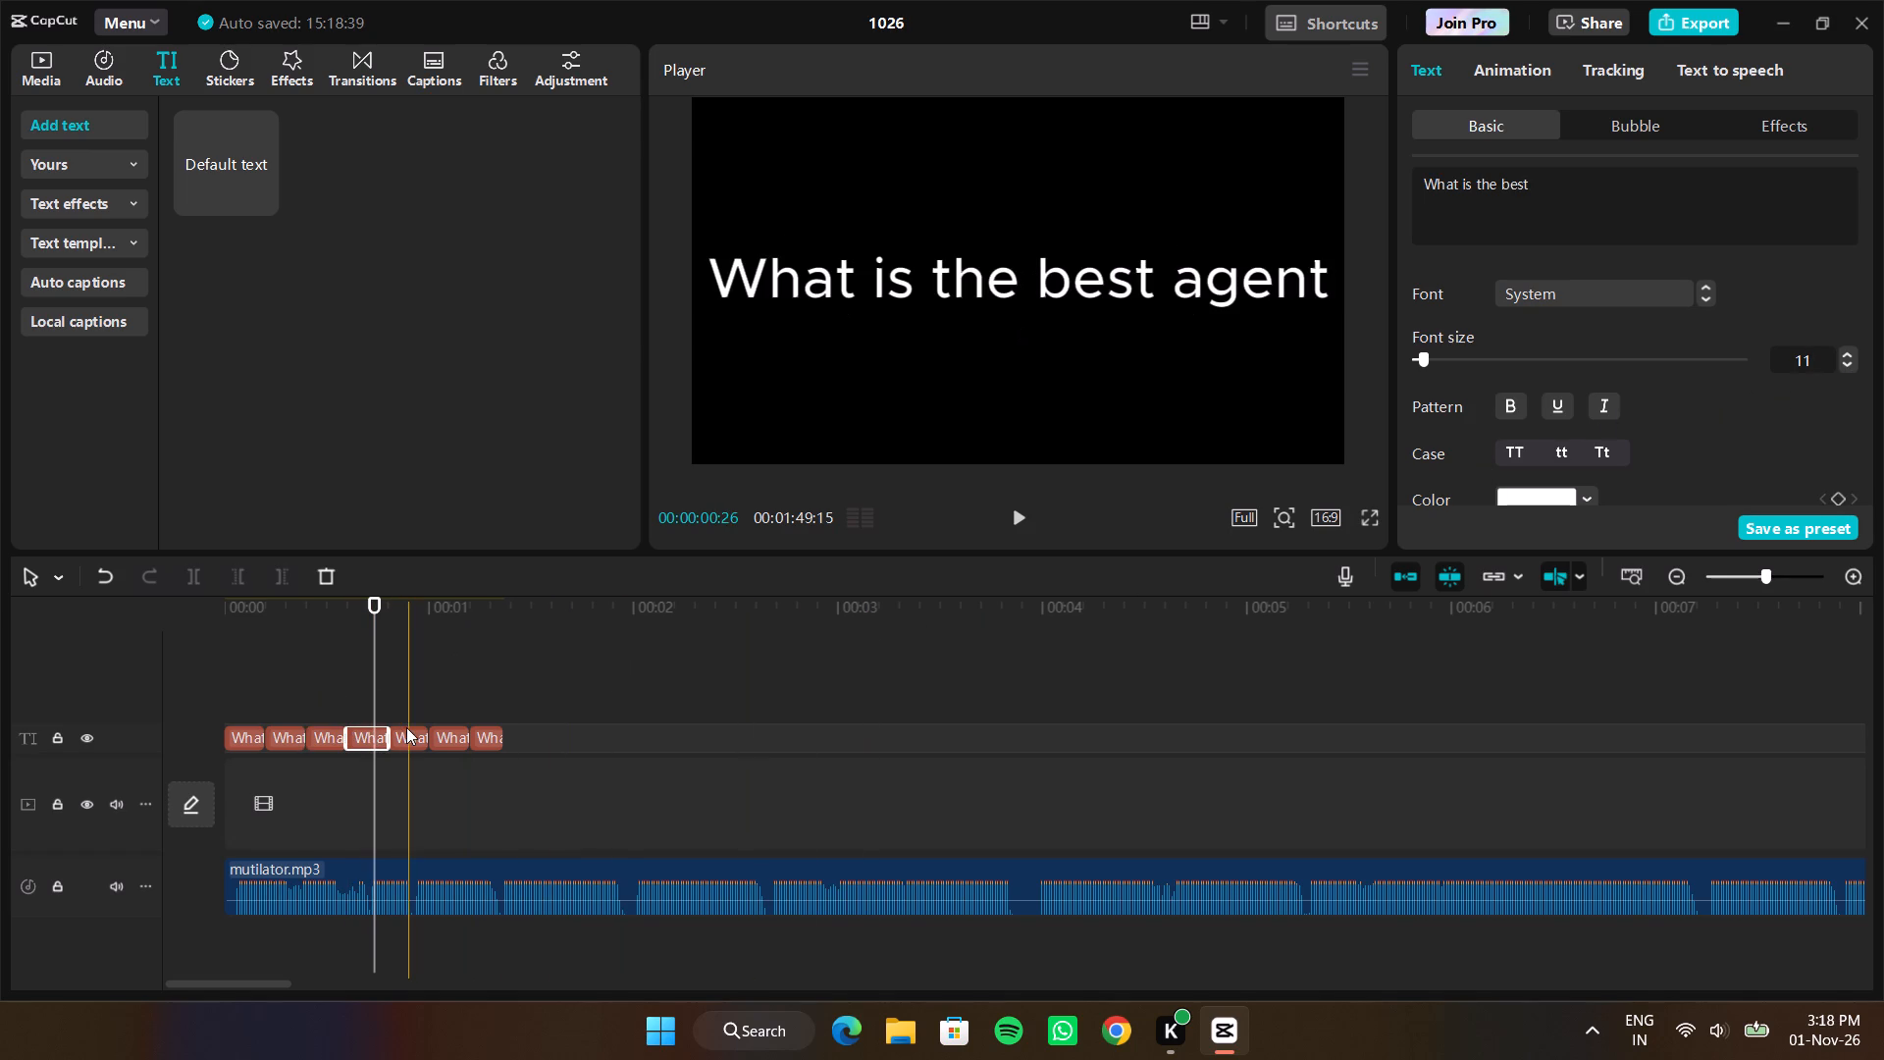
# Set the font size of the fifth text clip, "What is the best agent", to 11.
pyautogui.click(406, 727)
pyautogui.click(407, 710)
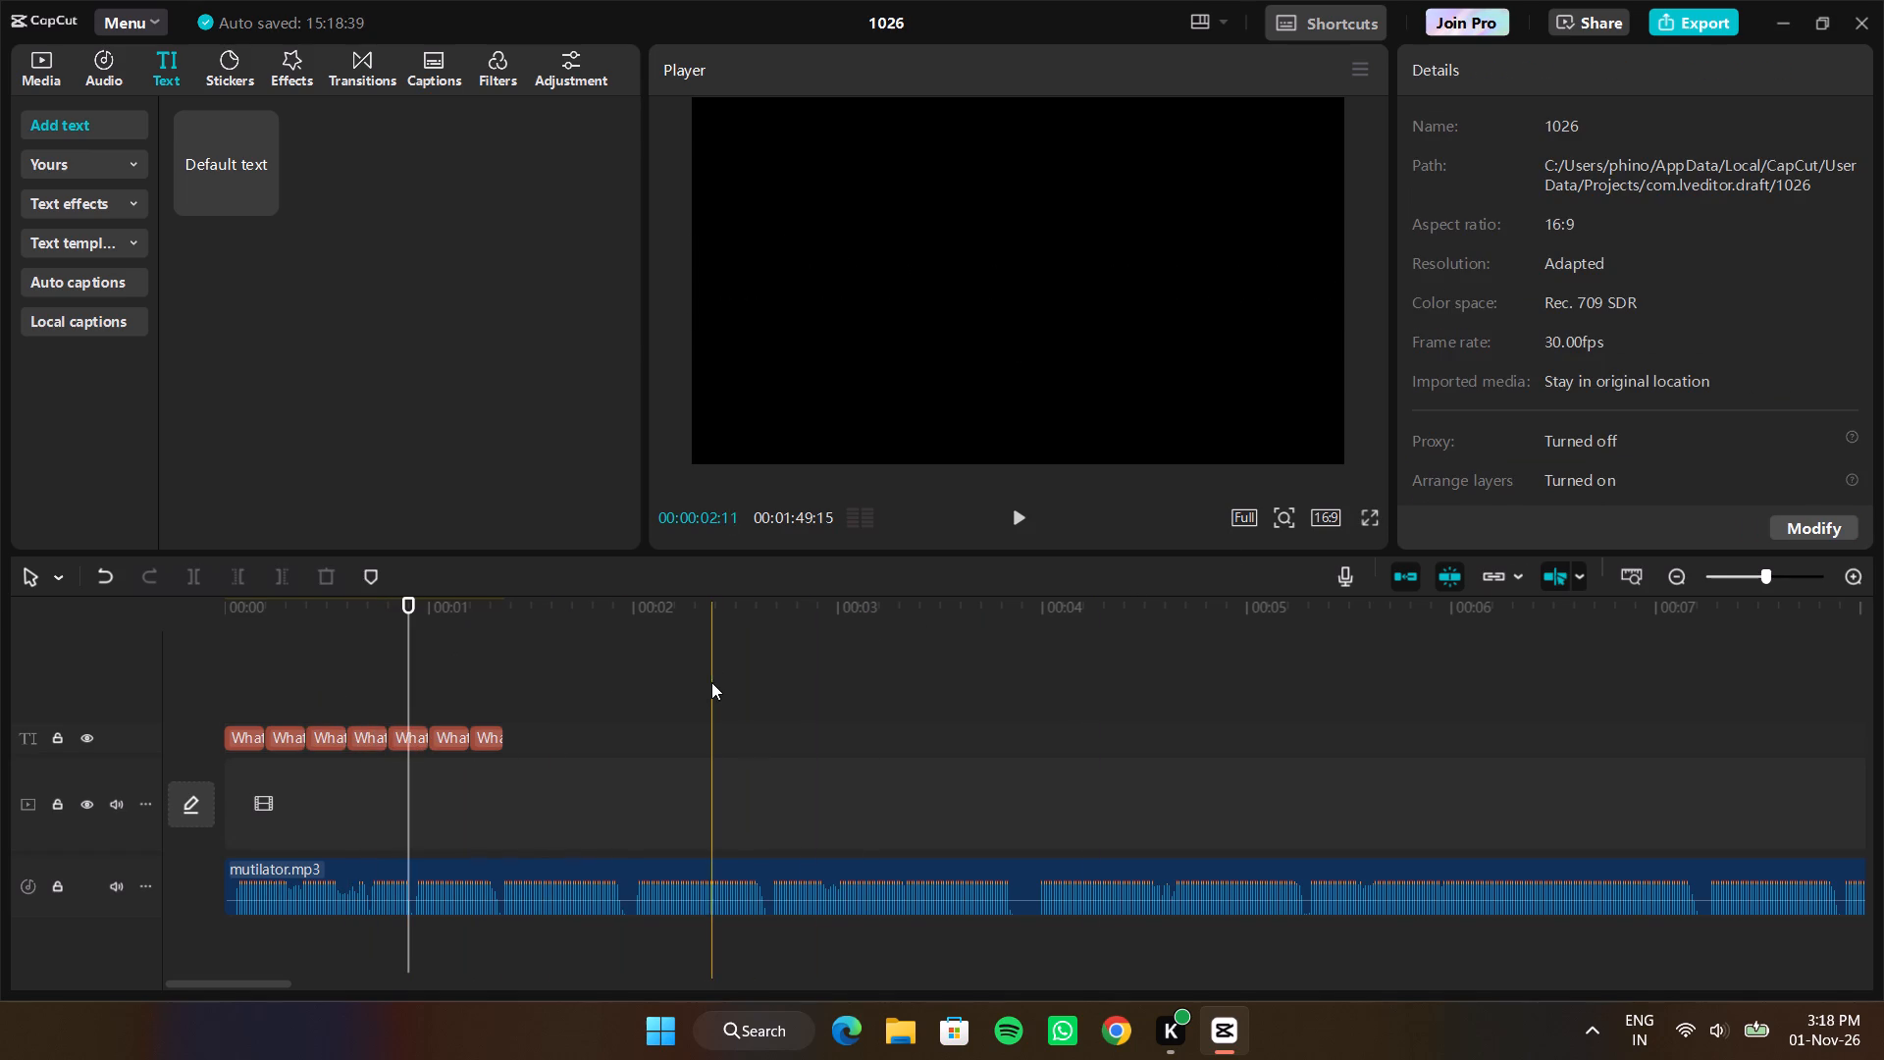
pyautogui.click(423, 748)
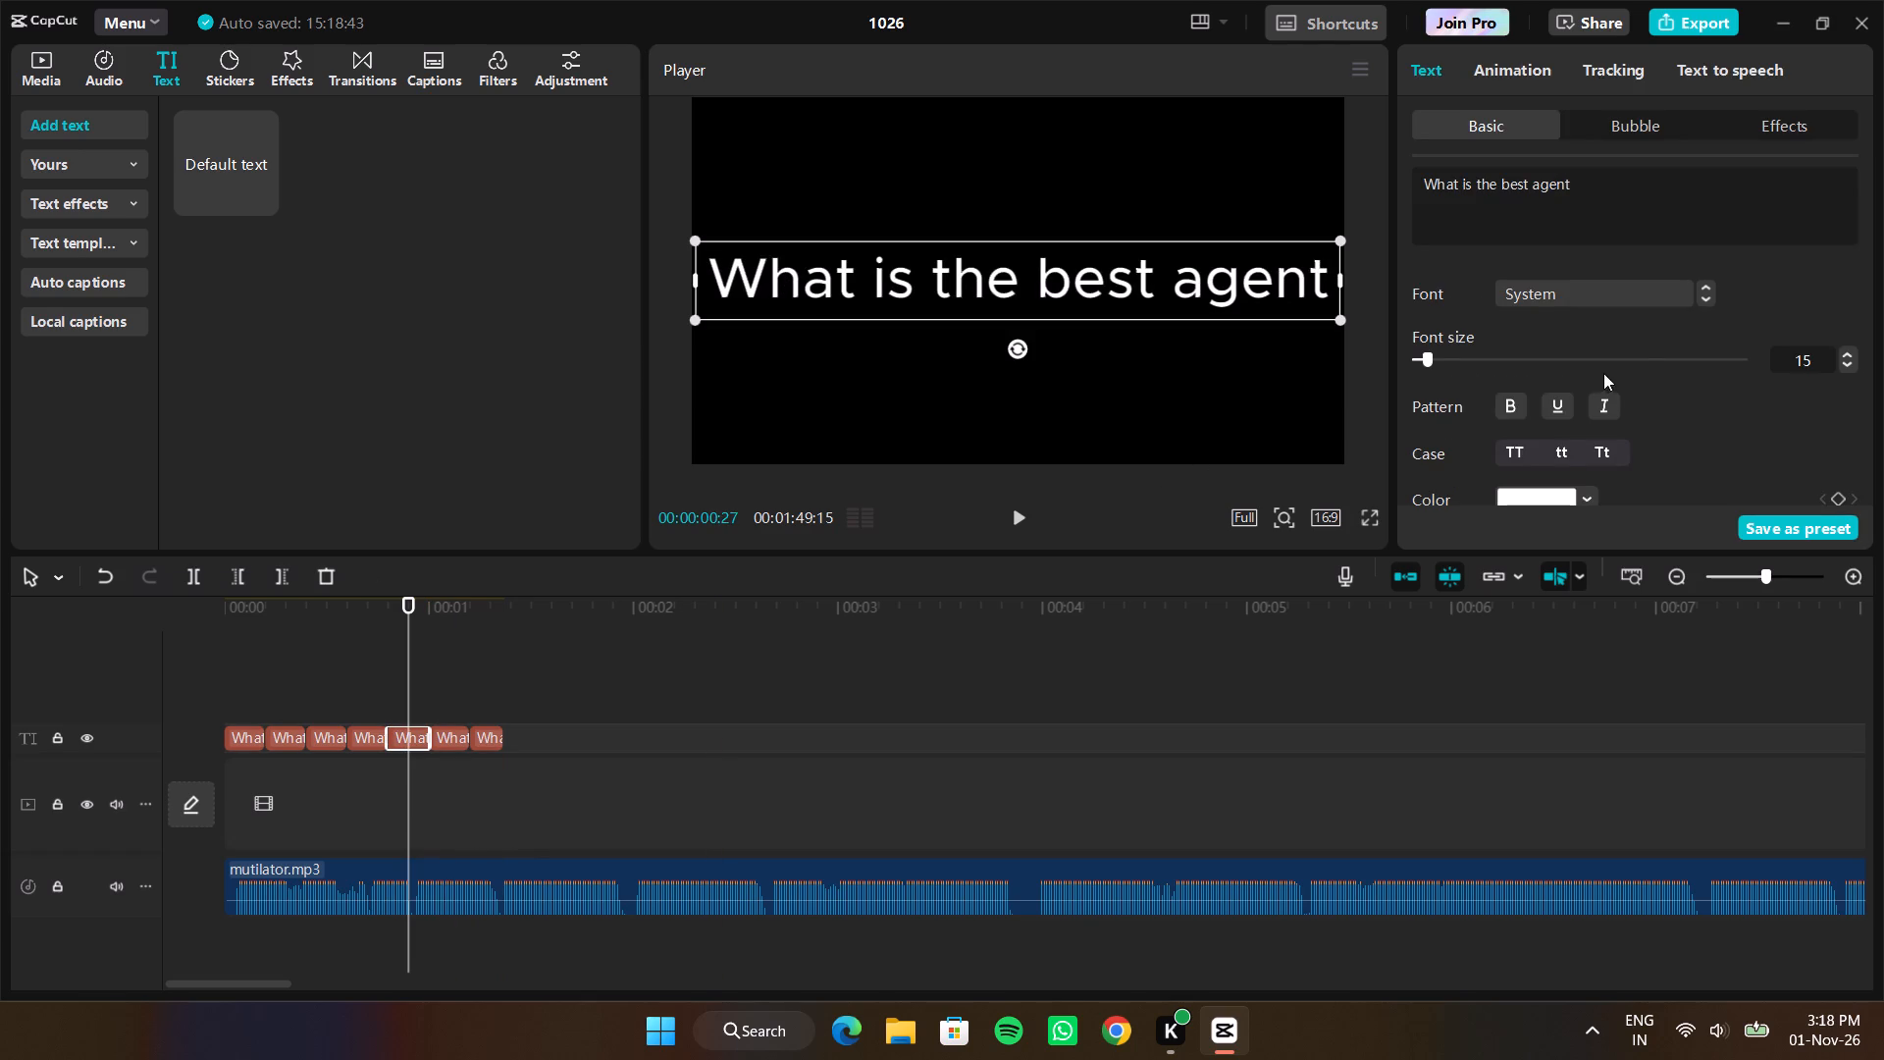
pyautogui.tripleClick(1848, 364)
pyautogui.doubleClick(1848, 364)
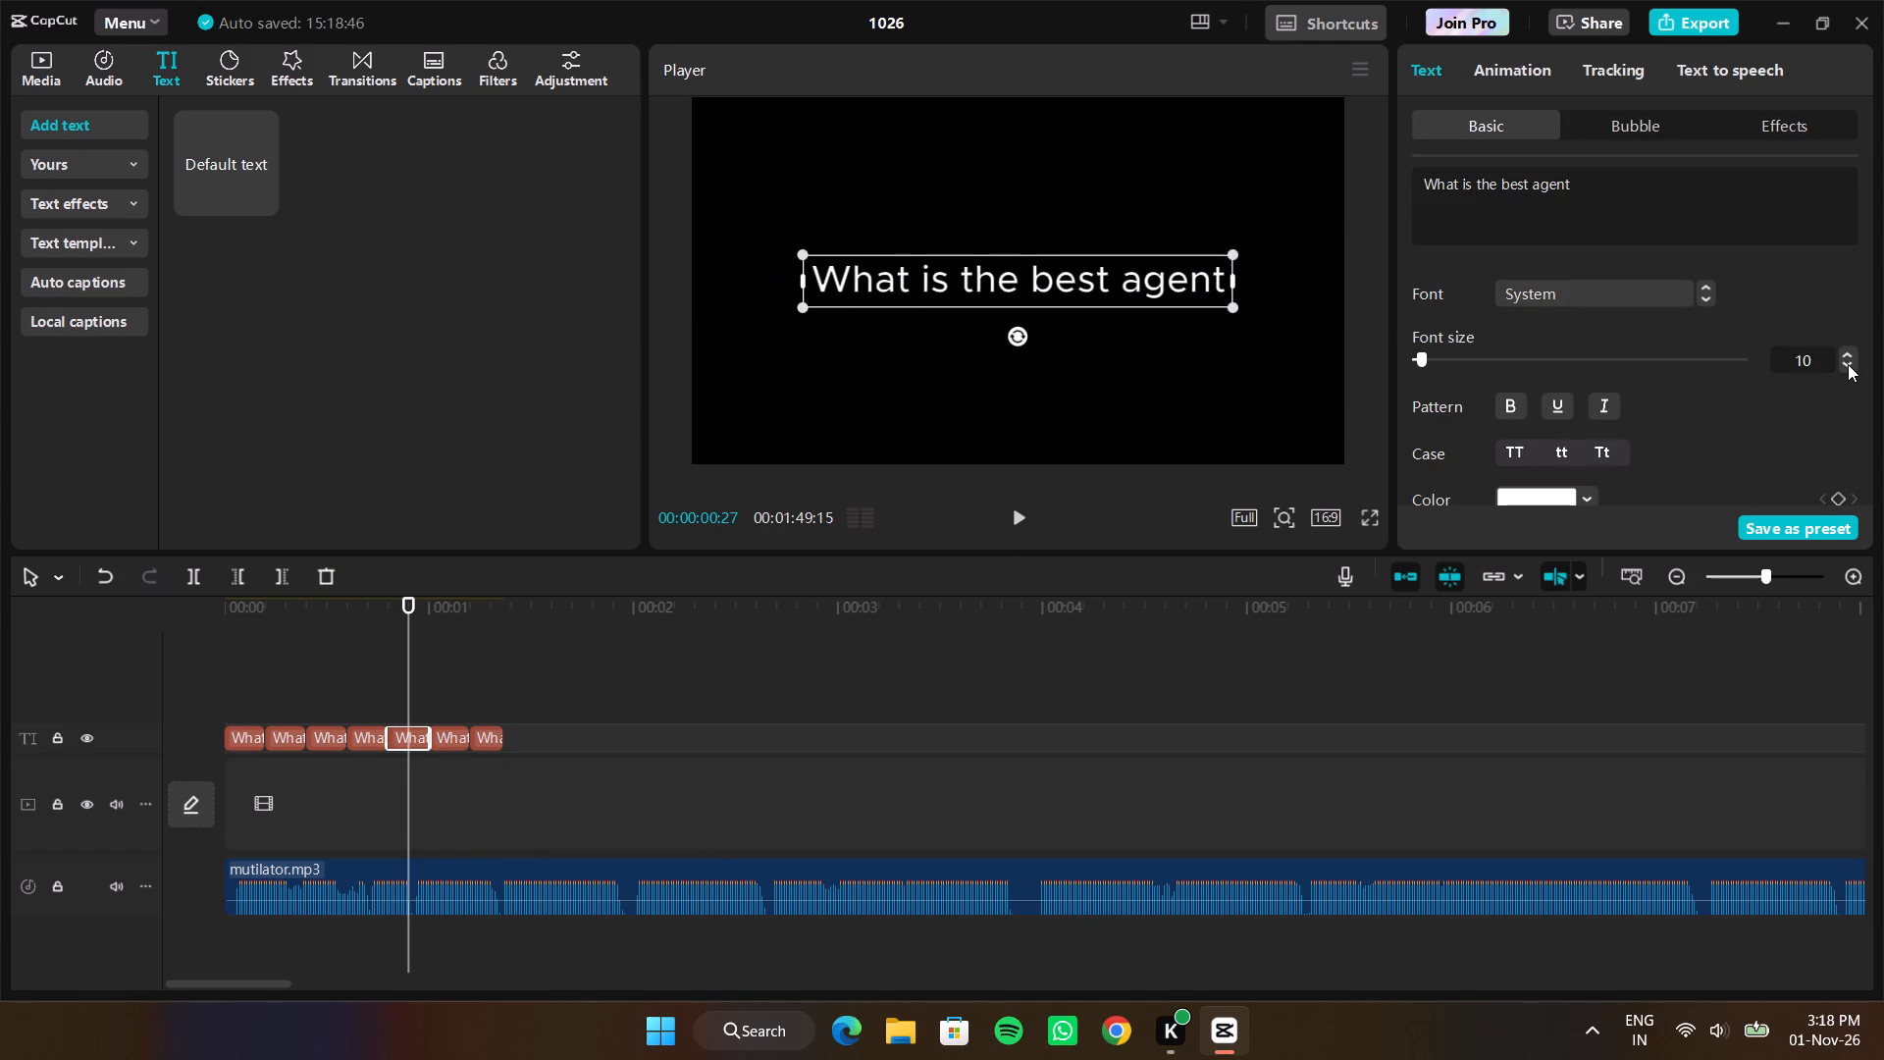
pyautogui.click(1847, 349)
pyautogui.click(1844, 354)
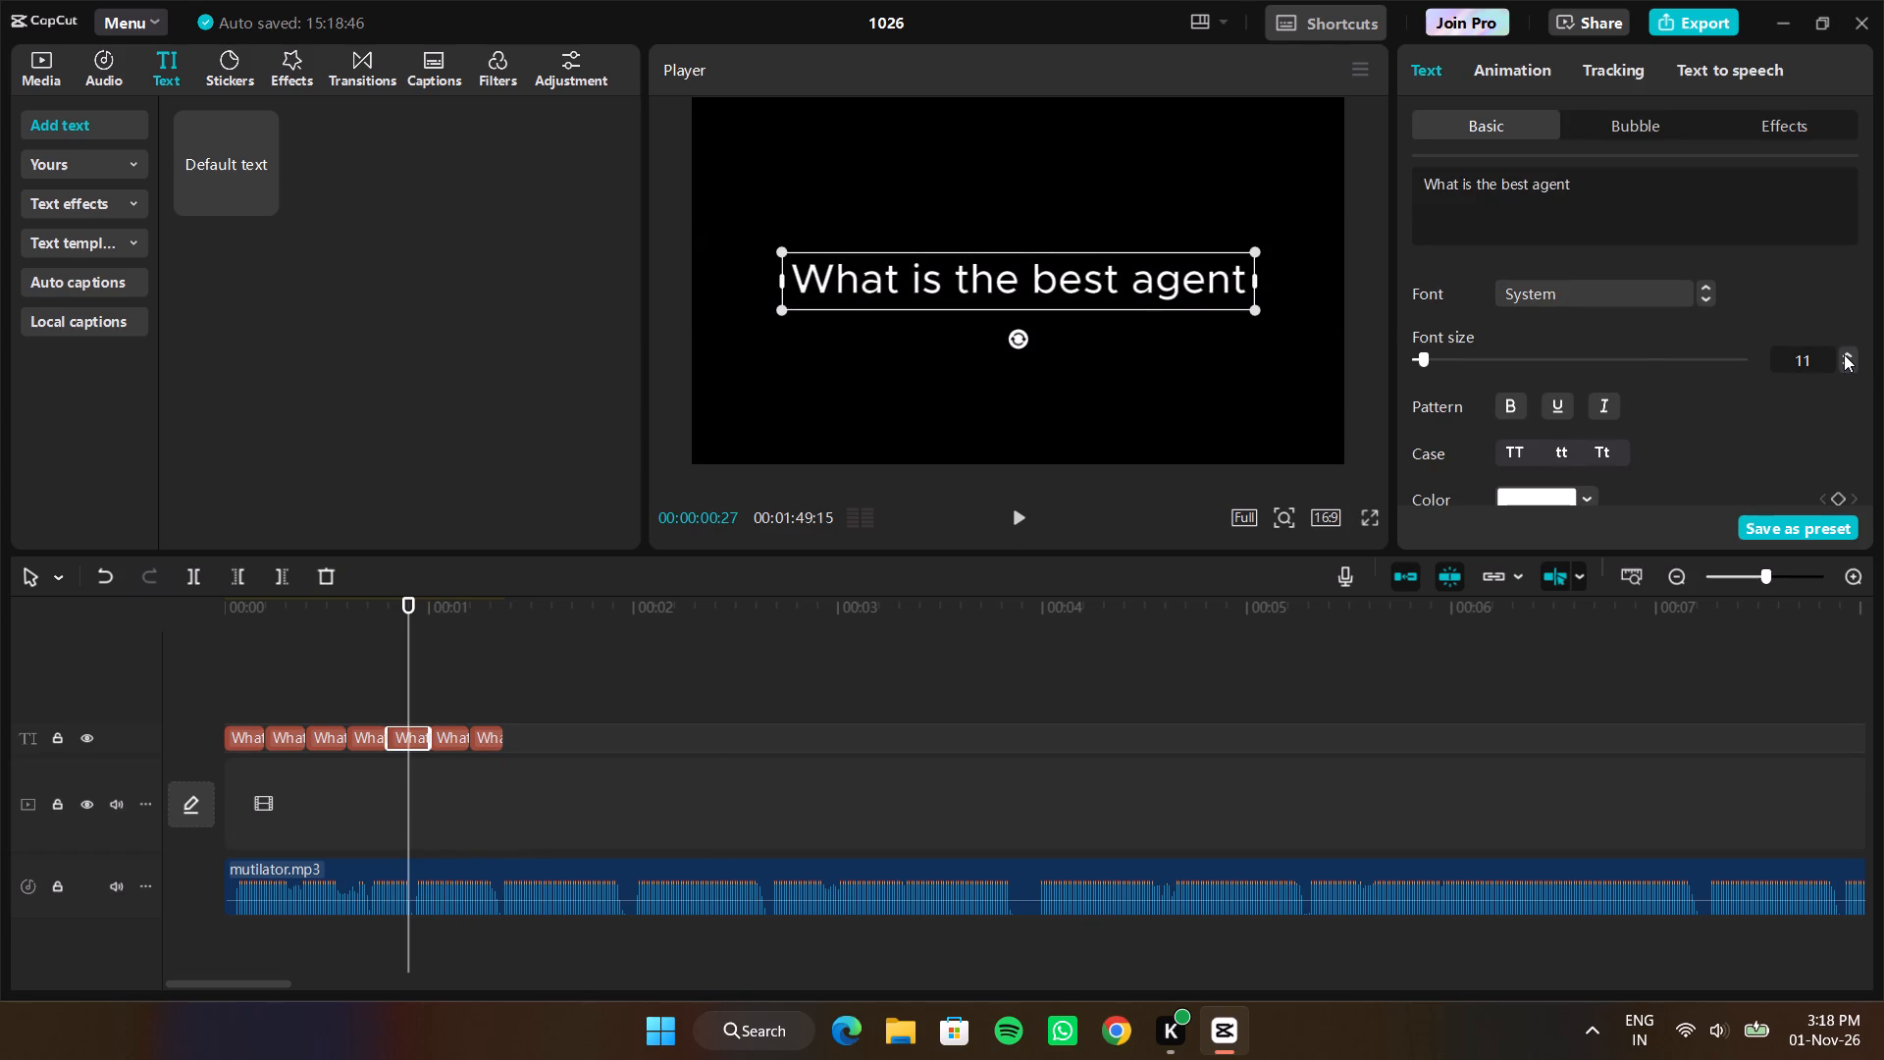
# Set the font size of the sixth text clip, "What is the best agent in", to 11.
pyautogui.click(451, 734)
pyautogui.click(448, 691)
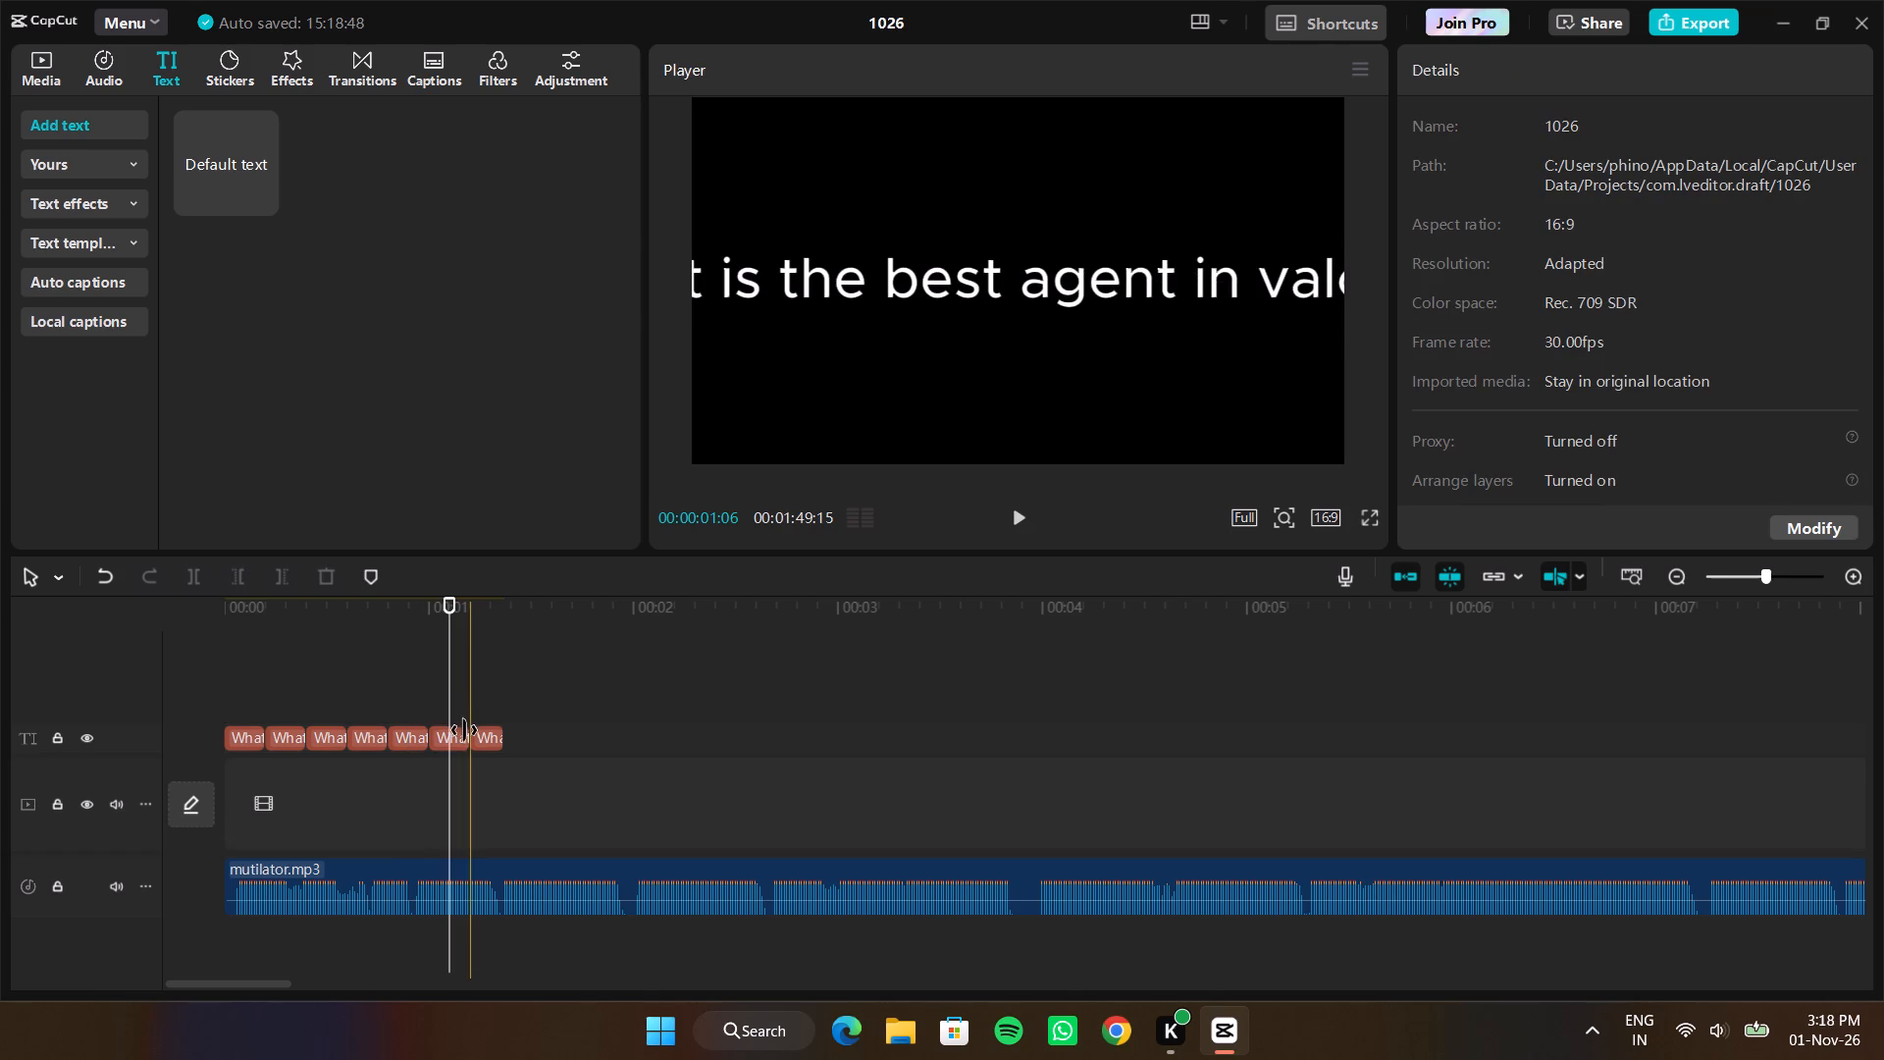
pyautogui.click(460, 736)
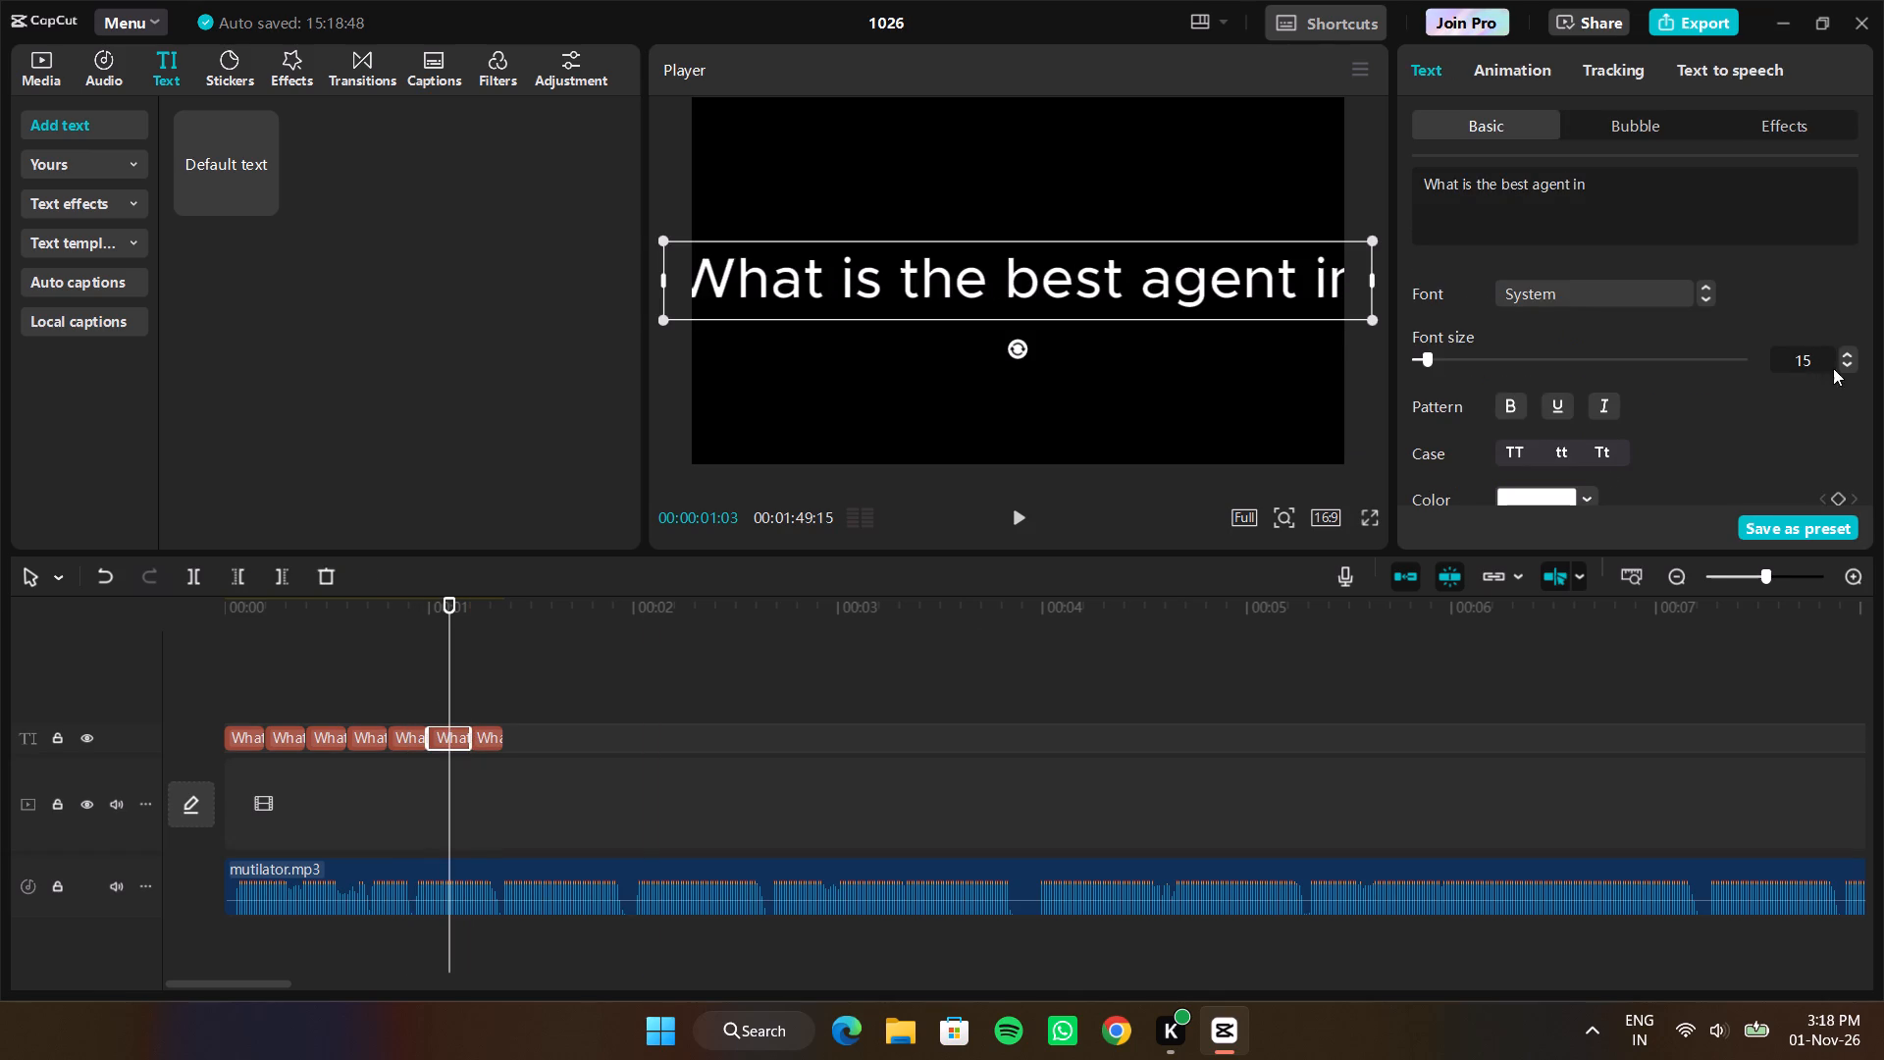
pyautogui.tripleClick(1851, 365)
pyautogui.click(1851, 365)
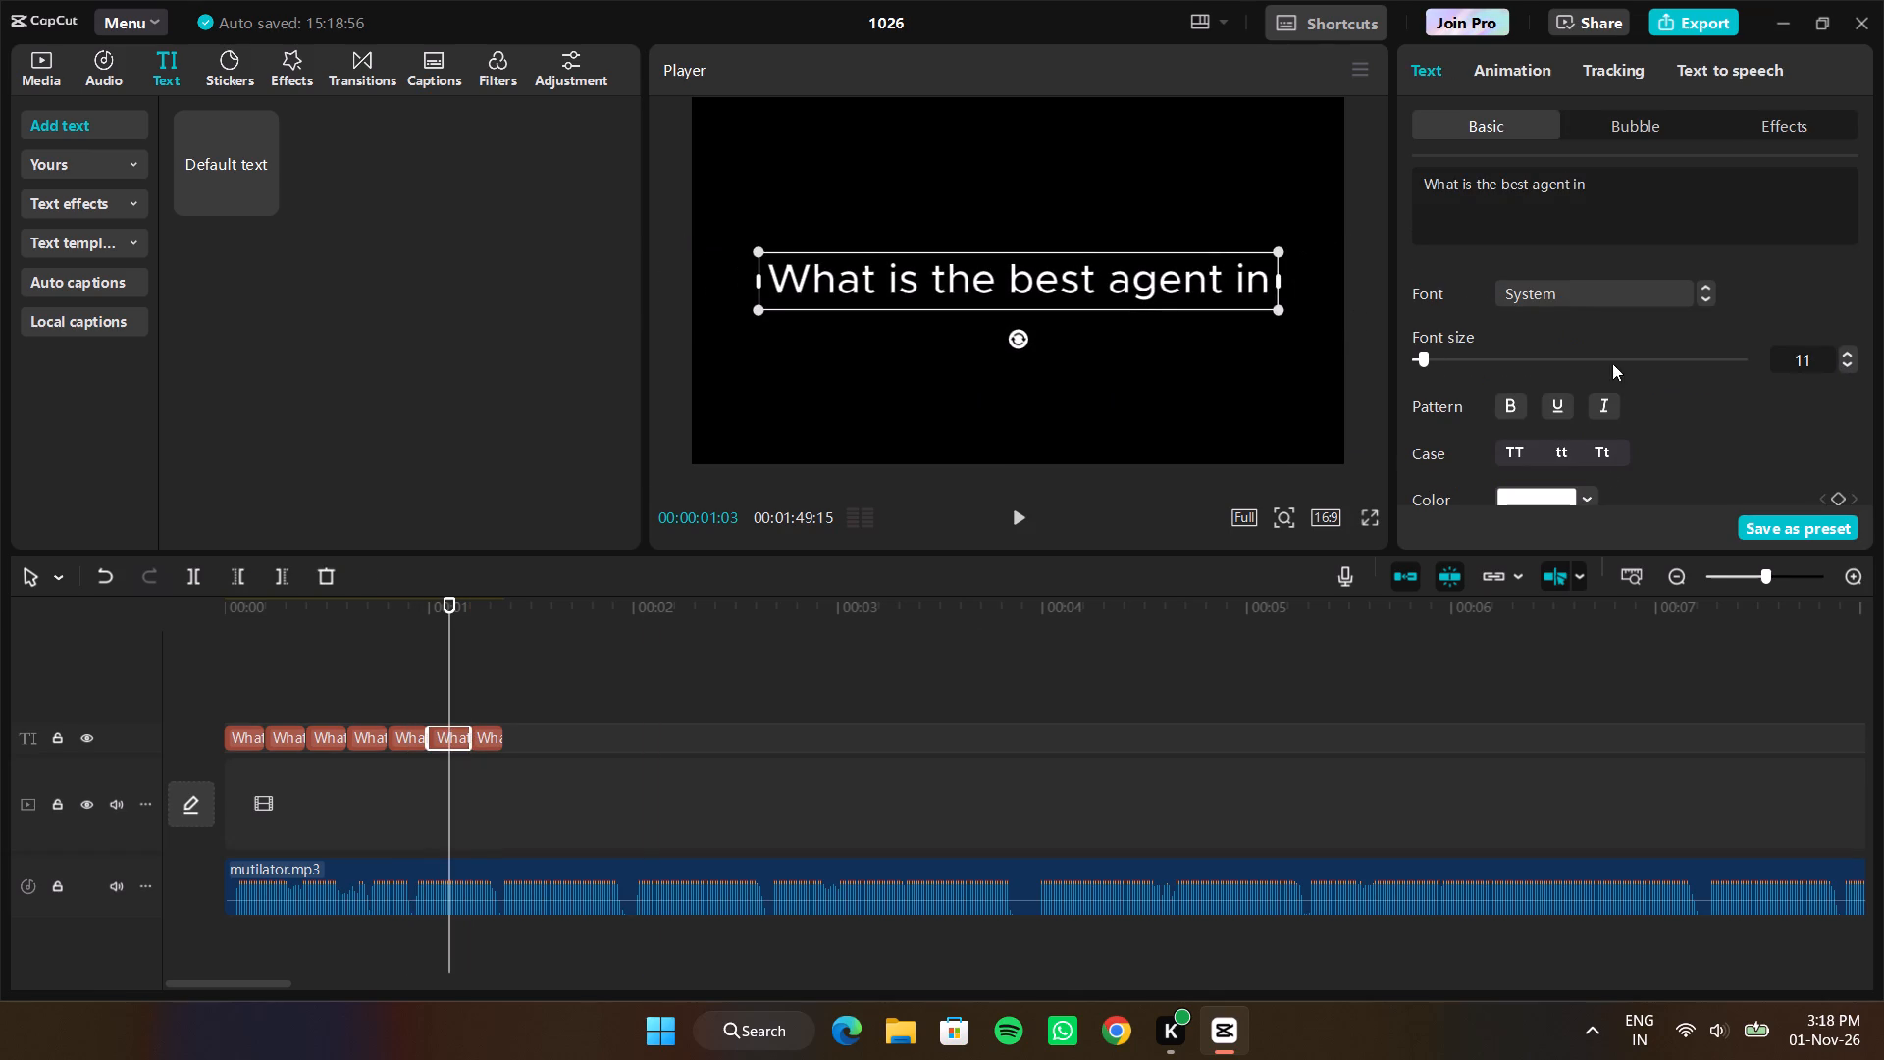
# Set the font size of the seventh text clip, "What is the best agent in valorant", to 11.
pyautogui.click(485, 703)
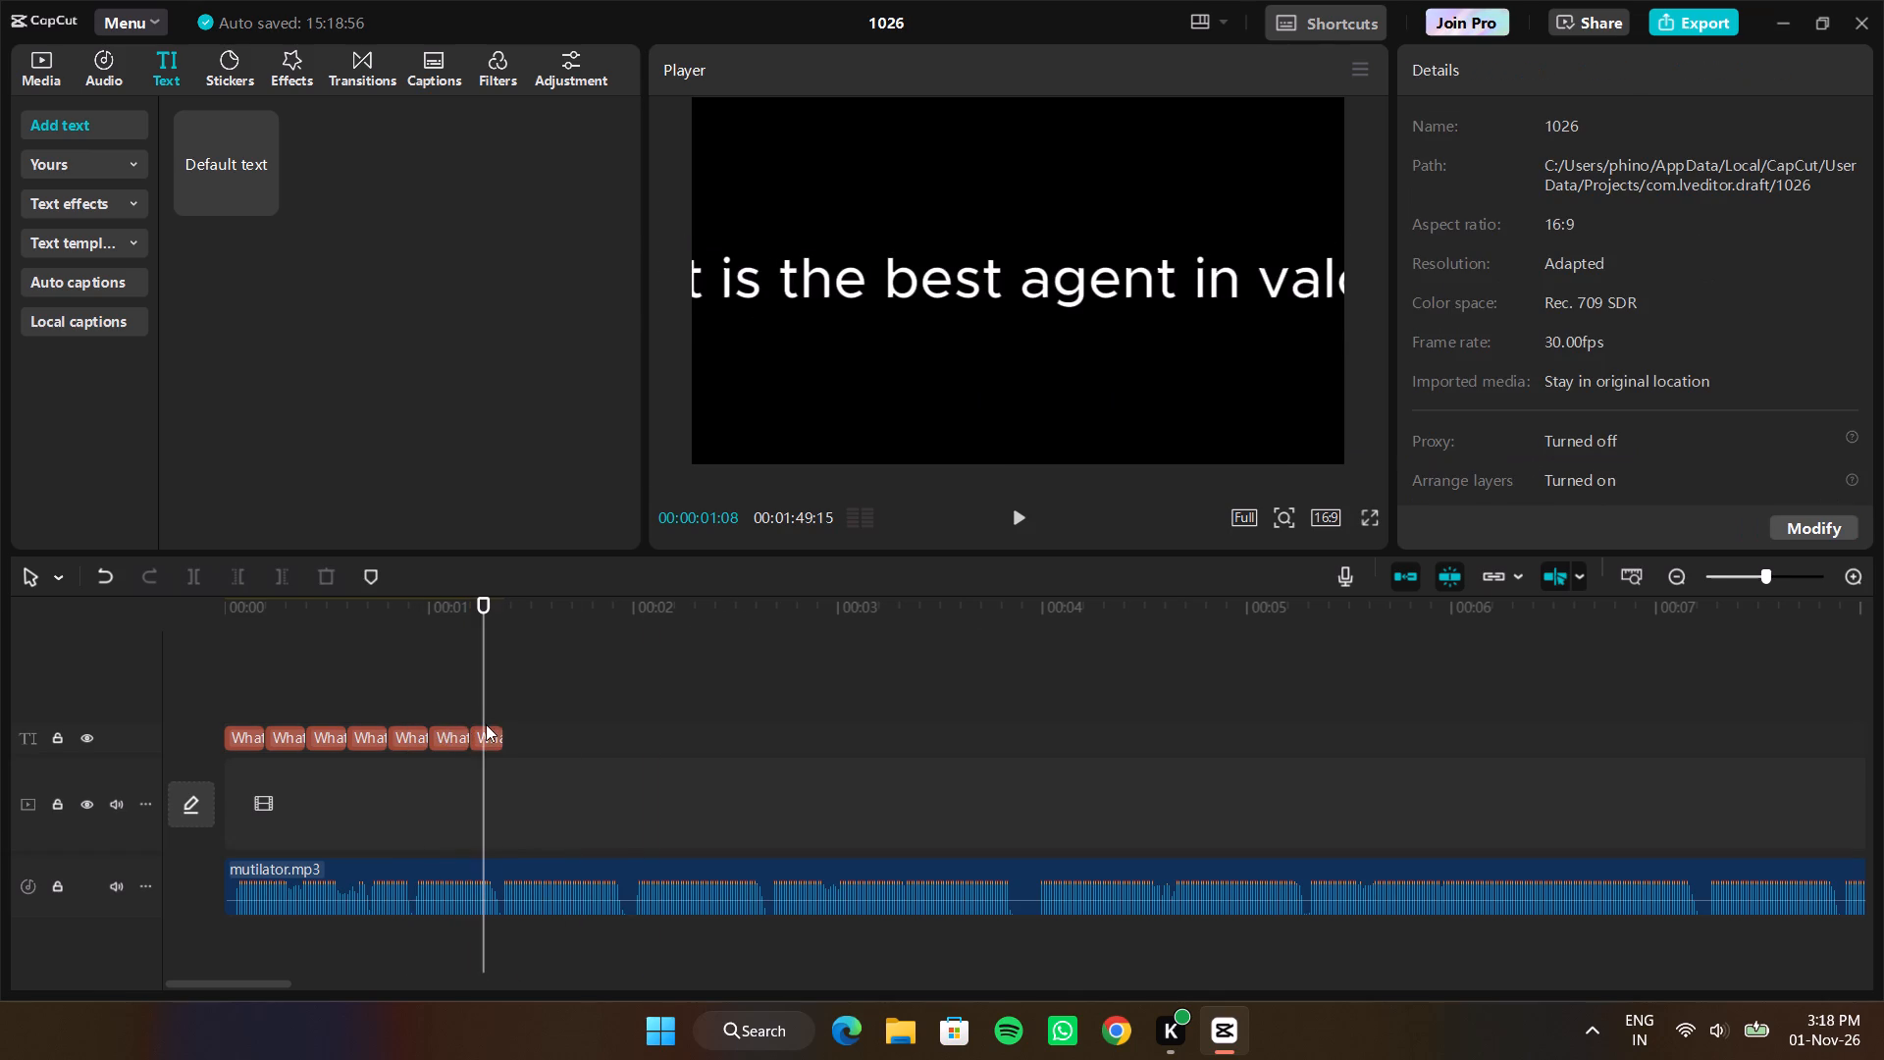
pyautogui.click(487, 727)
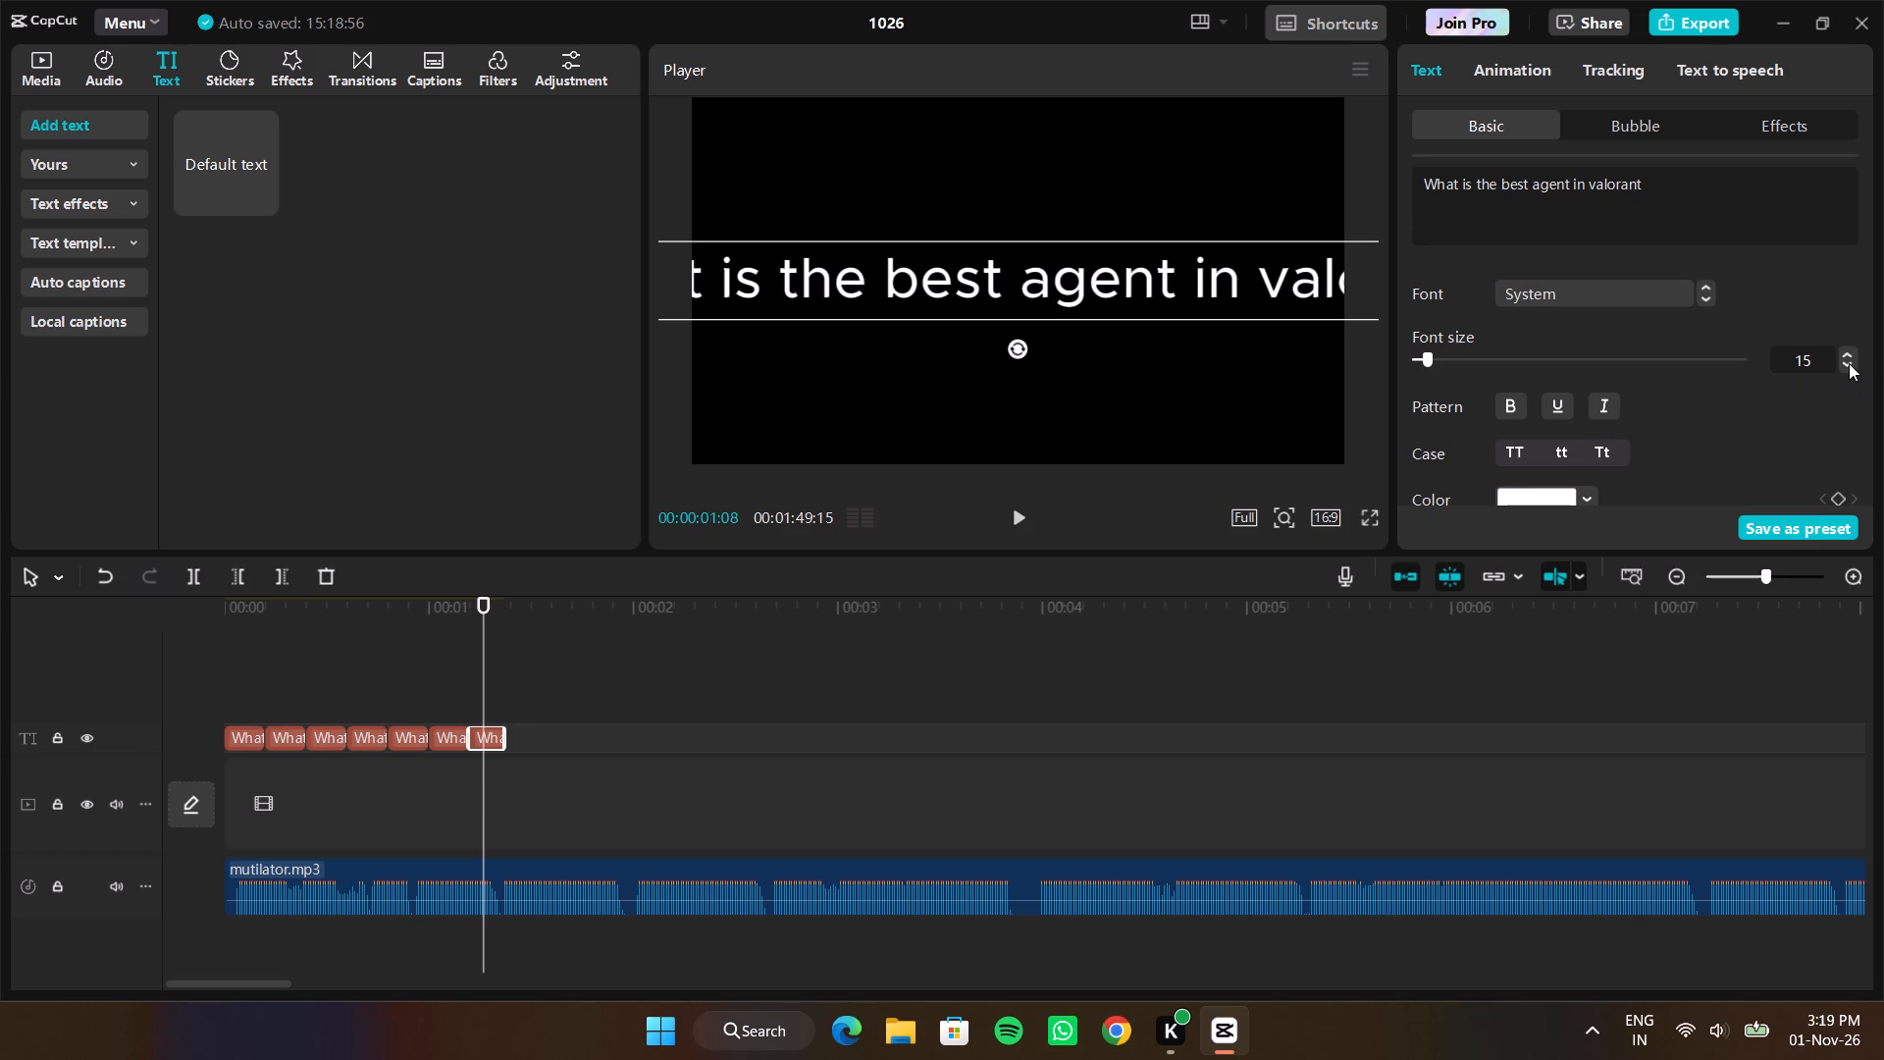
pyautogui.tripleClick(1849, 363)
pyautogui.doubleClick(1849, 363)
pyautogui.click(1847, 349)
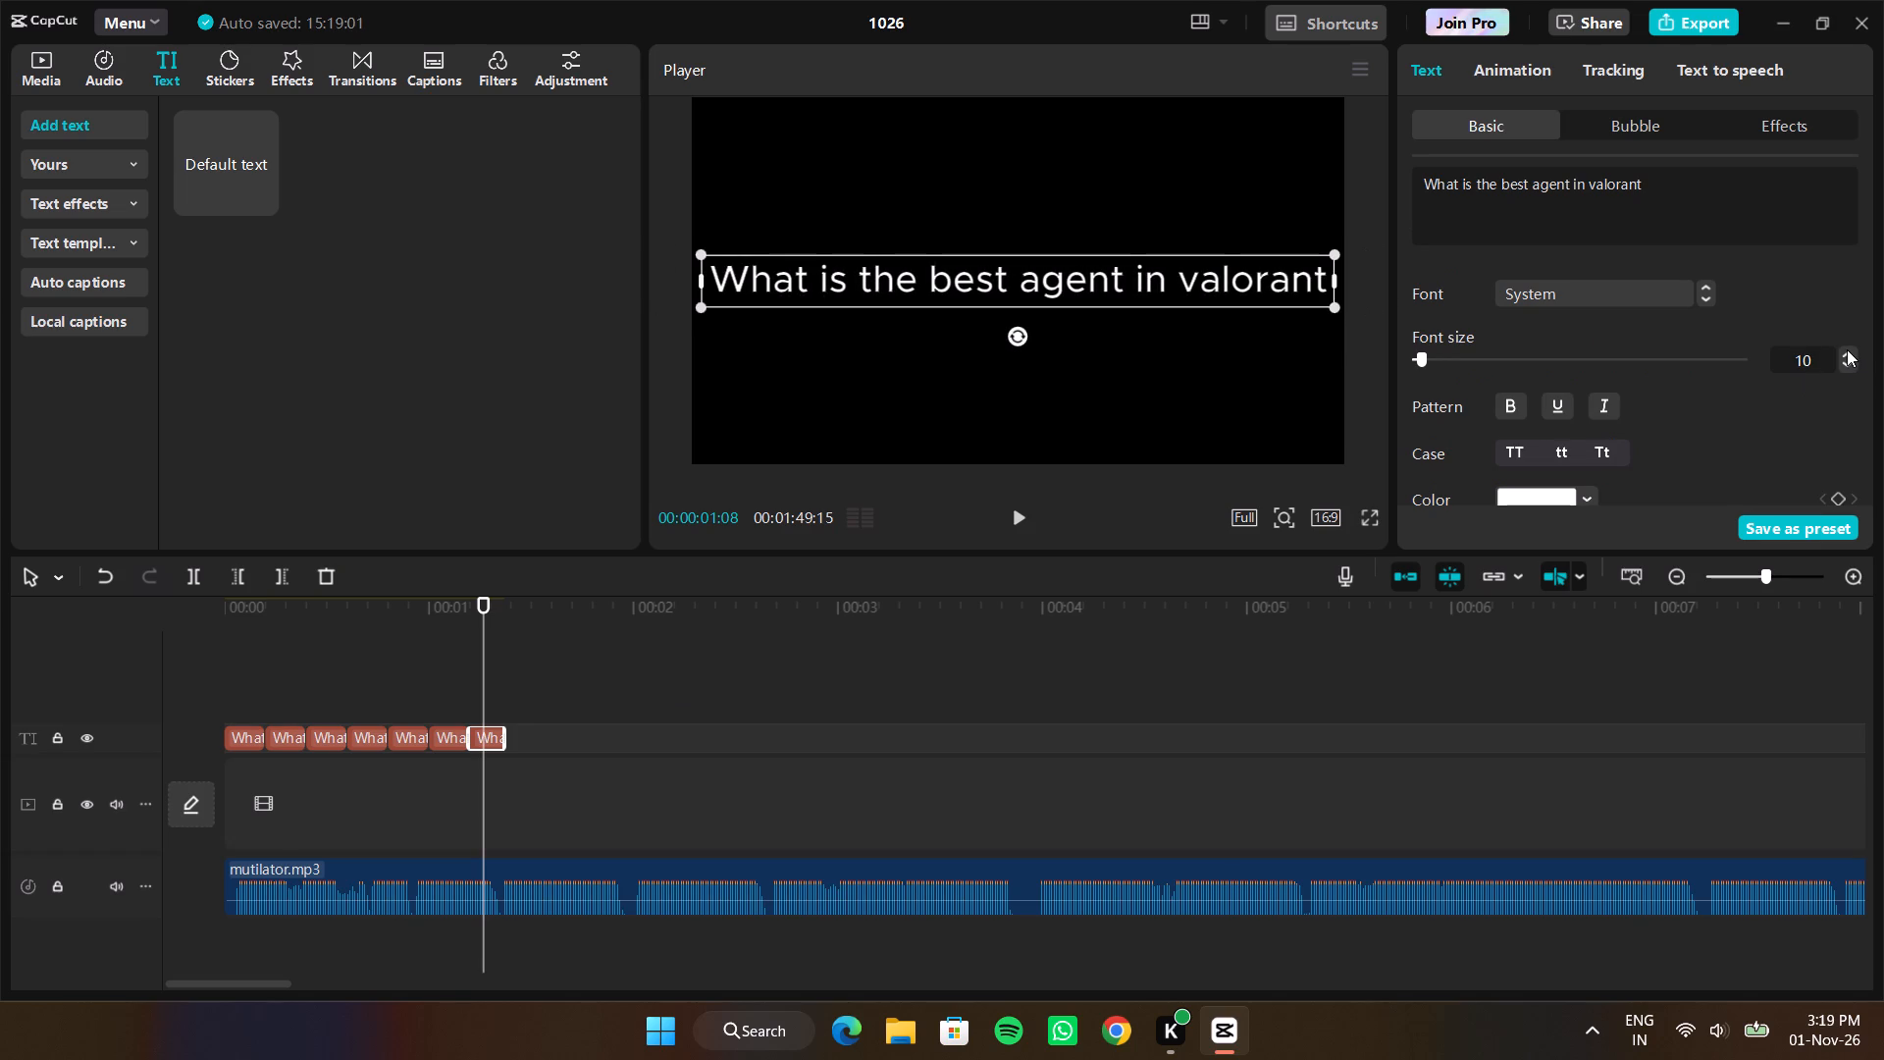
pyautogui.click(1846, 356)
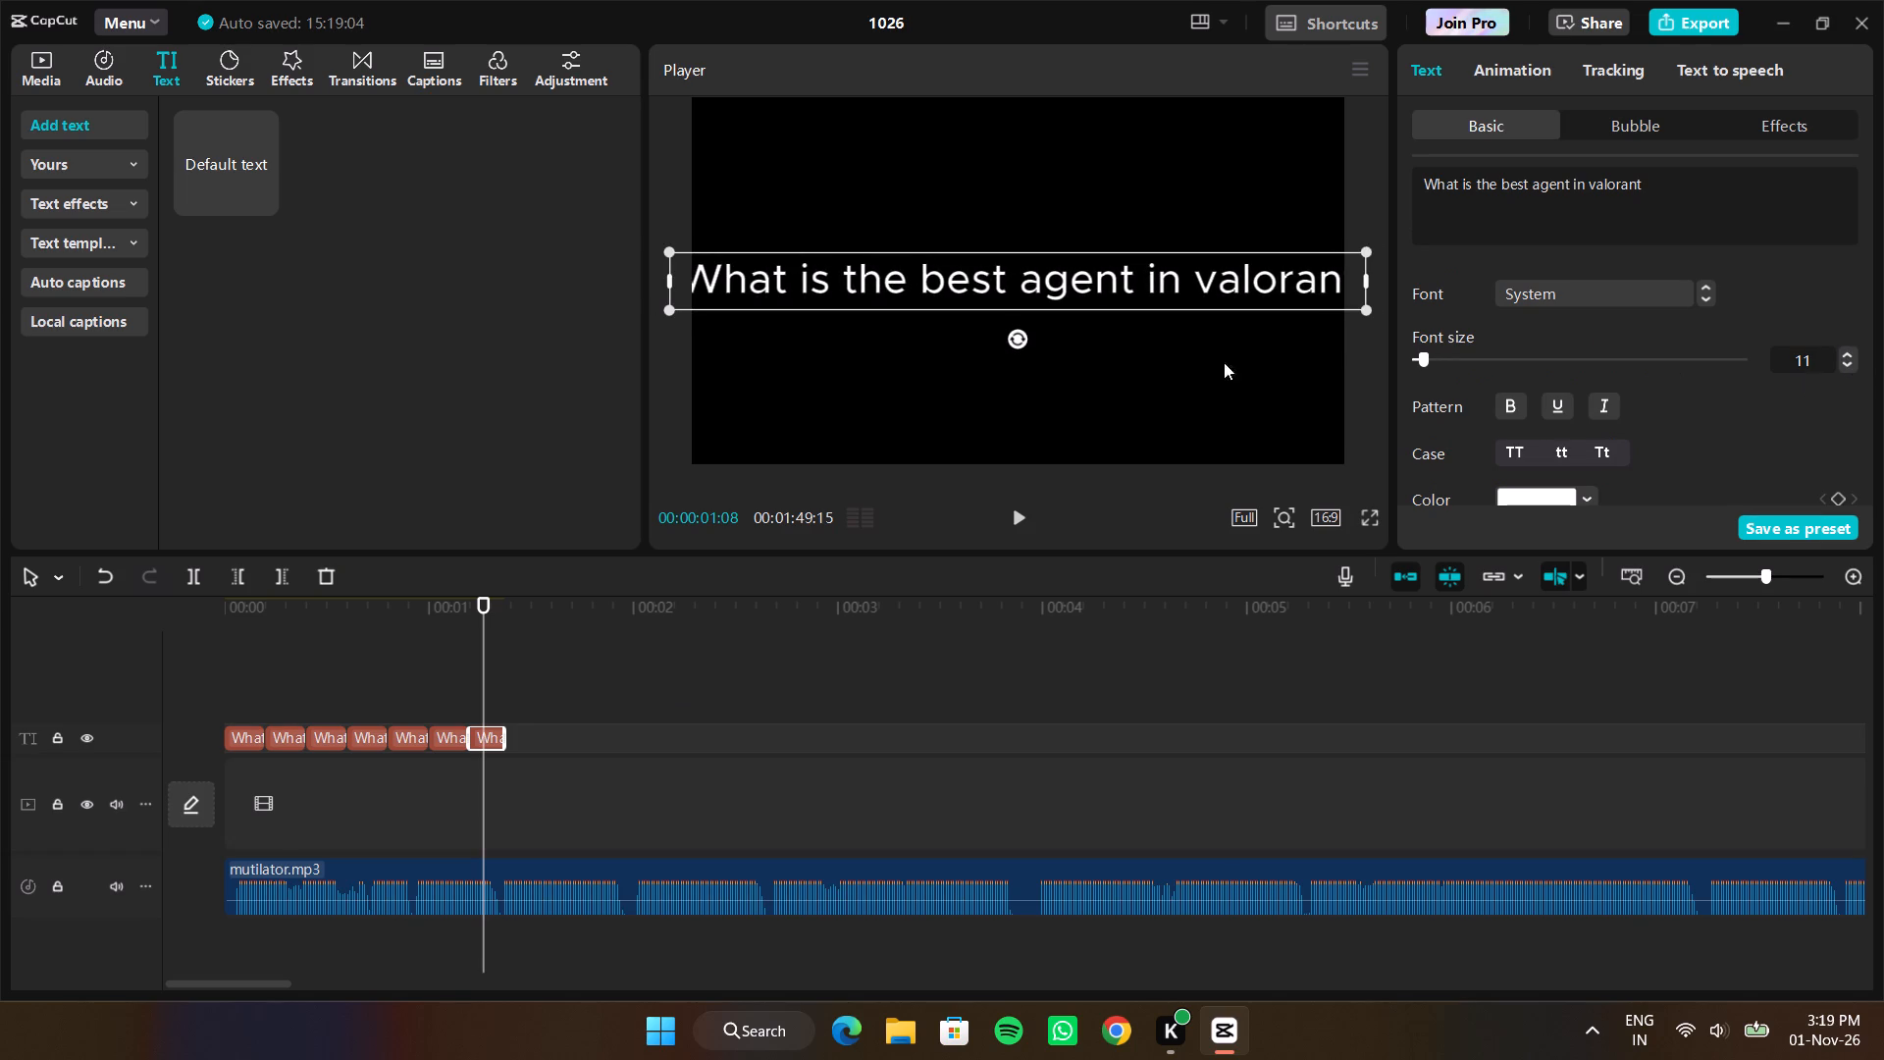
# Scale down the "What is the best agent in valorant" text in the preview so it fits the frame's width.
pyautogui.moveTo(1362, 249); pyautogui.dragTo(1355, 251)
pyautogui.moveTo(1355, 251); pyautogui.dragTo(1329, 258)
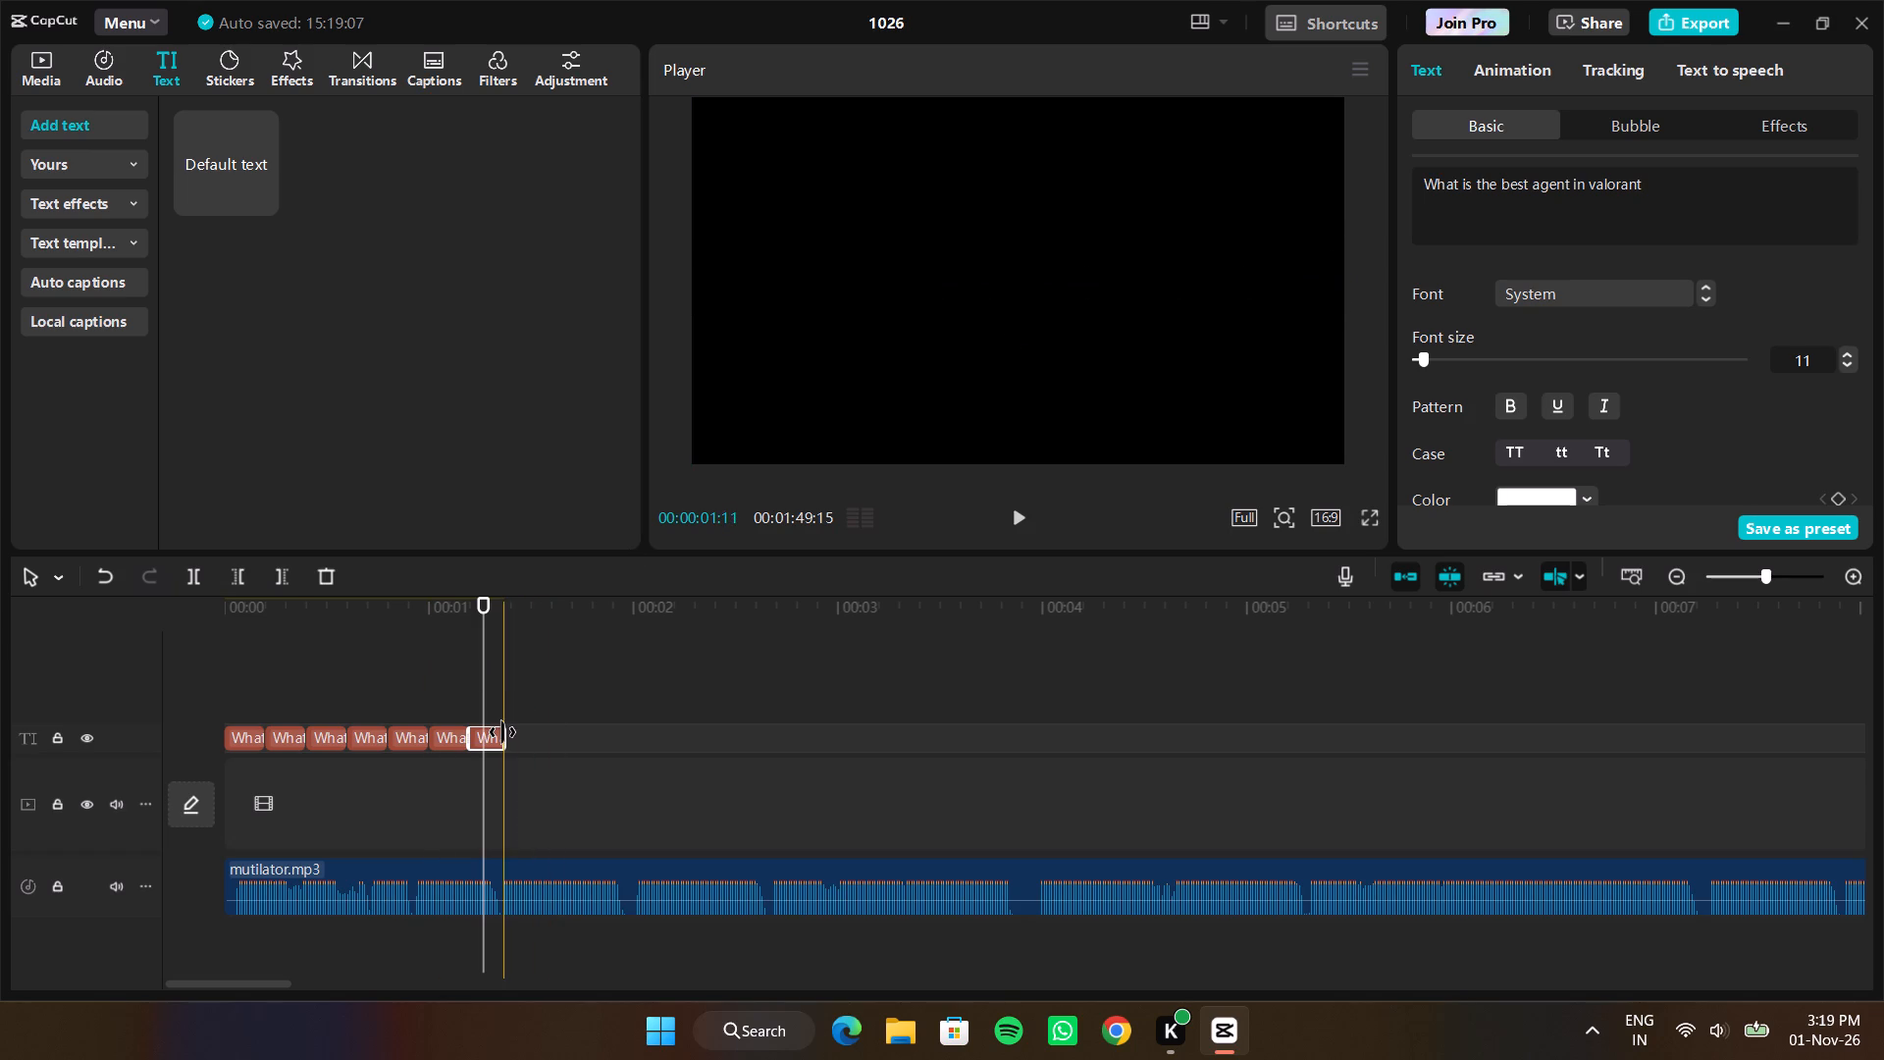
# Extend the end of the "What is the best agent in valorant" clip to about 00:00:04:01.
pyautogui.moveTo(502, 732); pyautogui.dragTo(1048, 739)
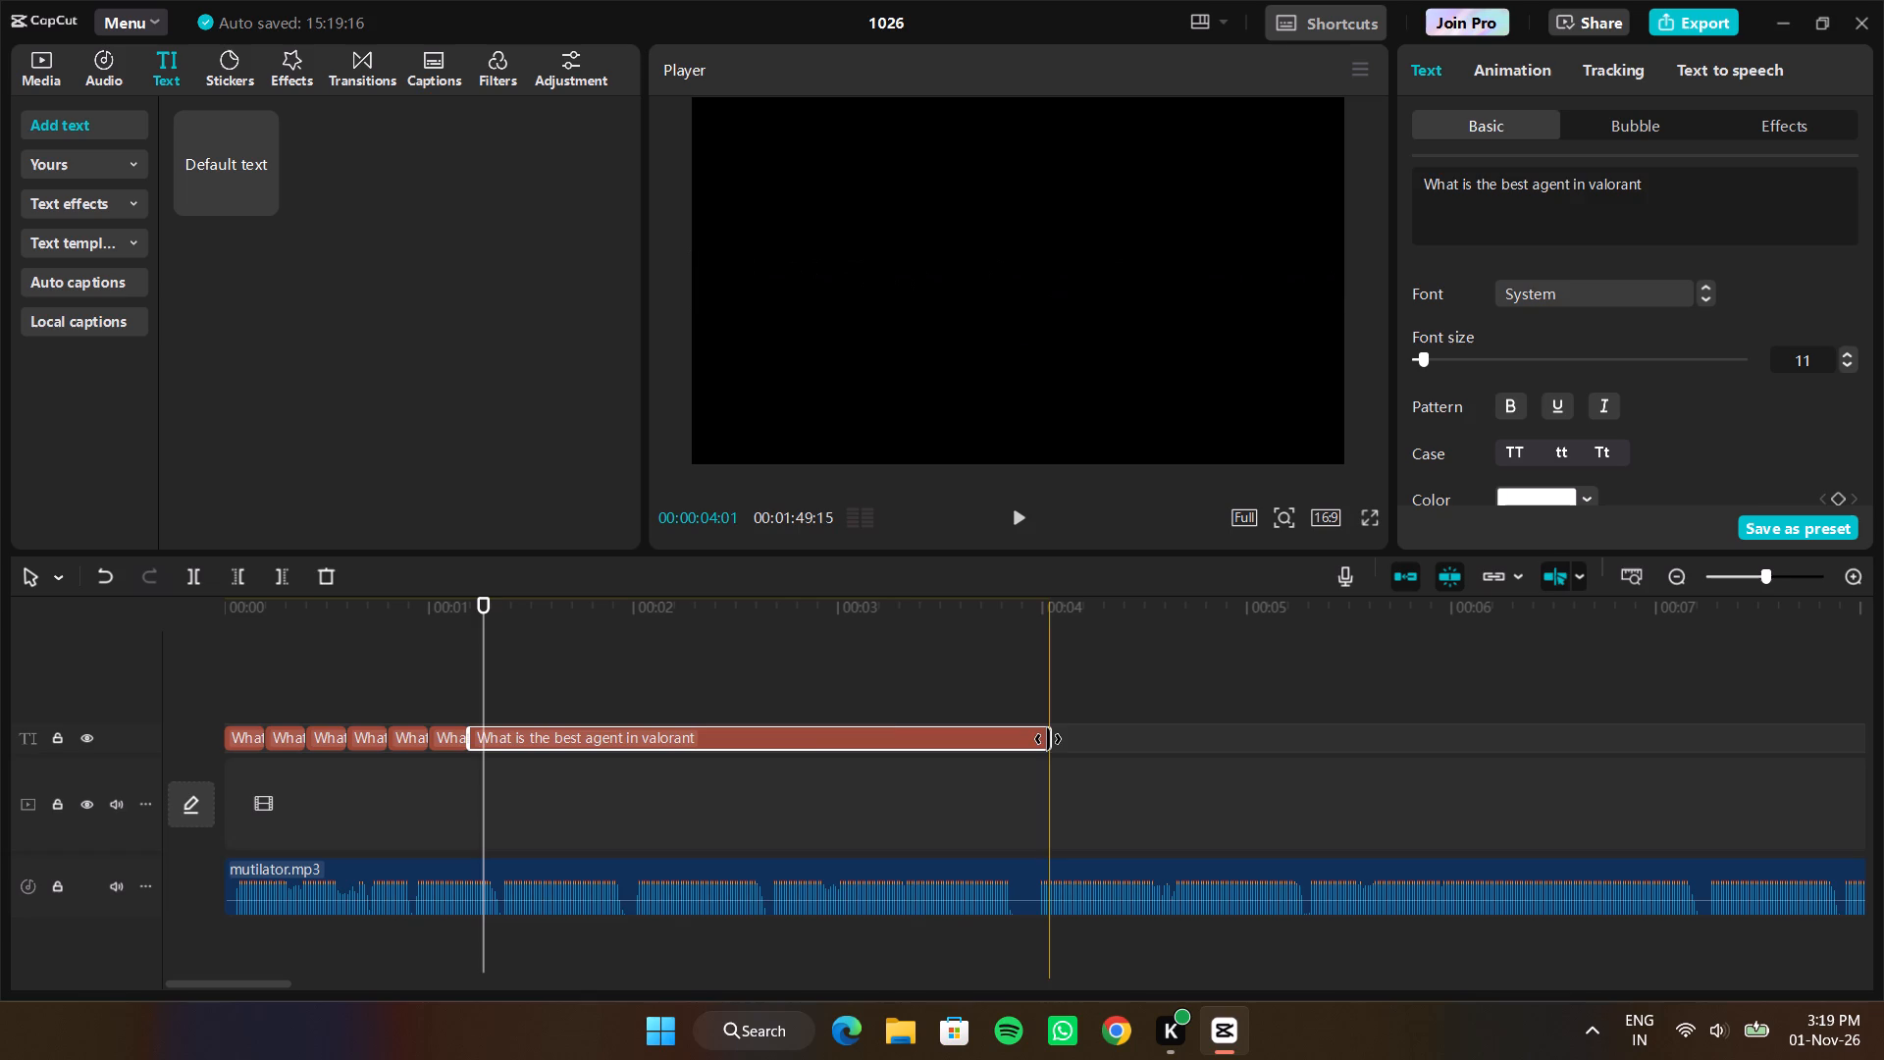
# Play the edit from the last text clip through the music to about 12 seconds, and return to the clip's end.
pyautogui.press('space')
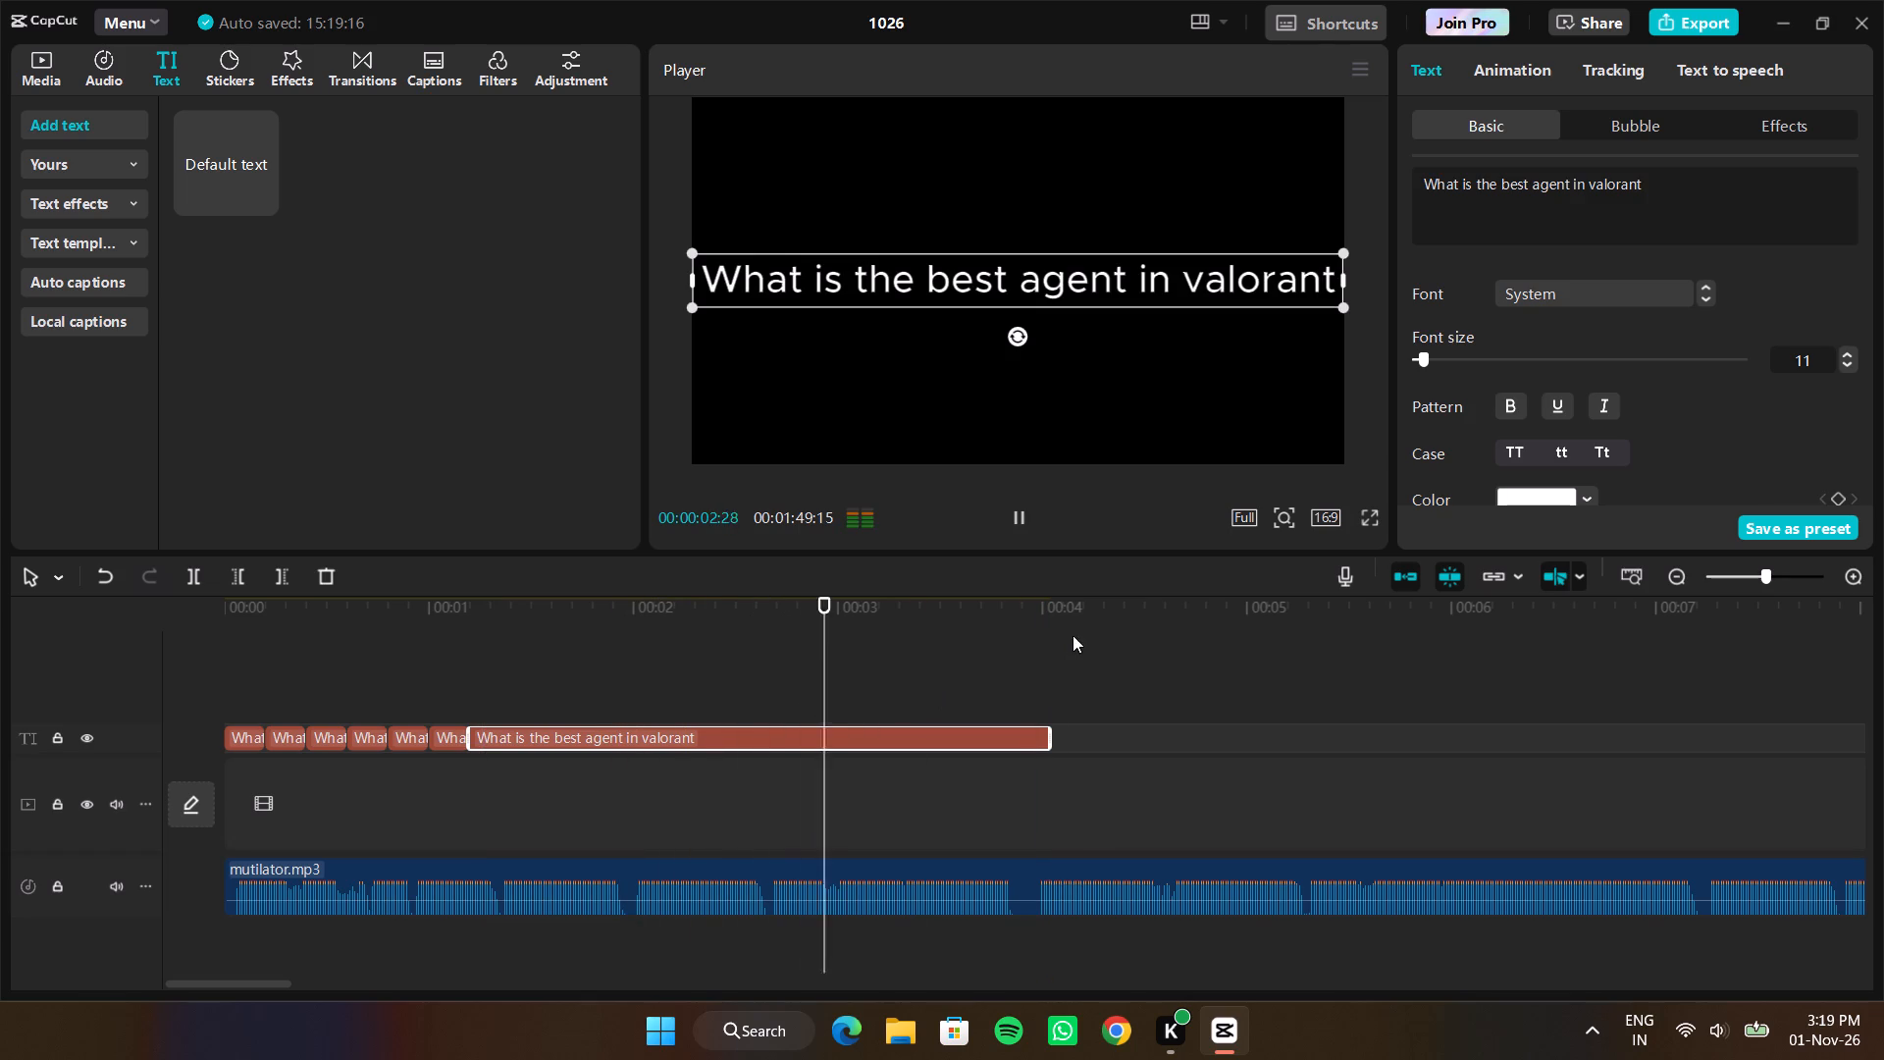
pyautogui.hscroll(-1, 1417, 745)
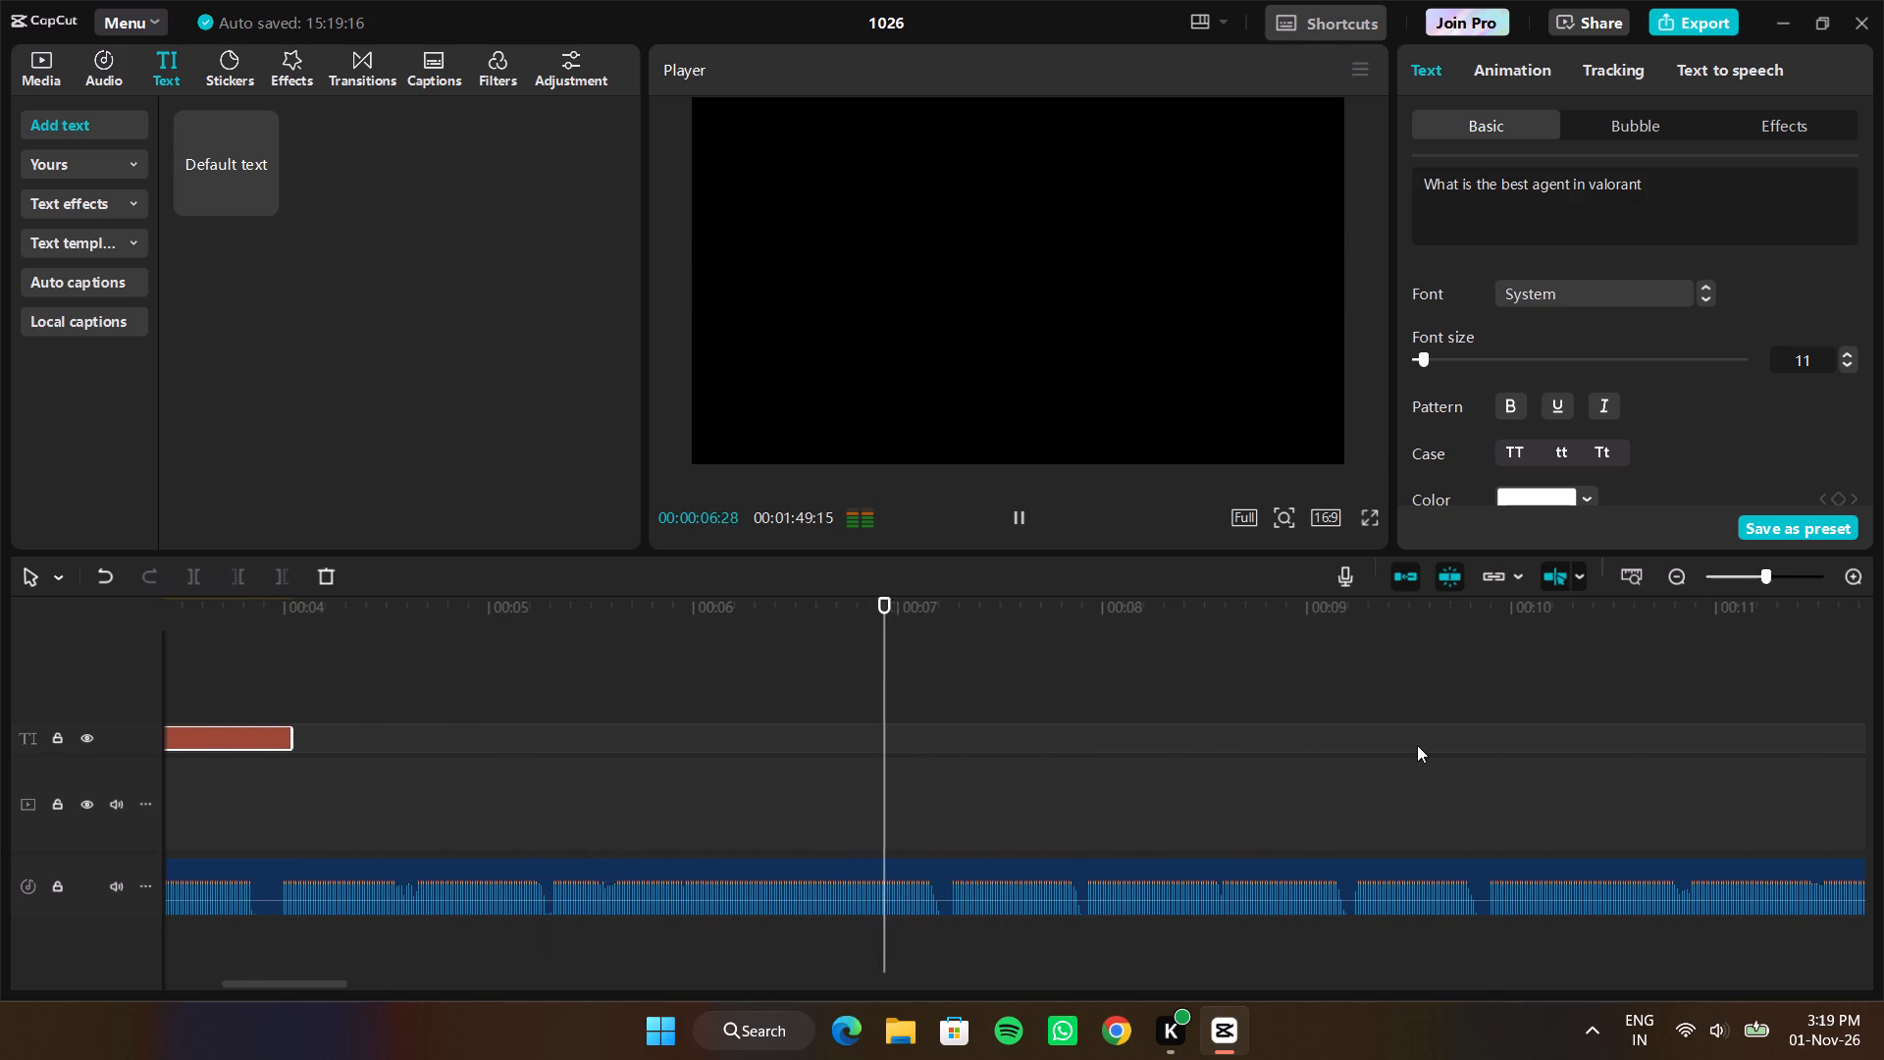
pyautogui.hscroll(-2, 1417, 745)
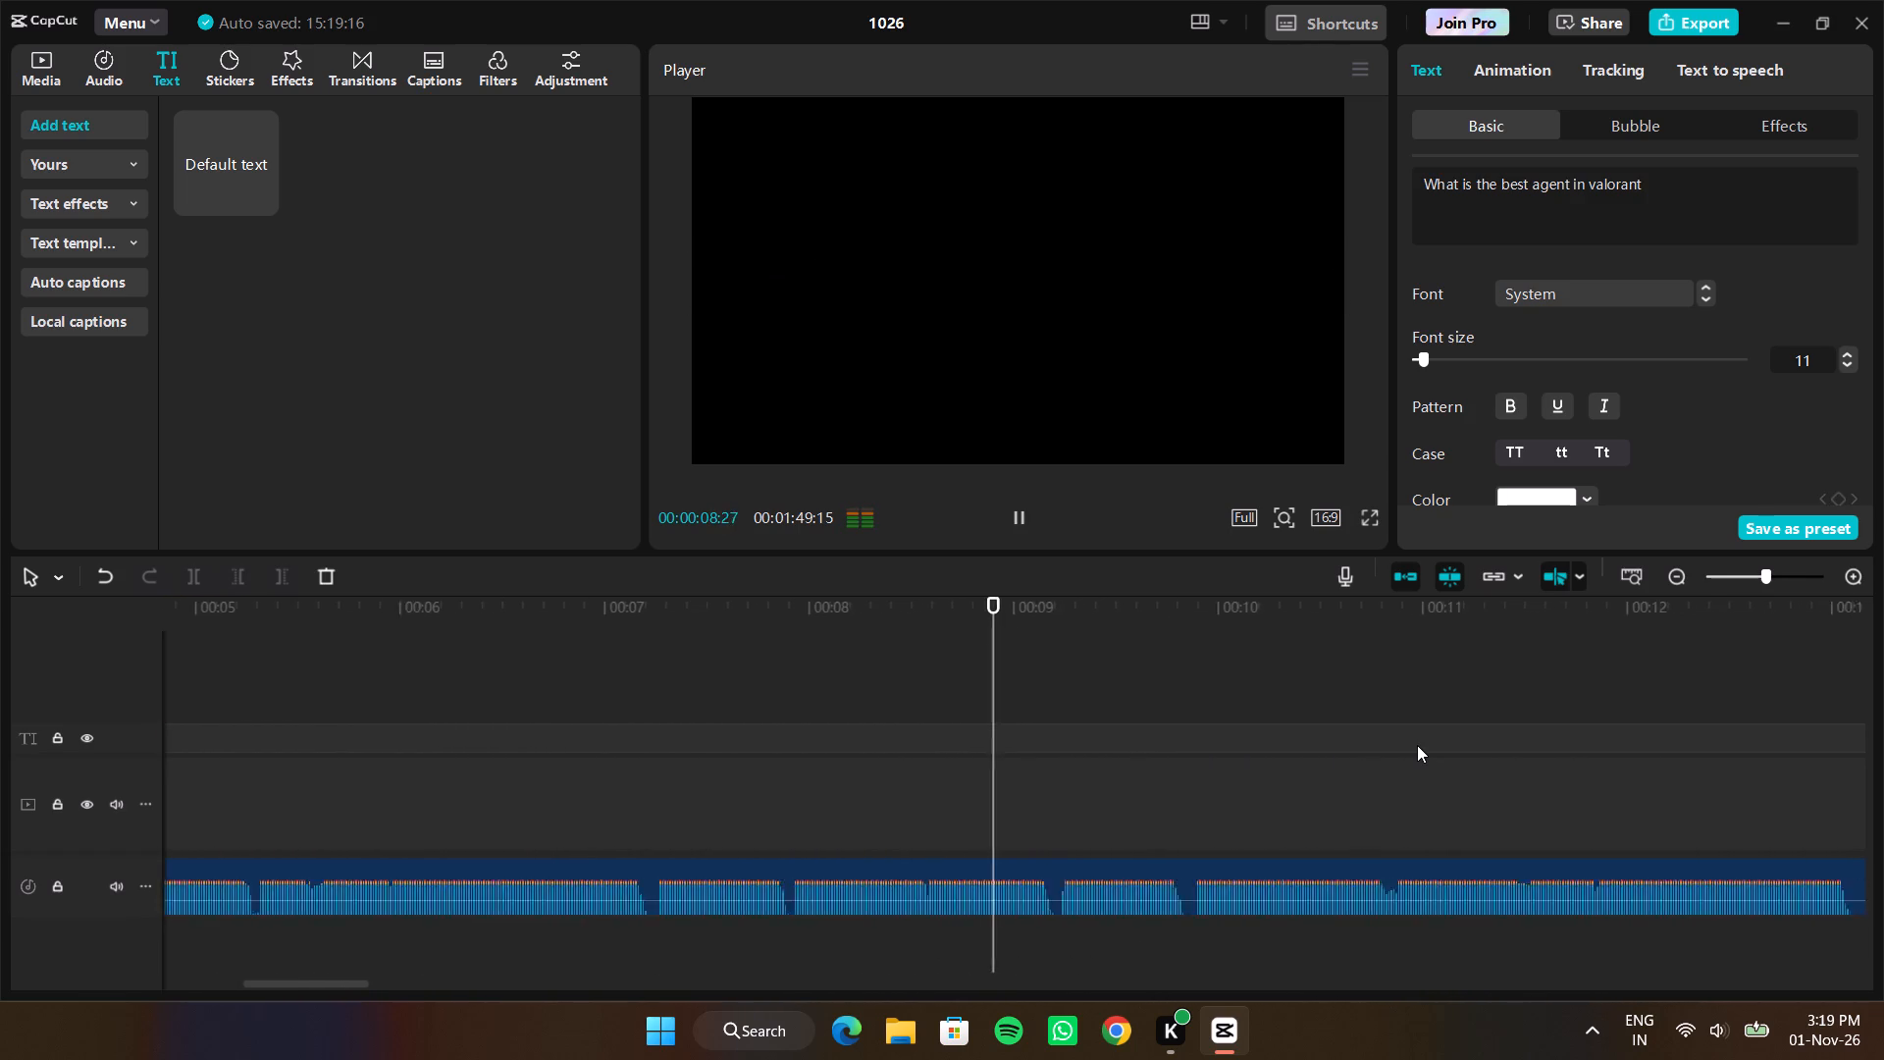
pyautogui.hscroll(-2, 1417, 745)
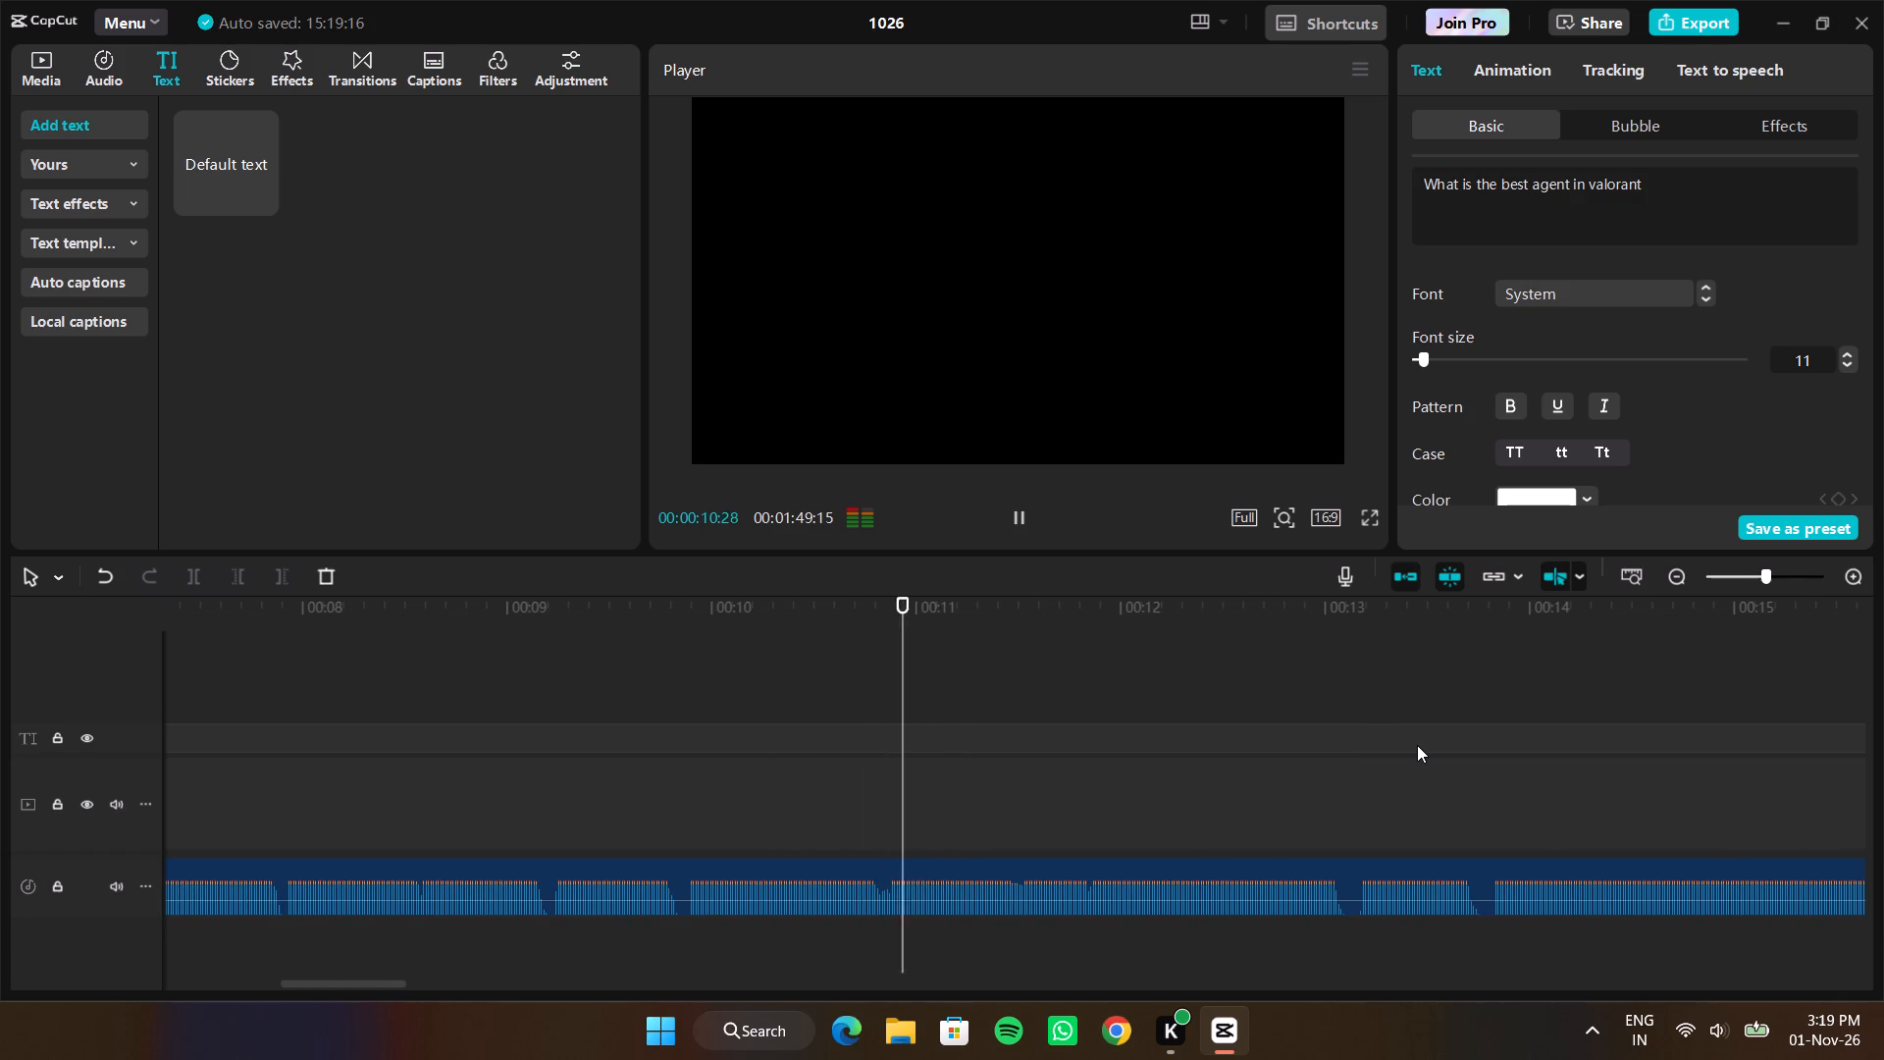
pyautogui.press('space')
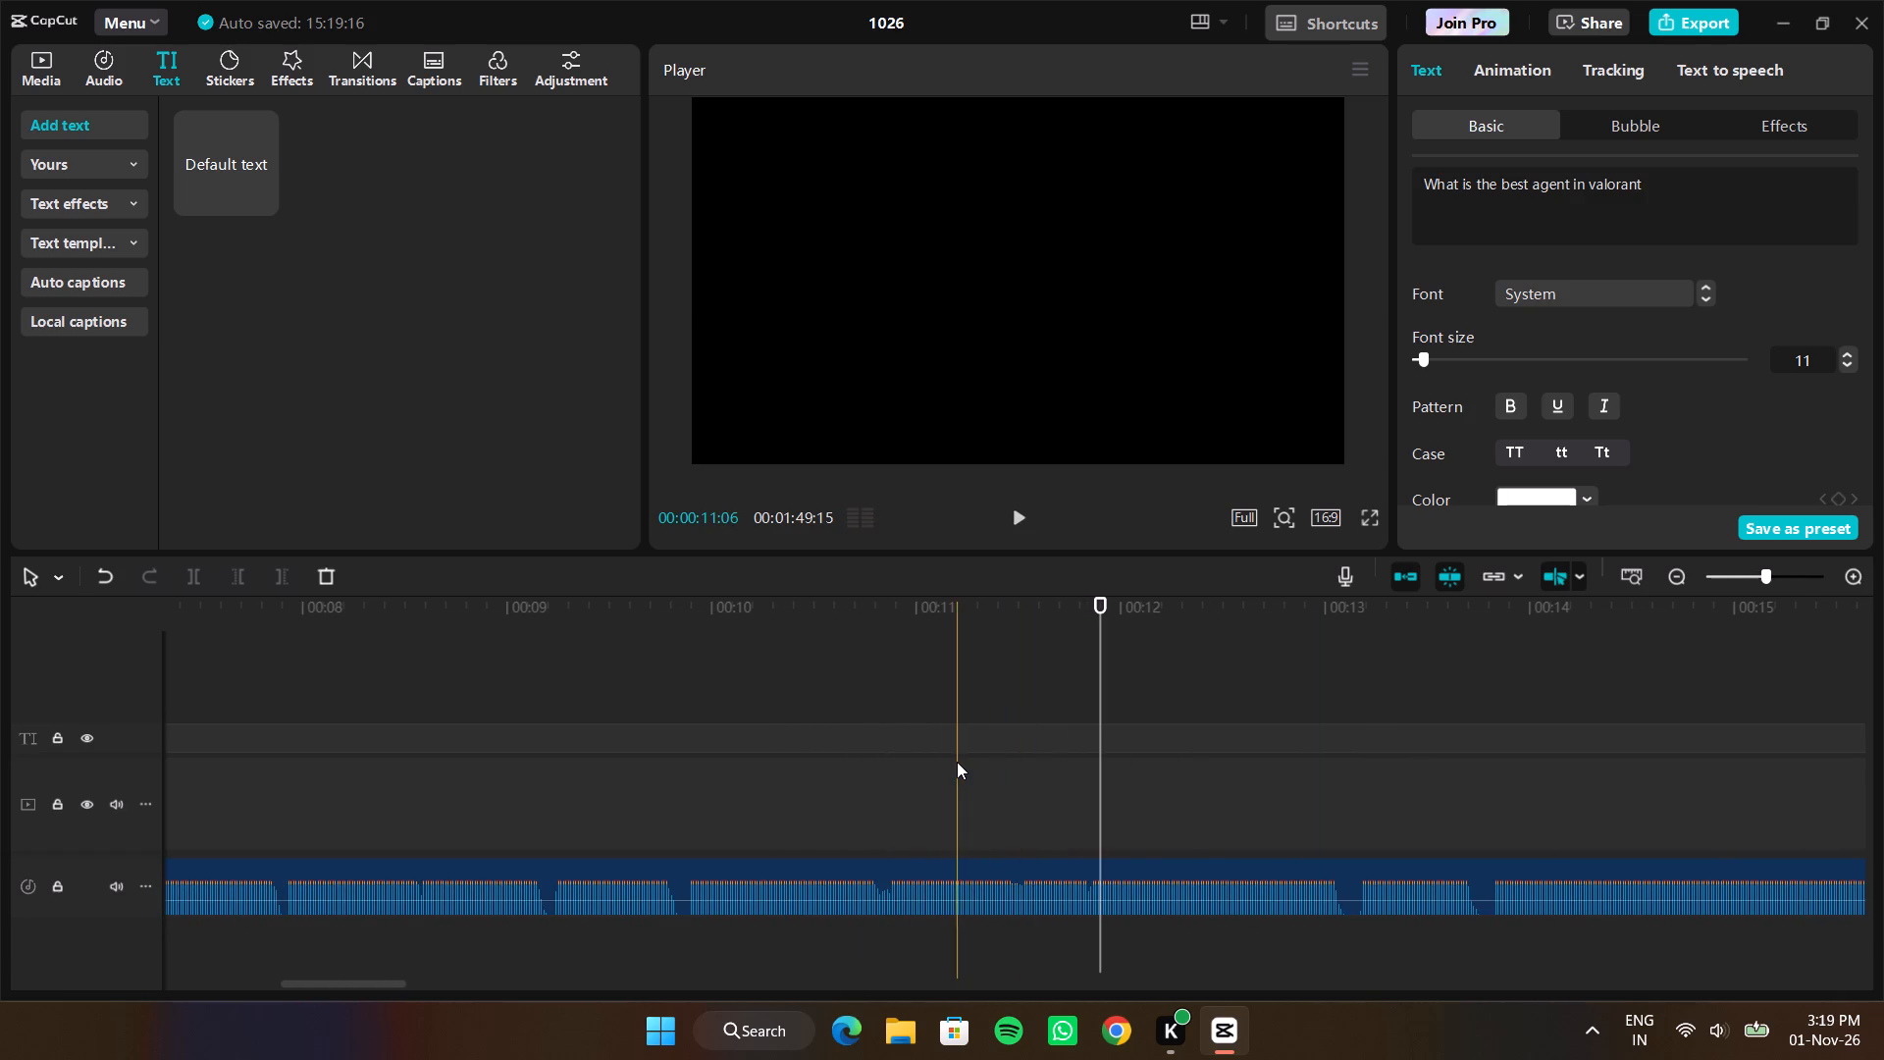
pyautogui.hscroll(2, 957, 762)
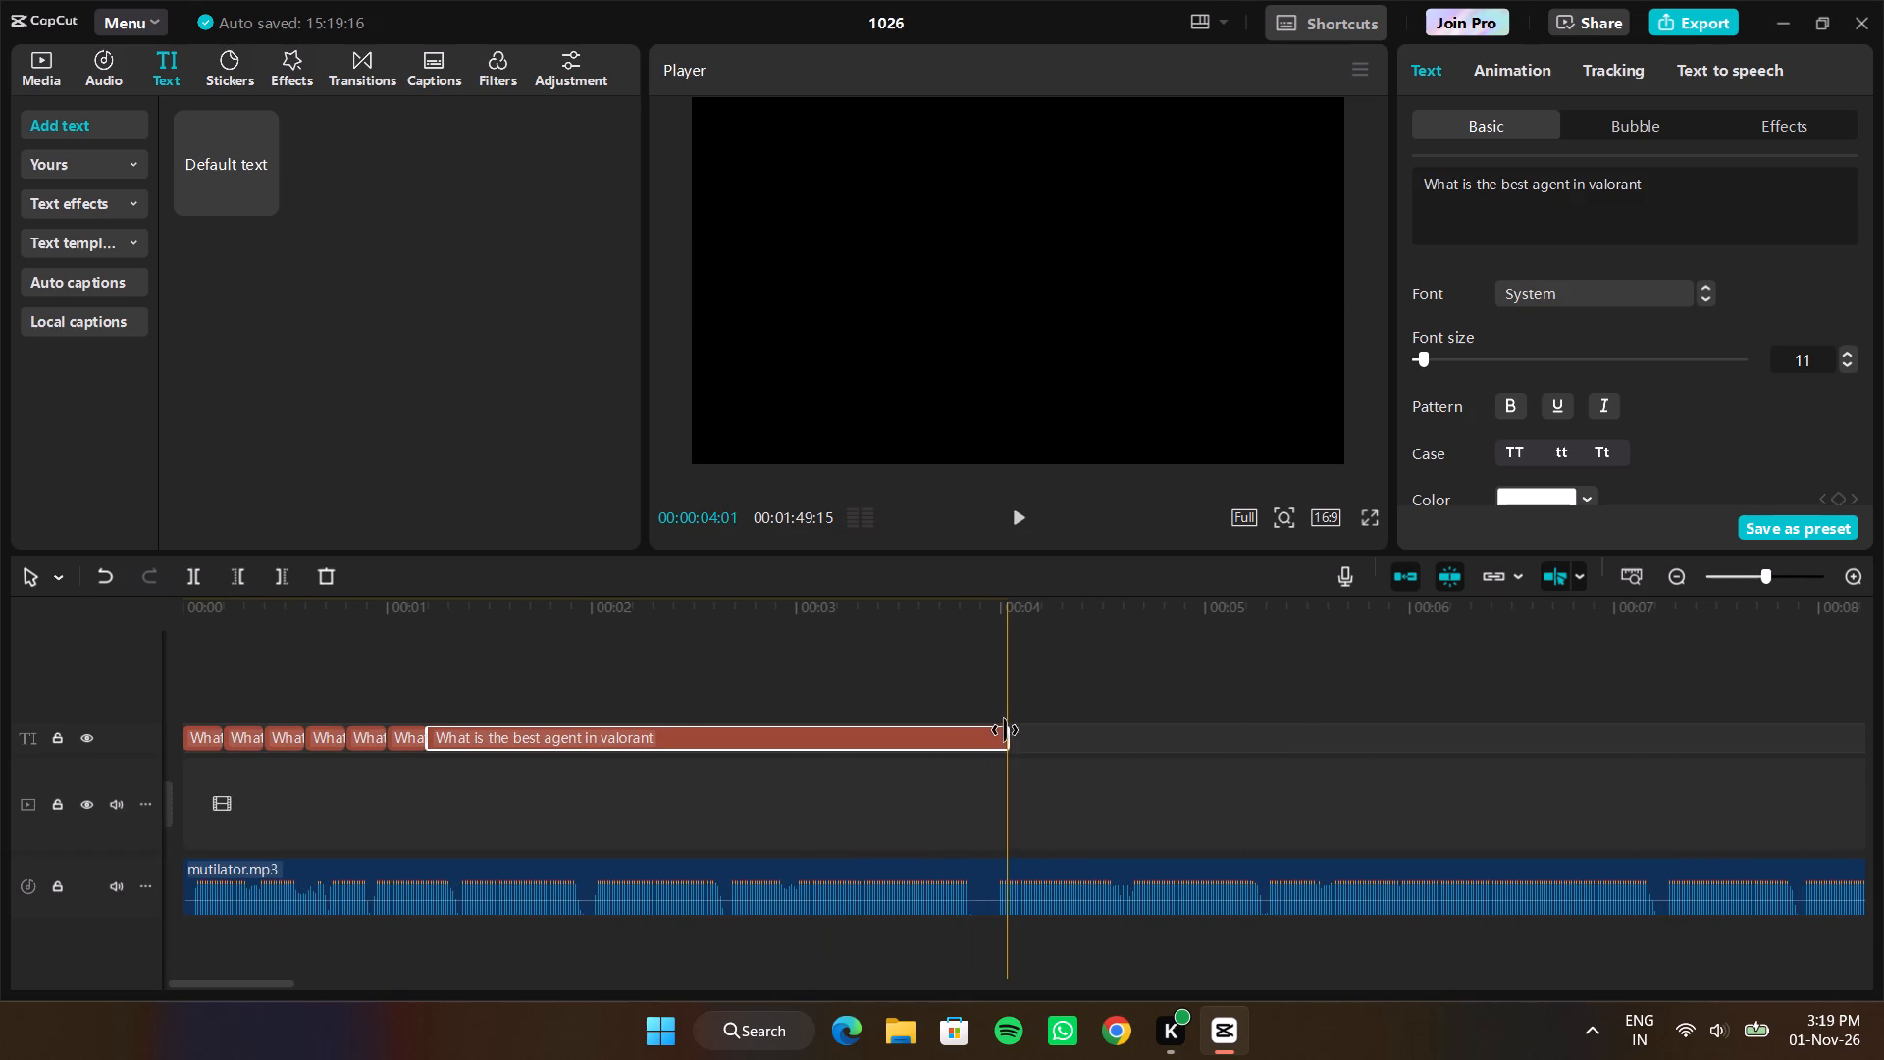
# Extend the end of the "What is the best agent in valorant" text clip to about 00:00:11:25.
pyautogui.moveTo(1005, 730); pyautogui.dragTo(1131, 749)
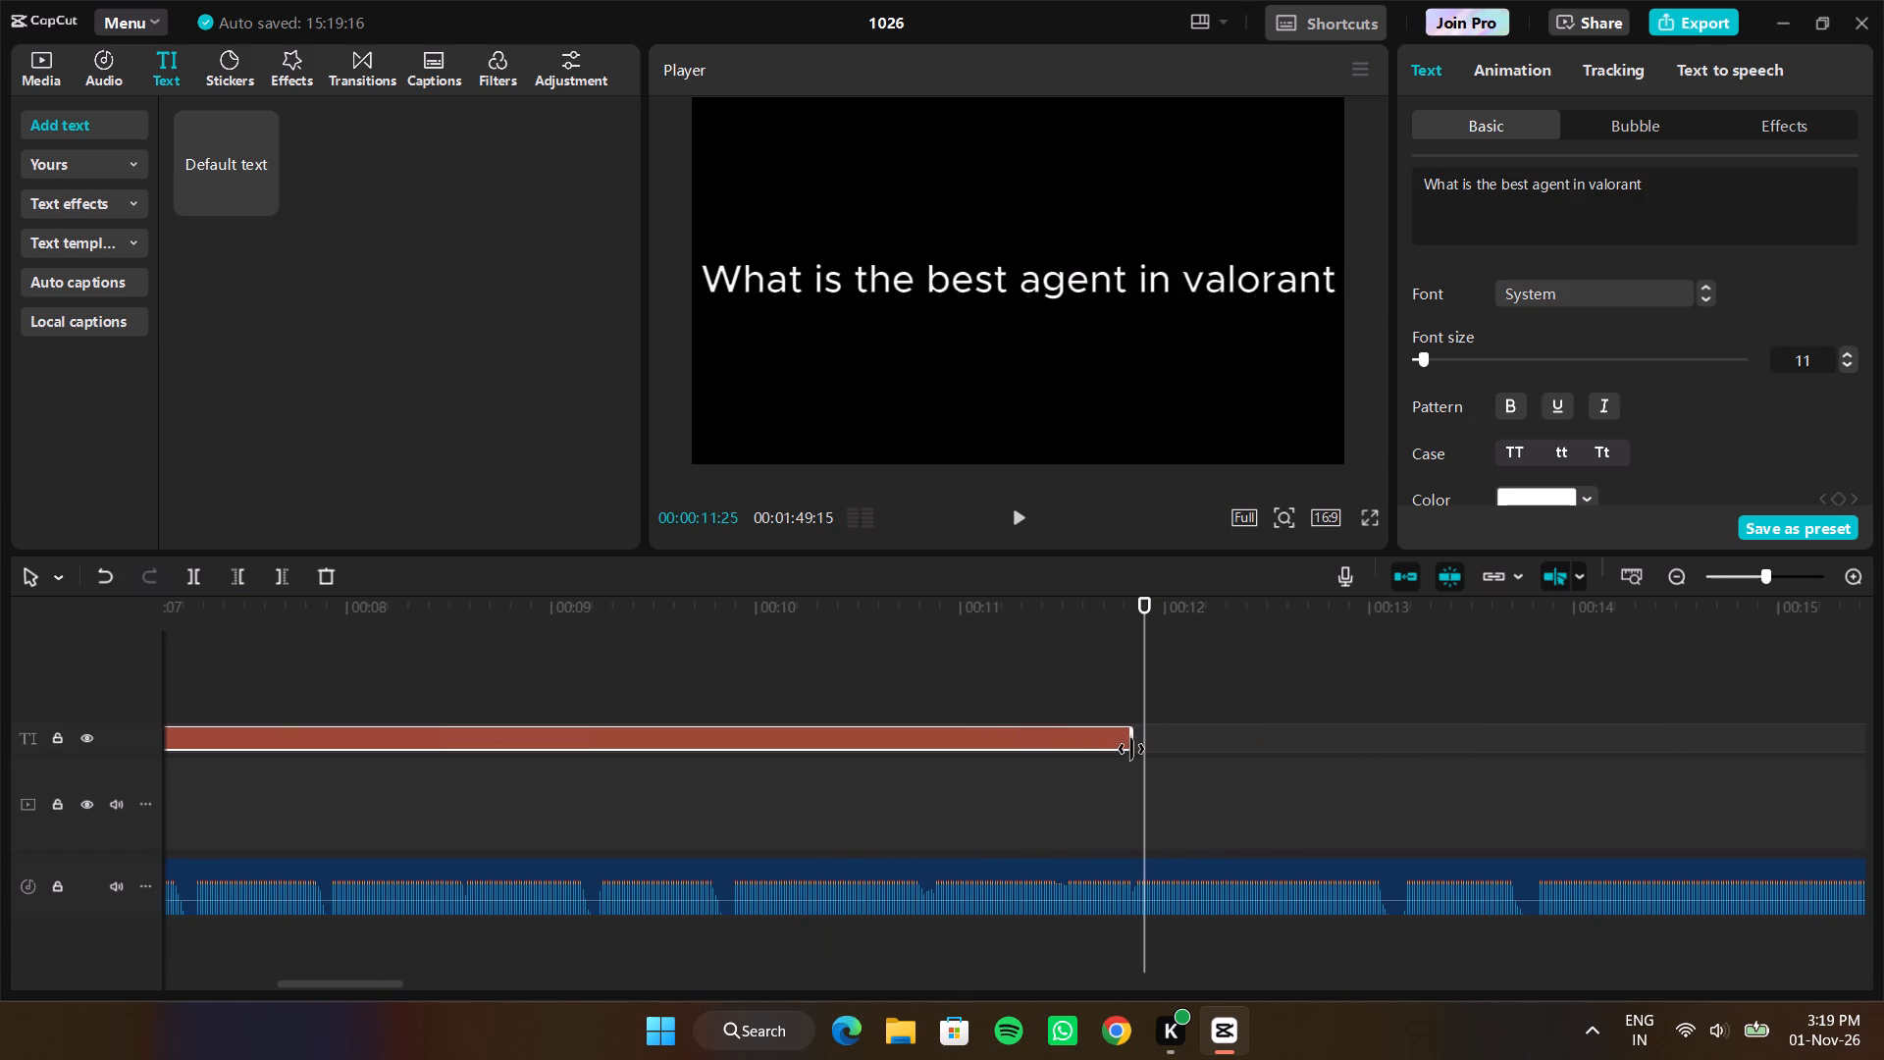
pyautogui.moveTo(1131, 749); pyautogui.dragTo(1139, 748)
pyautogui.click(1176, 747)
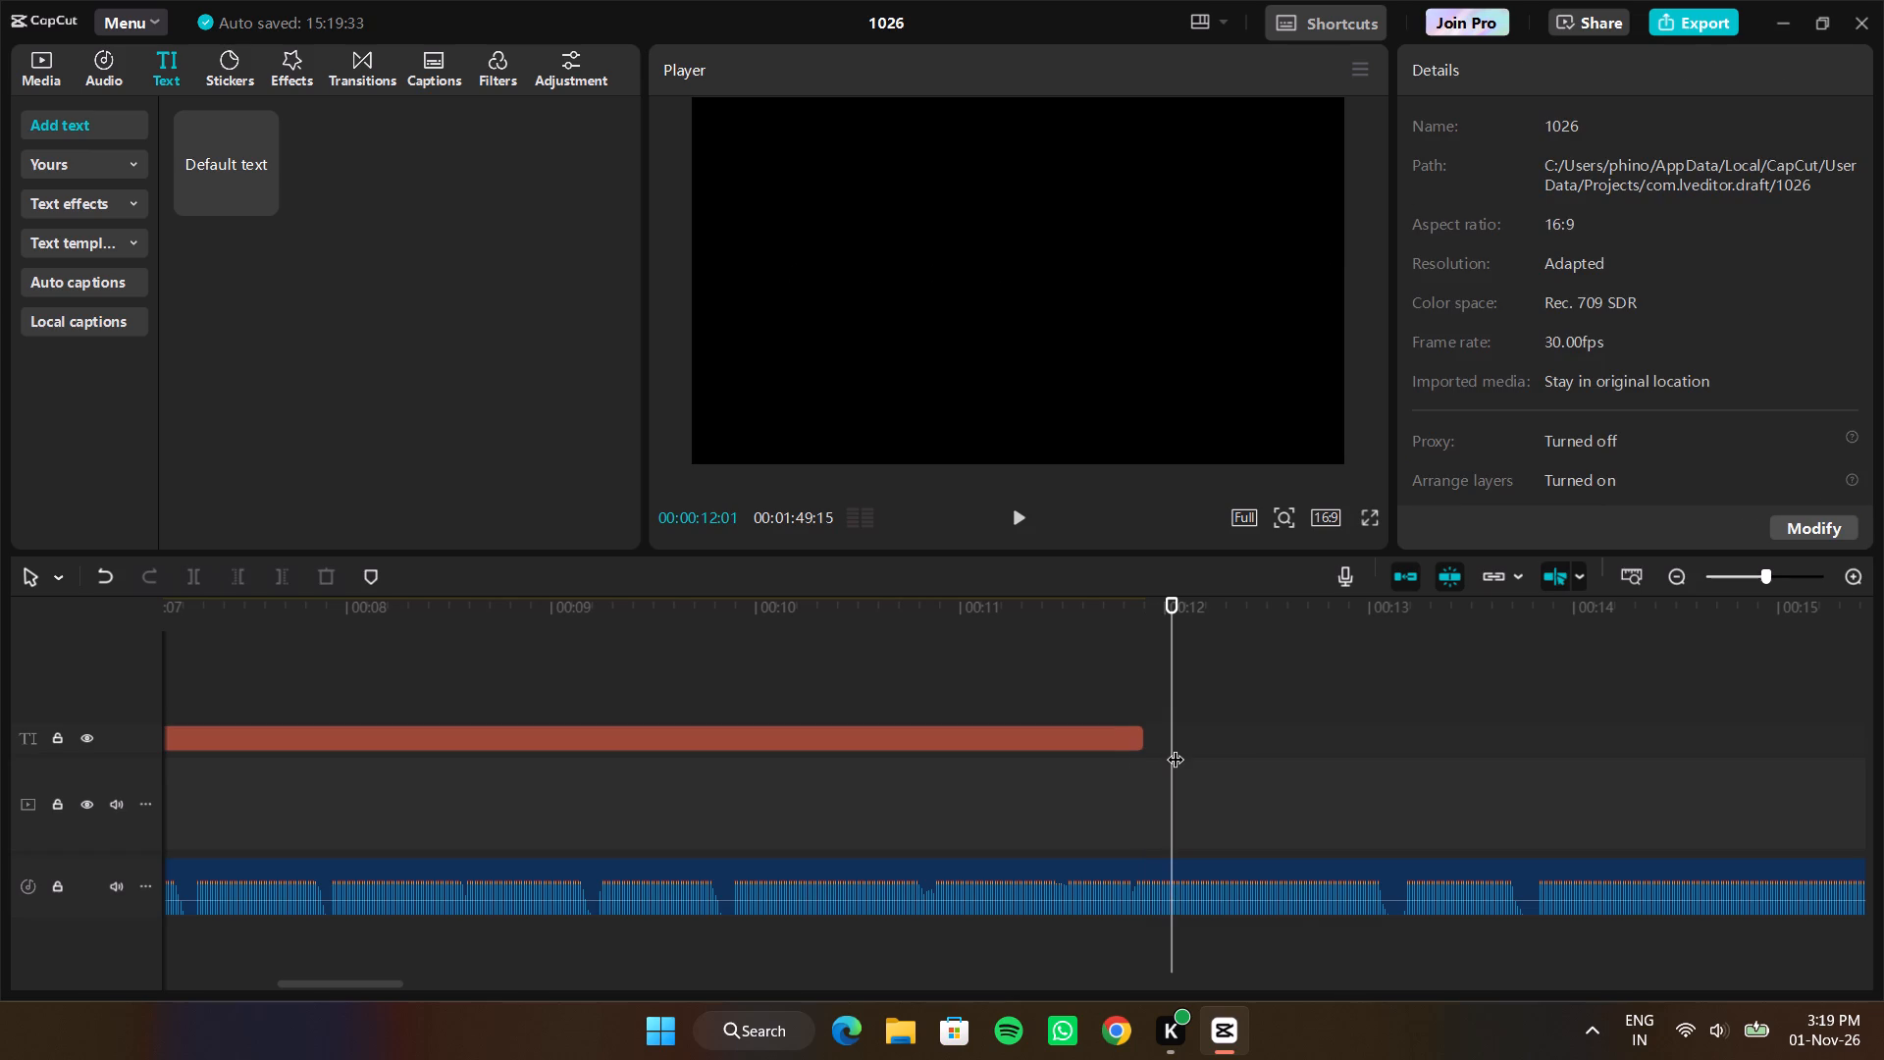
# Play the edit from the beginning to the end of the last text clip, and return the playhead to 00:00:00:00.
pyautogui.moveTo(1171, 743); pyautogui.dragTo(141, 810)
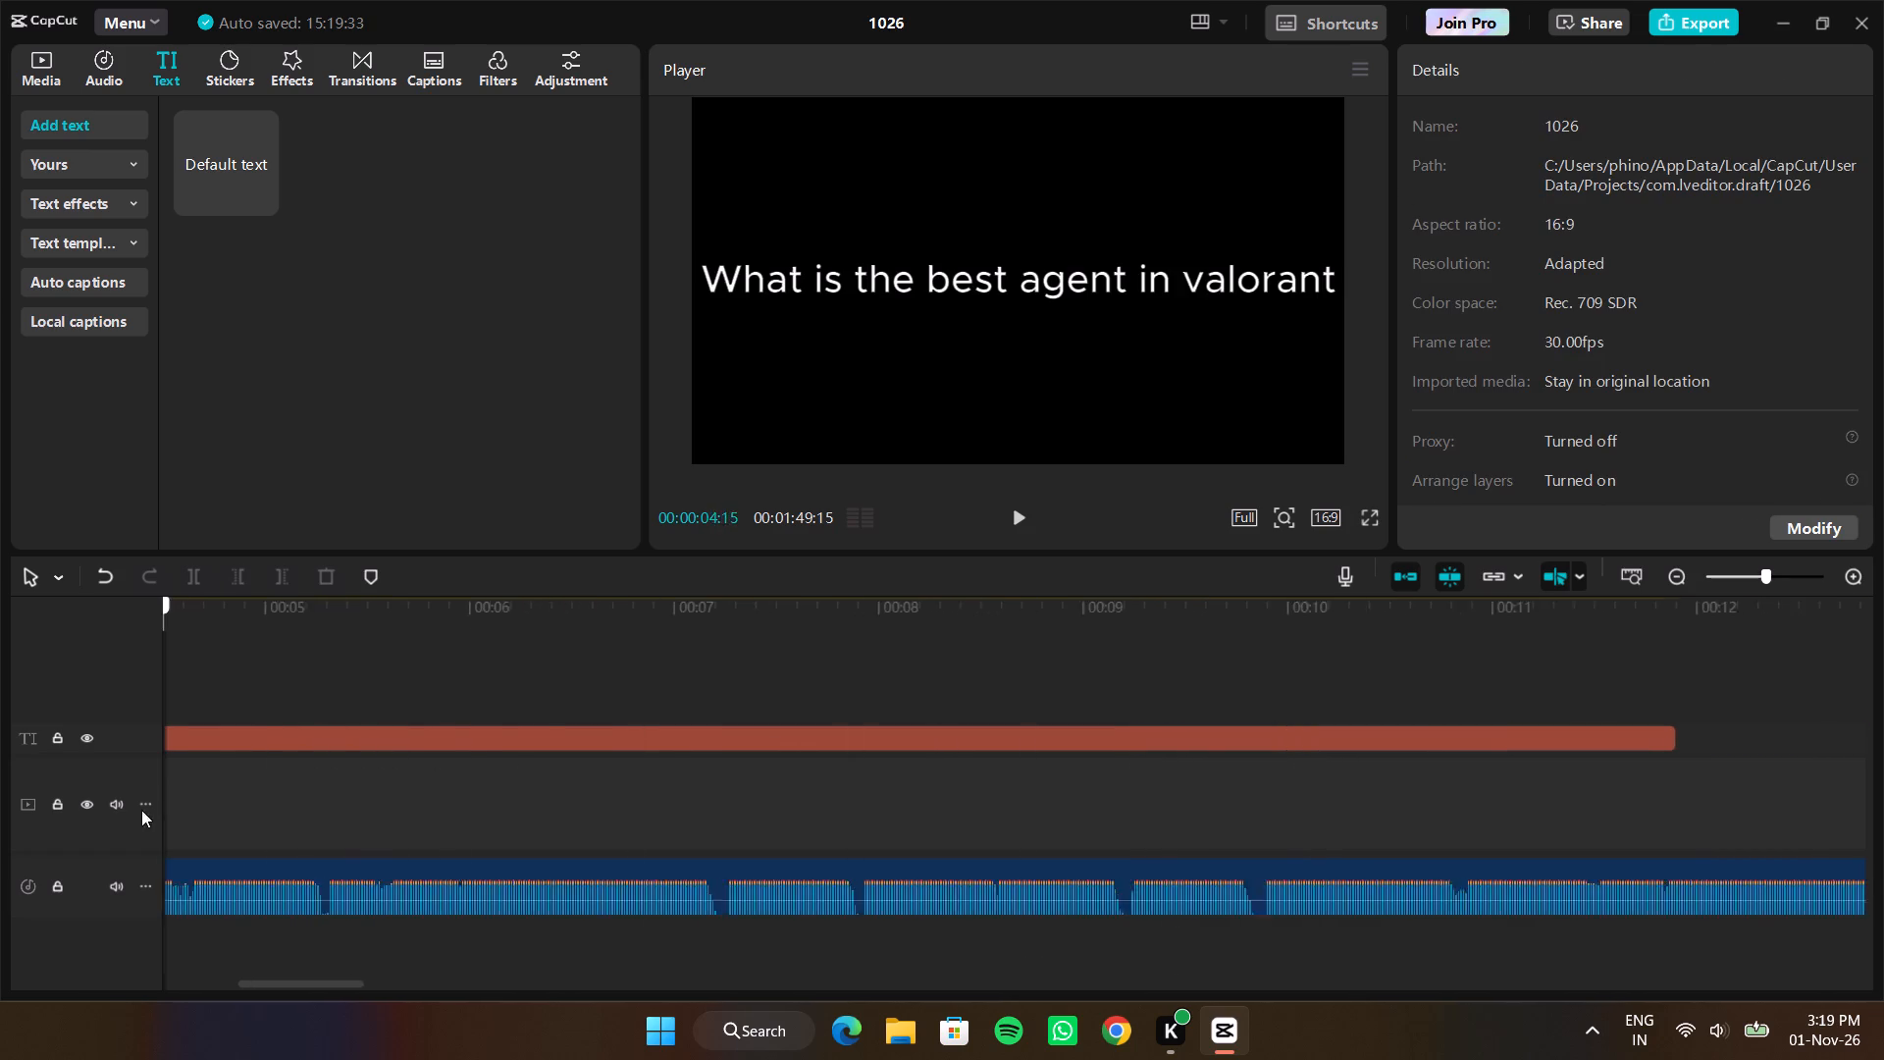
pyautogui.moveTo(141, 810); pyautogui.dragTo(39, 795)
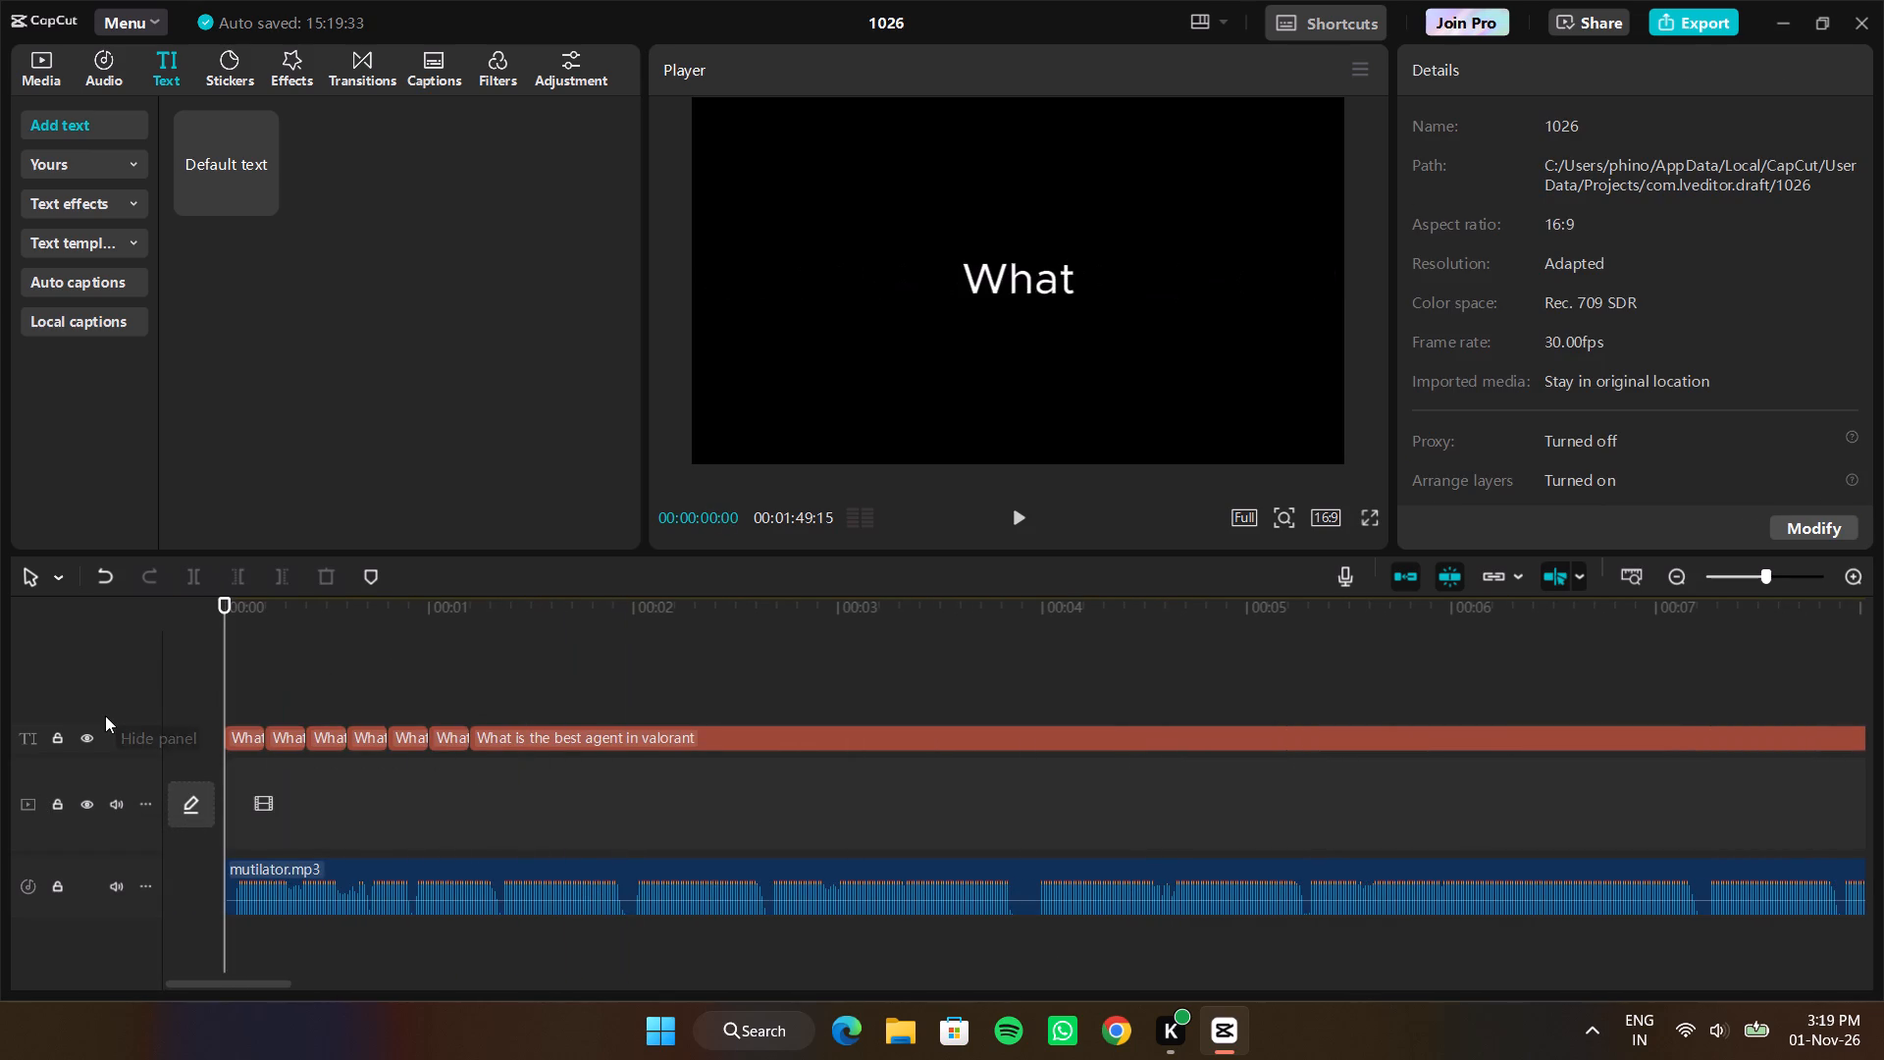
pyautogui.press('space')
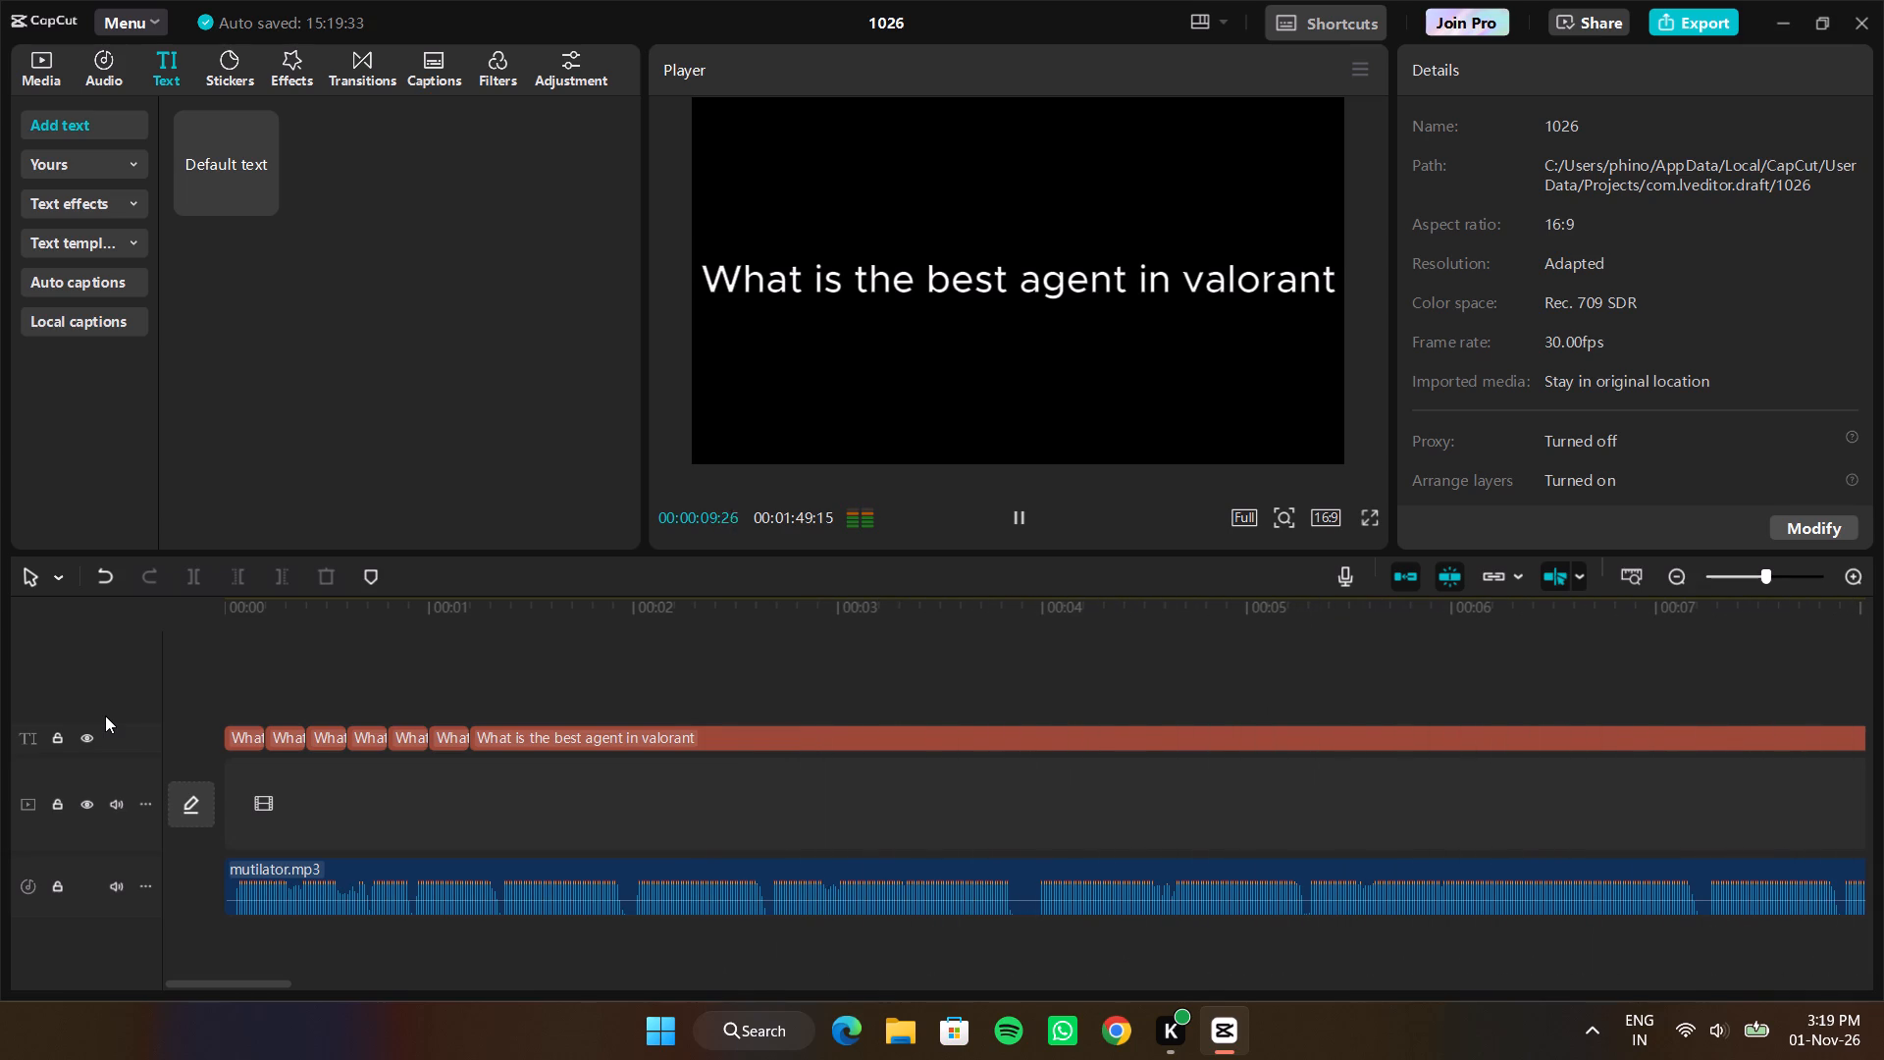
pyautogui.hscroll(-4, 1049, 806)
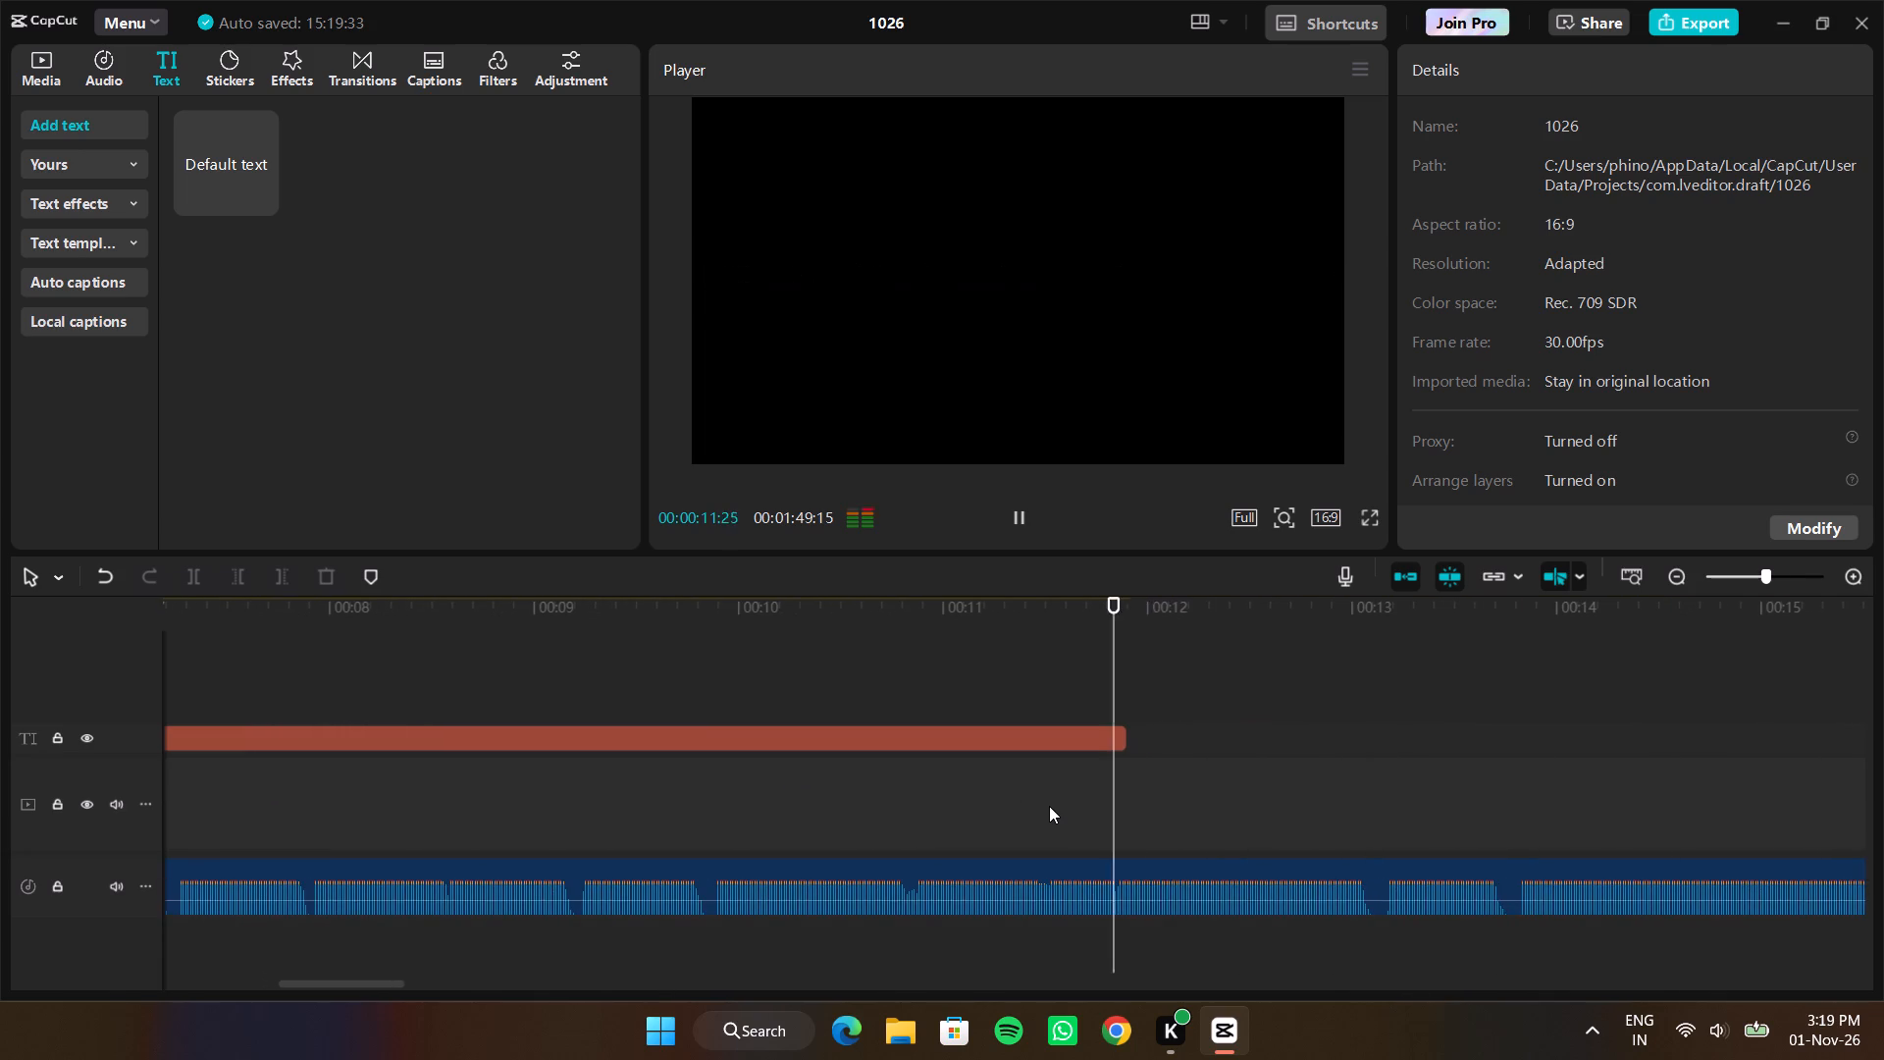
pyautogui.press('space')
pyautogui.hscroll(12, 1049, 806)
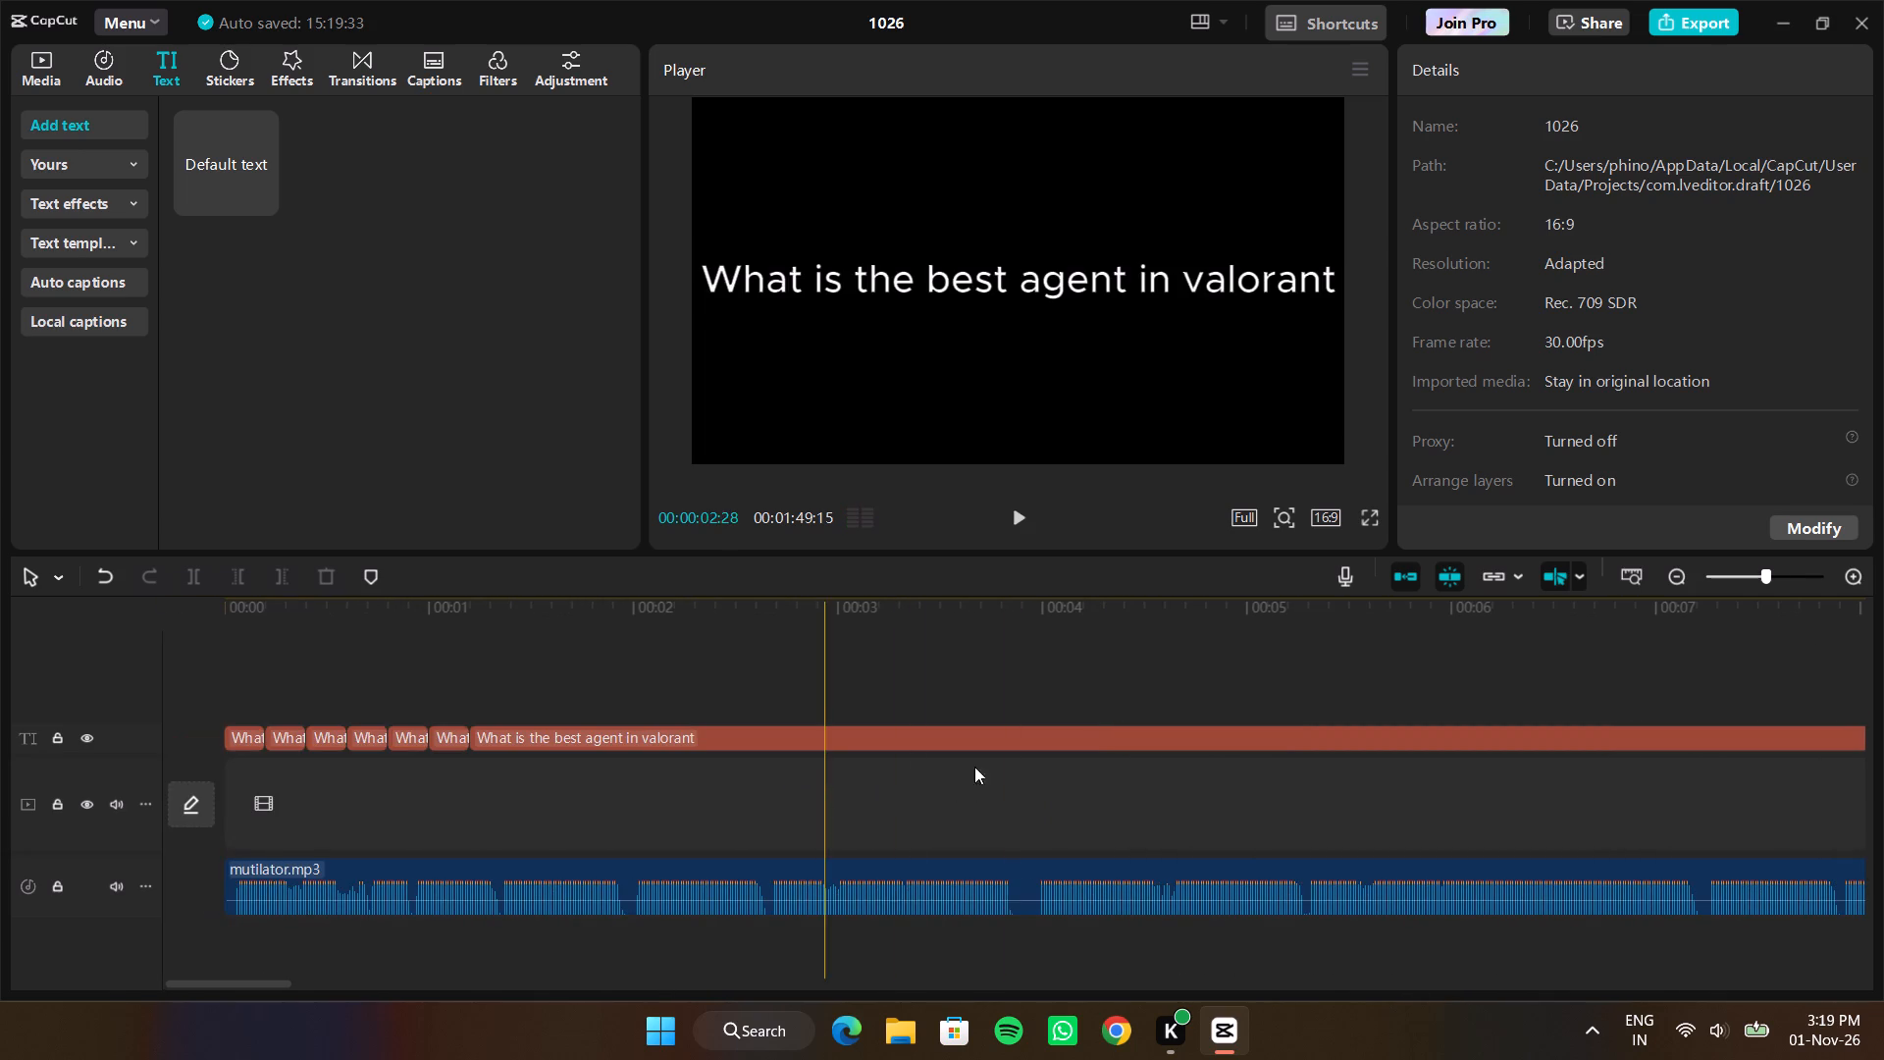
pyautogui.hscroll(-2, 1300, 737)
pyautogui.moveTo(622, 791); pyautogui.dragTo(0, 881)
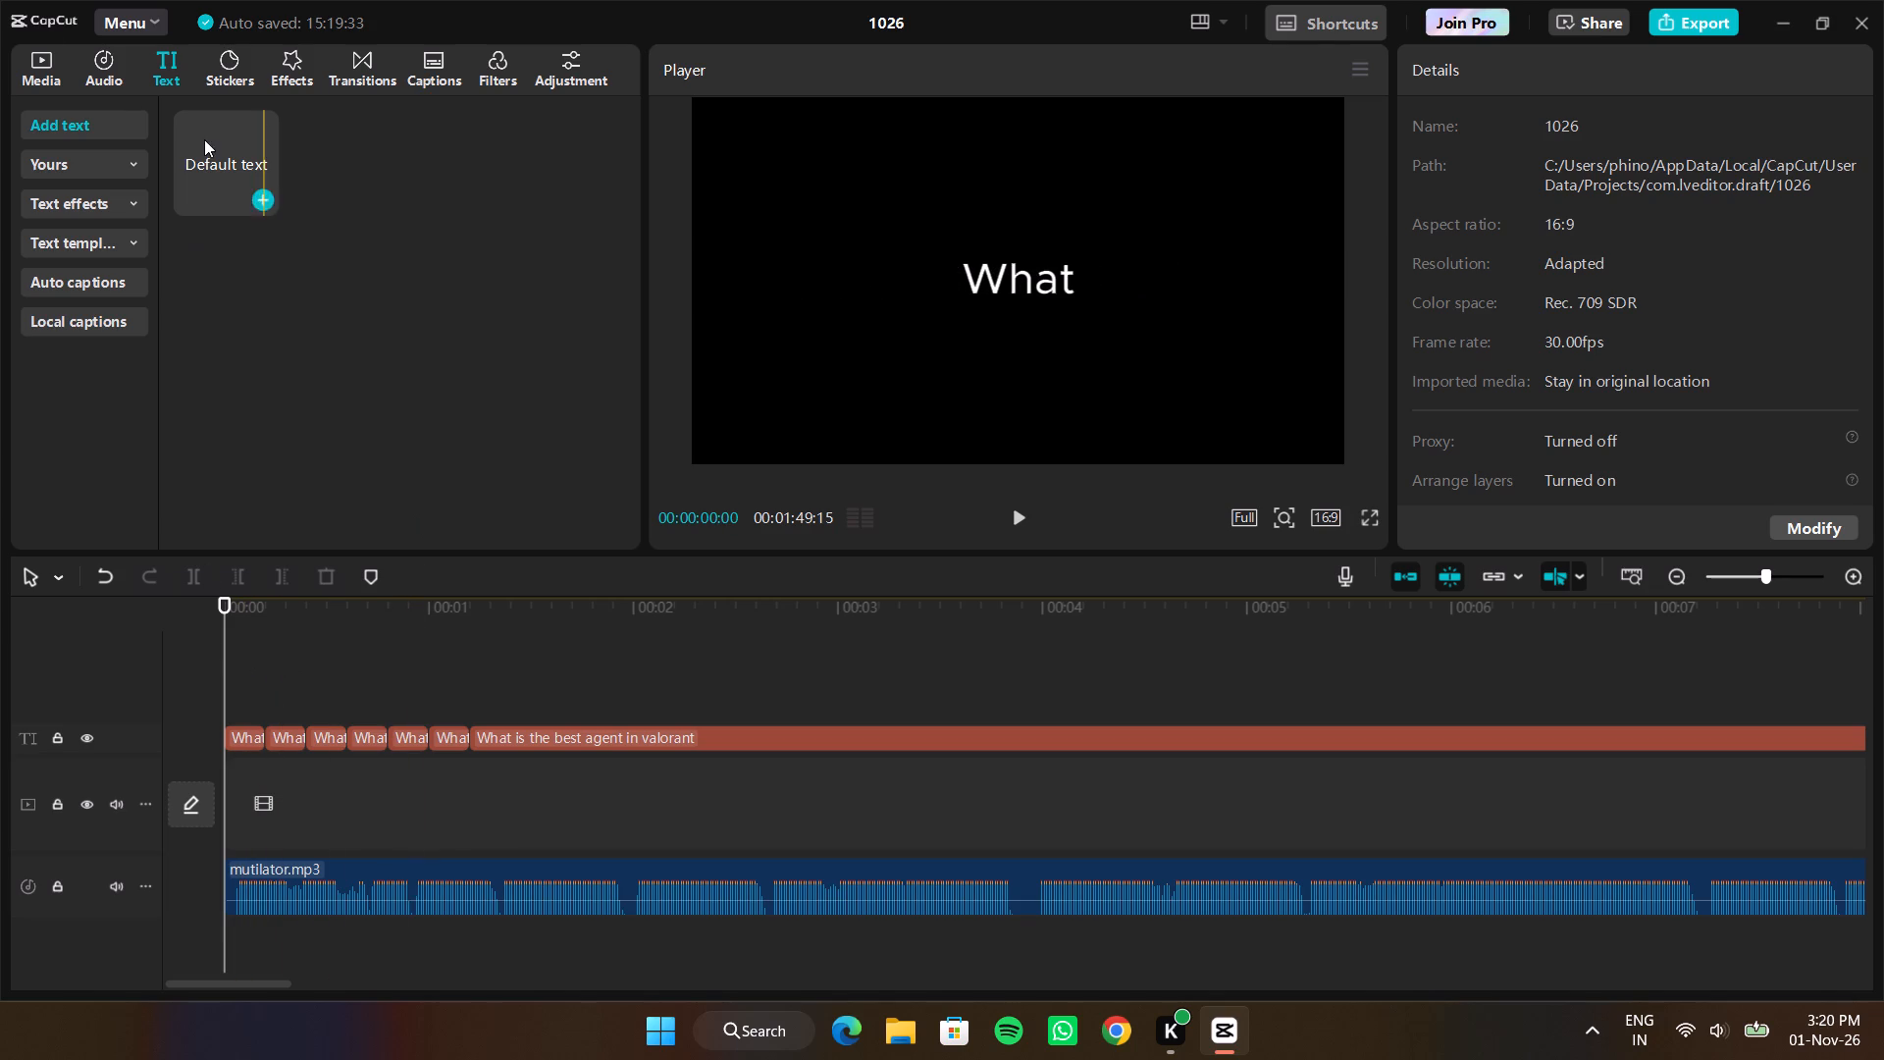
# Add images (21).jfif on a track above the text, starting where the "What is the best agent in valorant" clip begins.
pyautogui.click(35, 63)
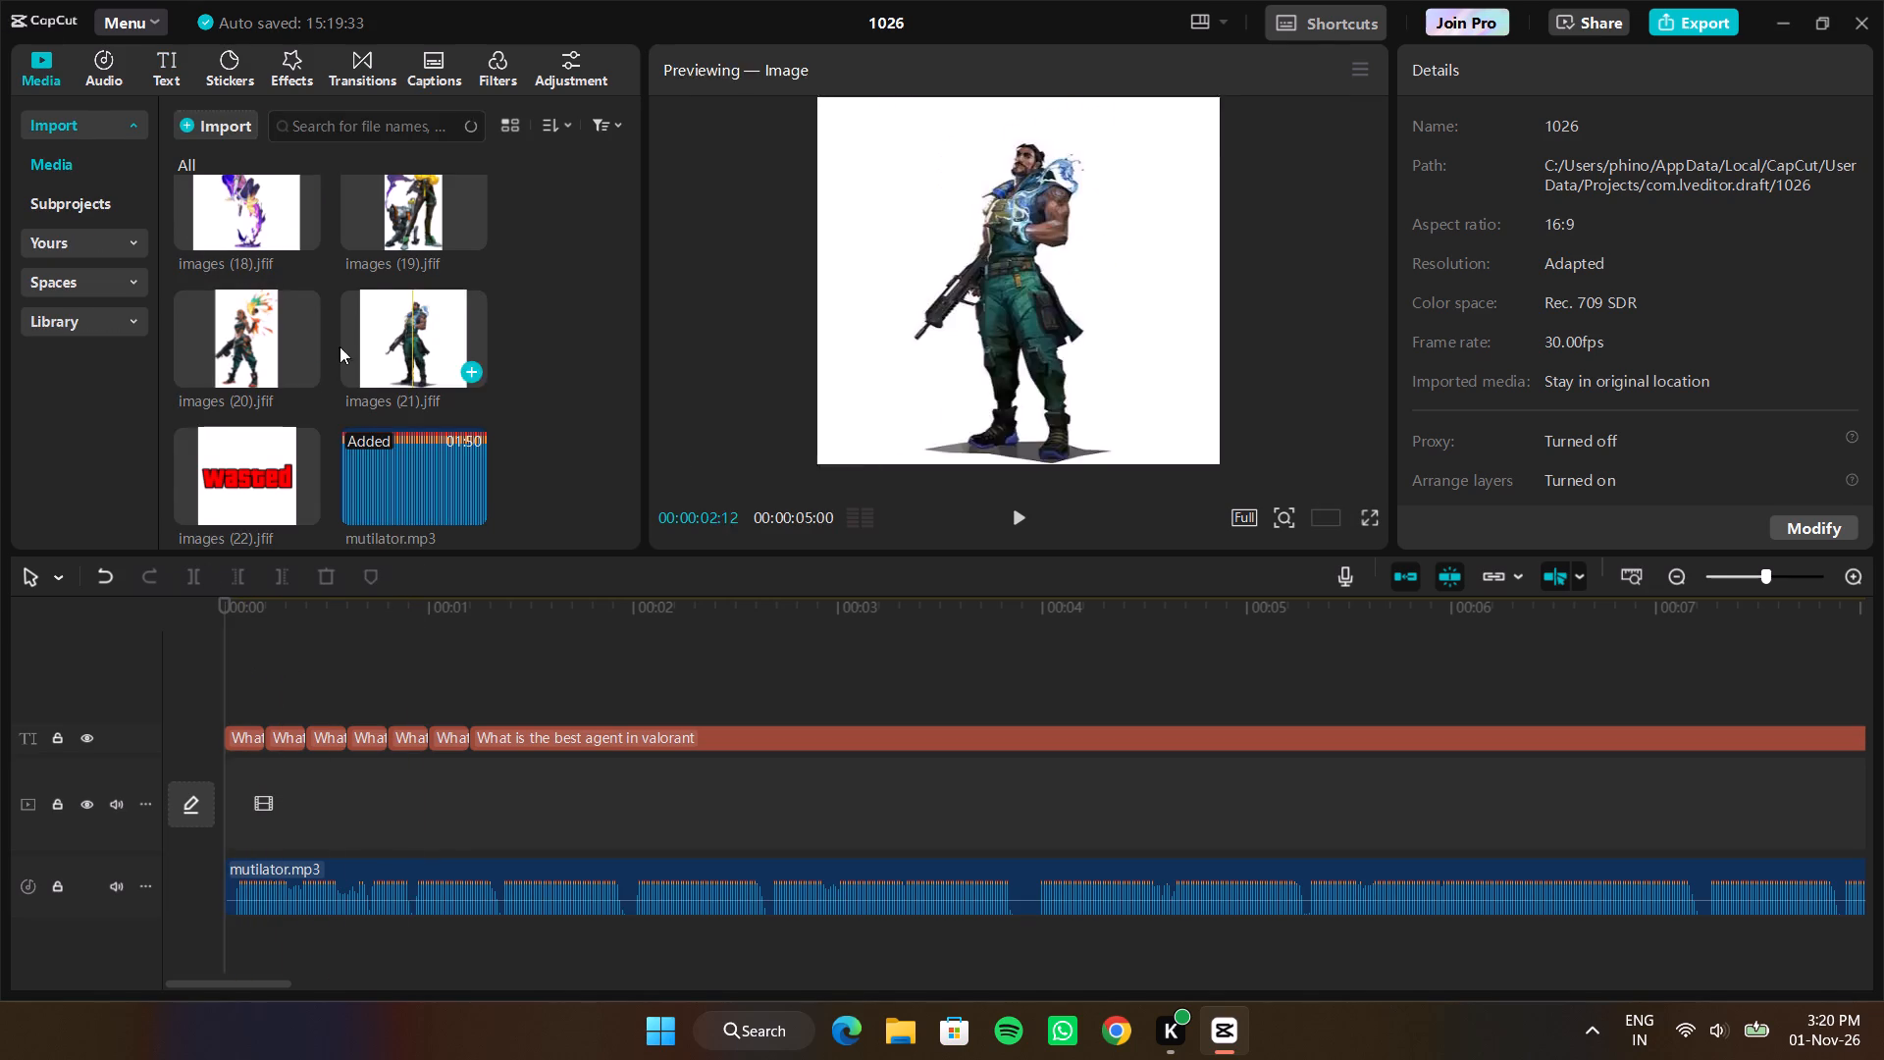
pyautogui.moveTo(416, 343); pyautogui.dragTo(231, 679)
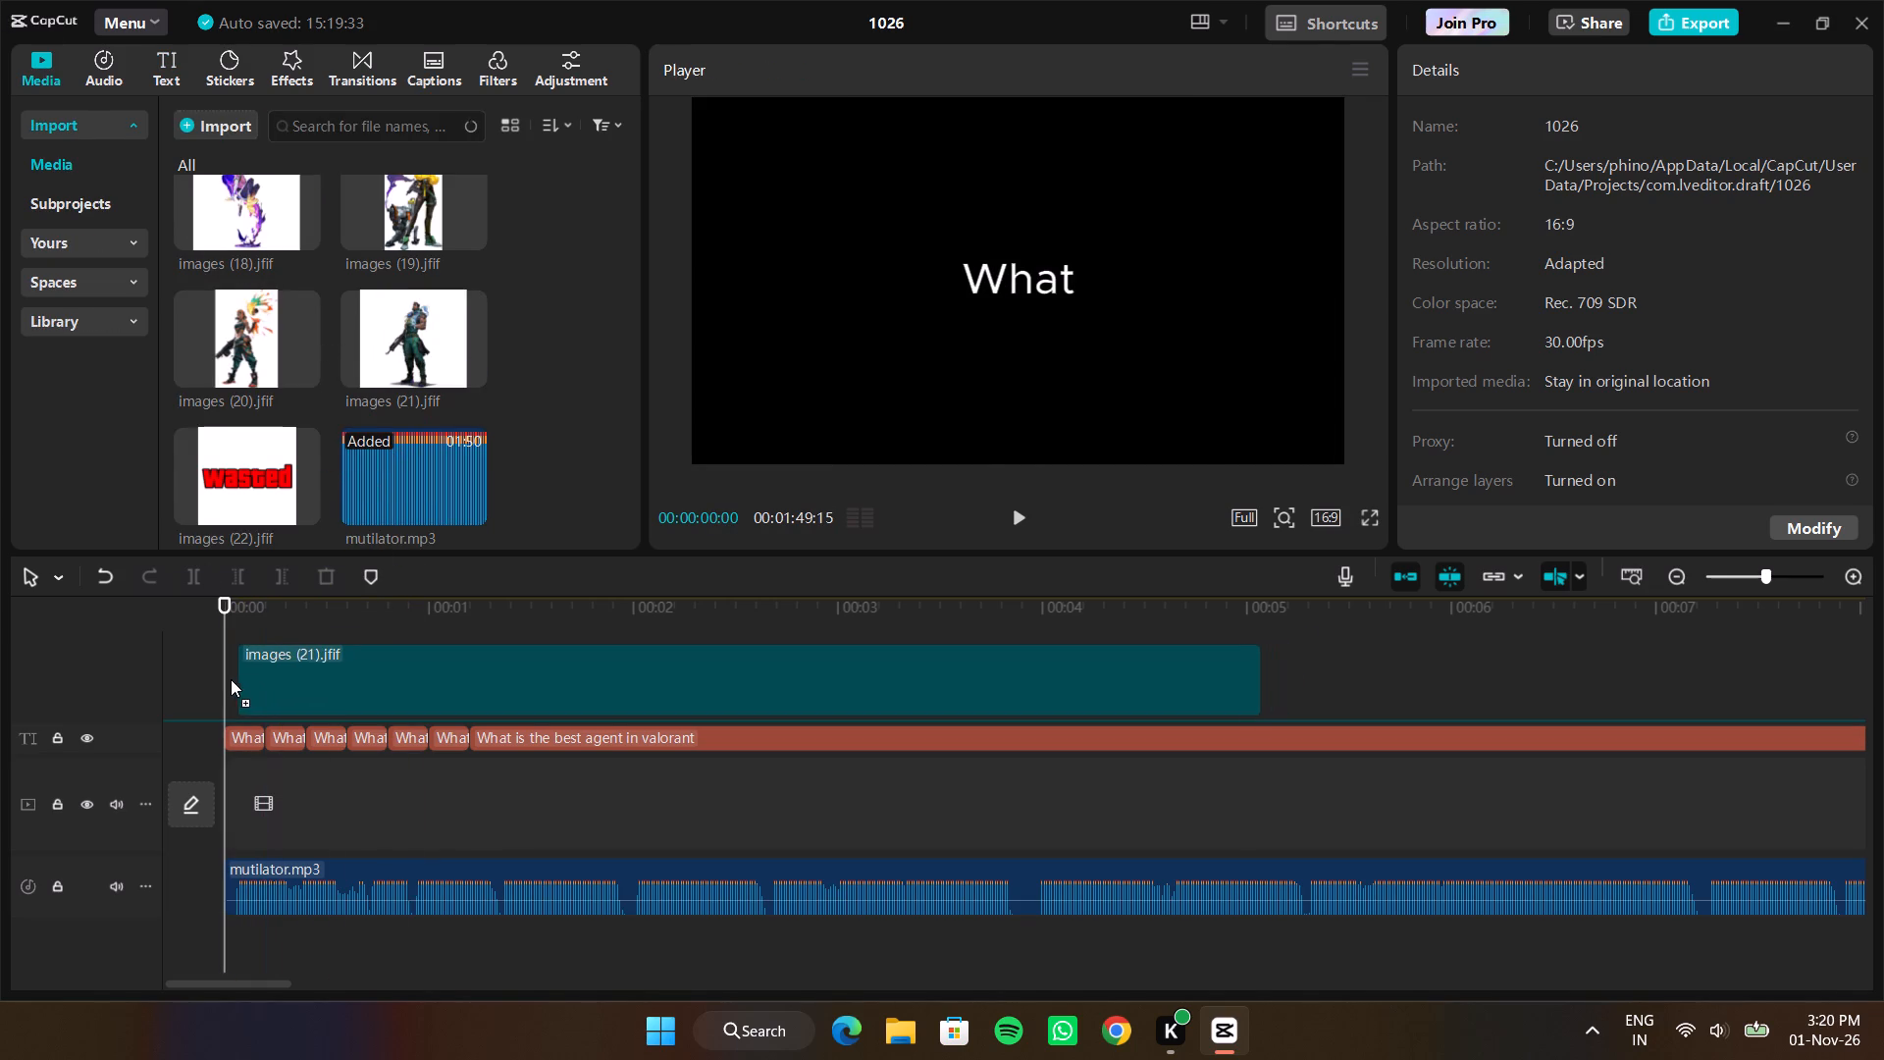
pyautogui.moveTo(231, 679); pyautogui.dragTo(227, 679)
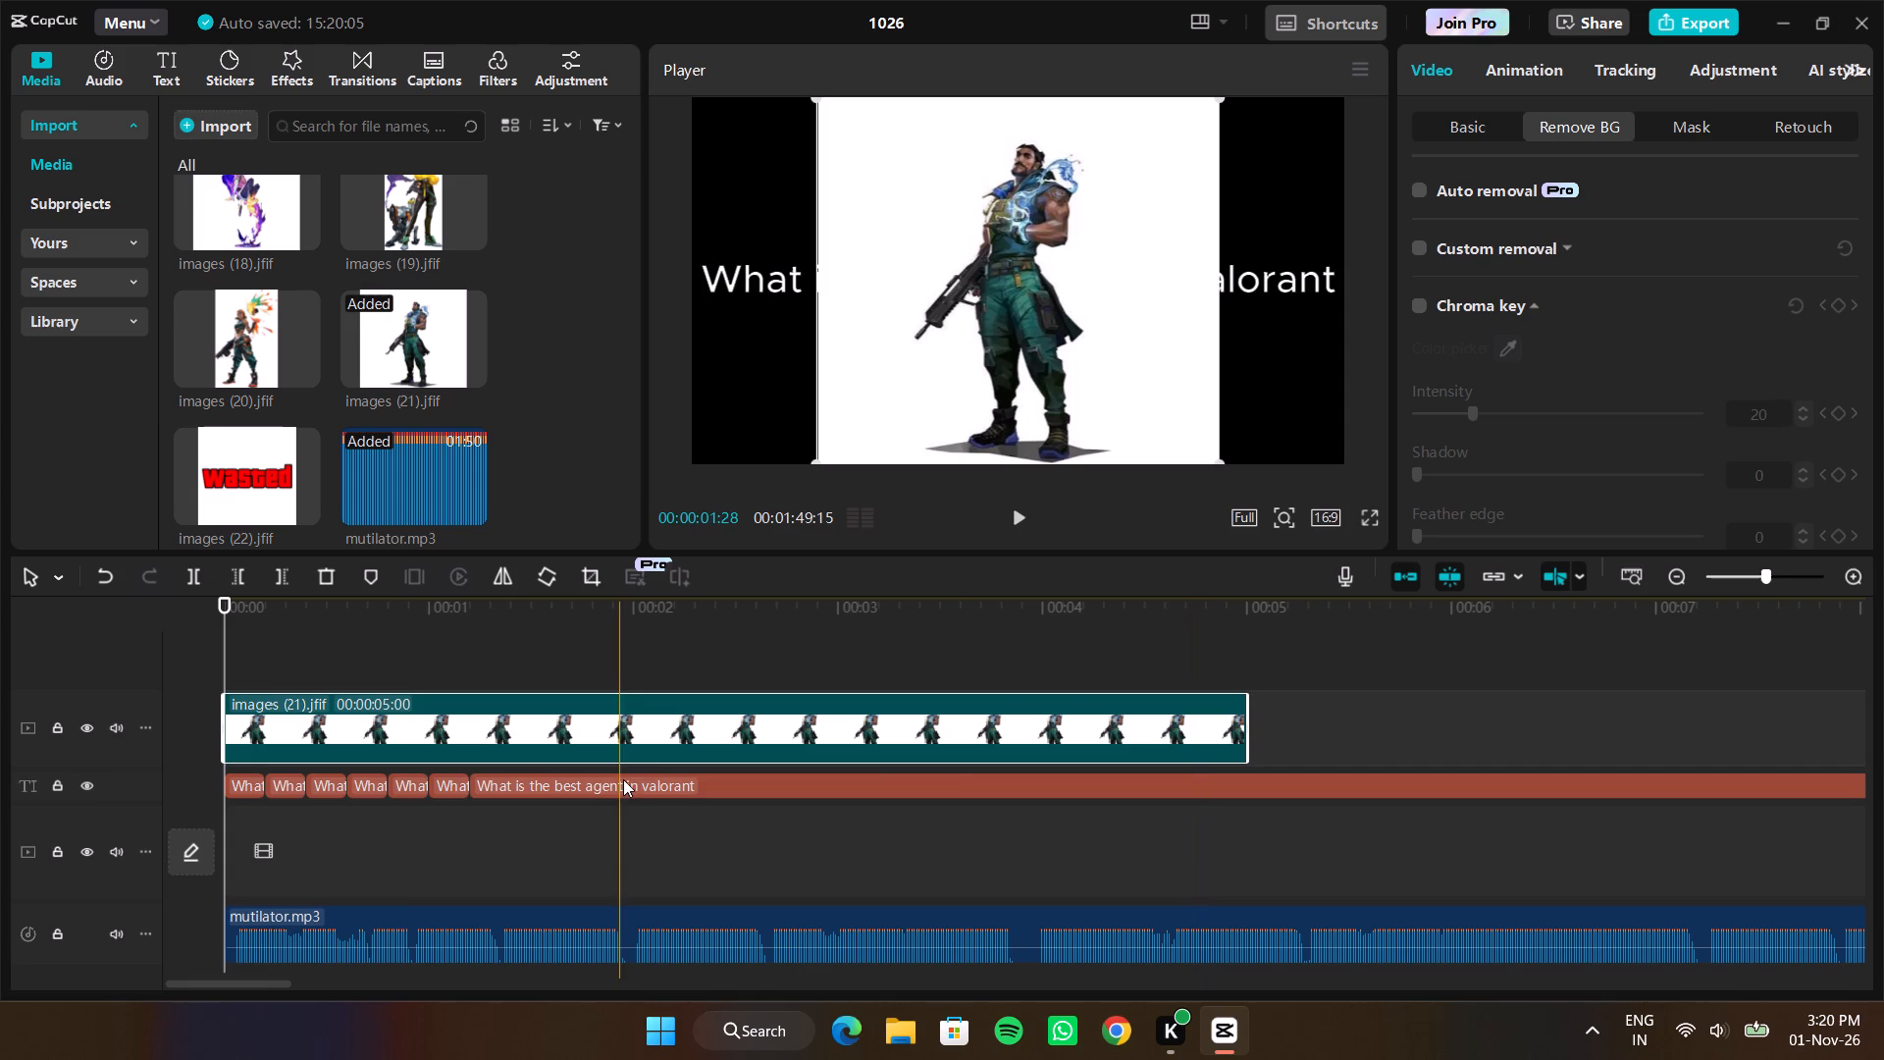
pyautogui.moveTo(237, 726); pyautogui.dragTo(504, 733)
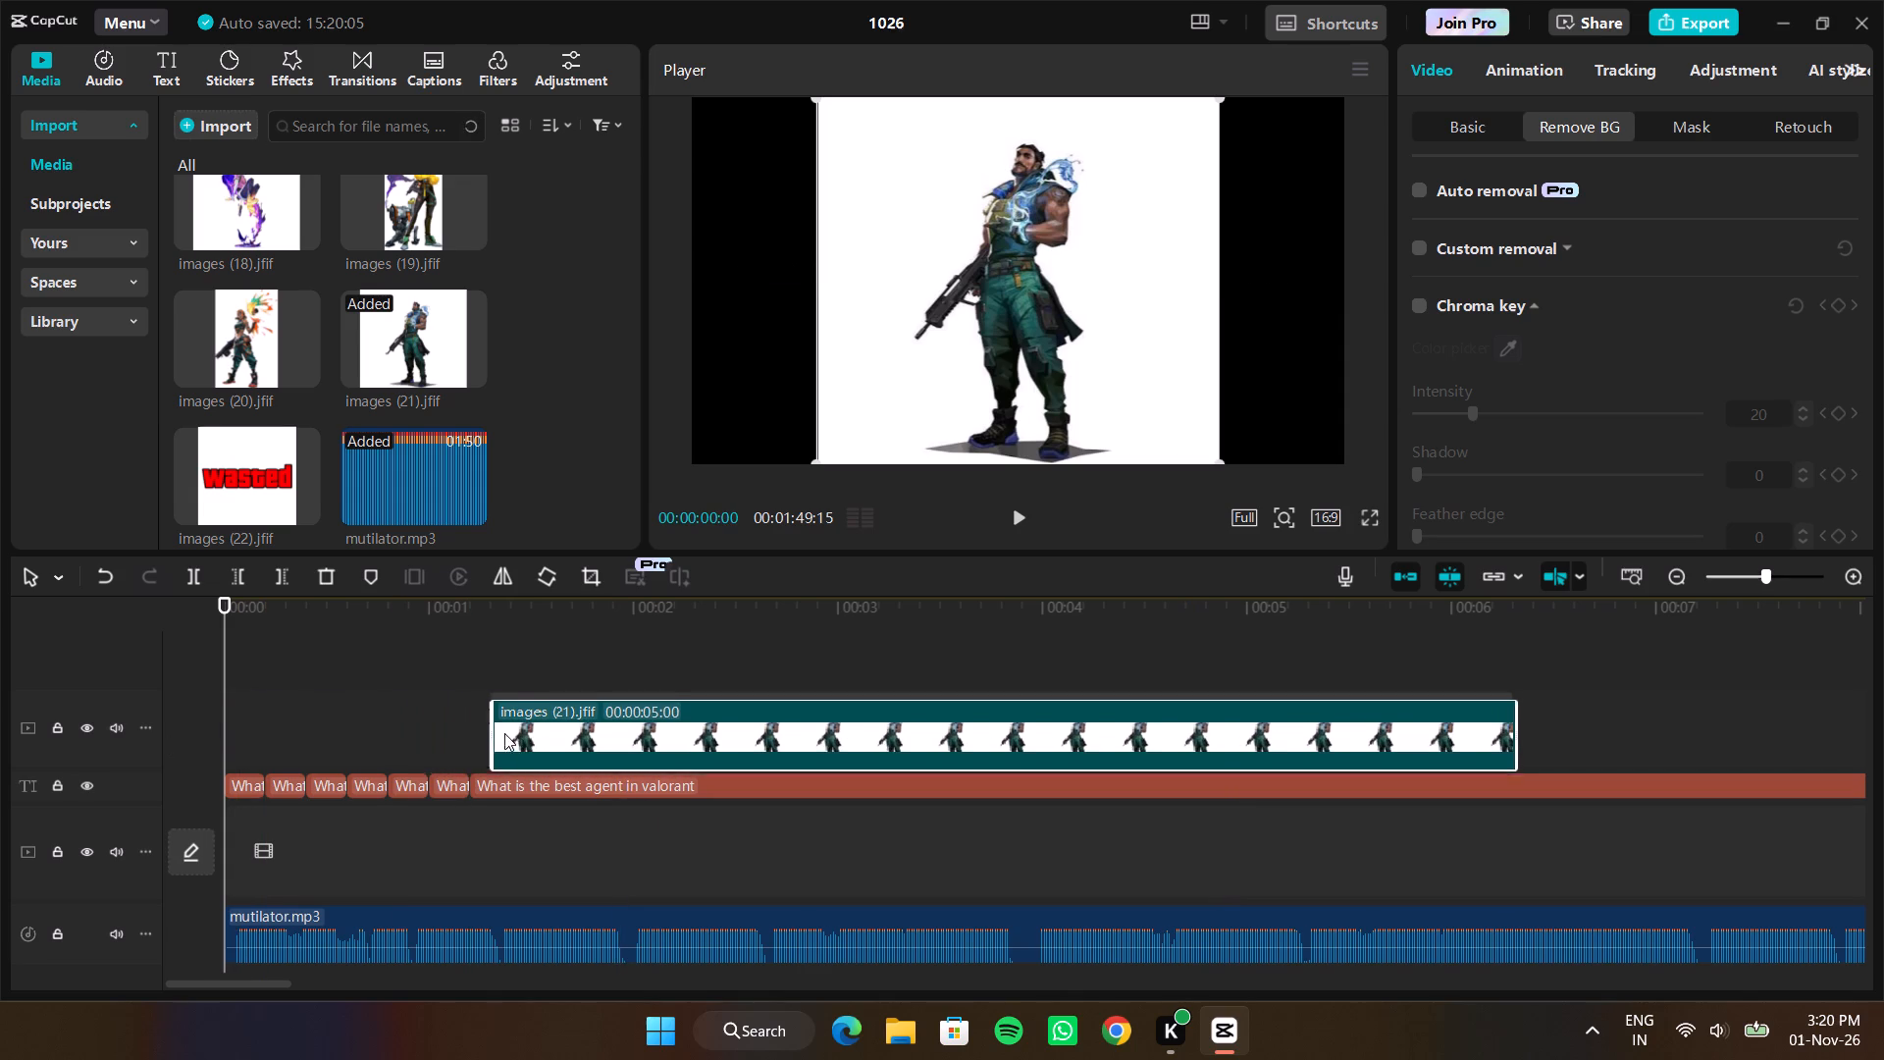
pyautogui.moveTo(504, 733); pyautogui.dragTo(485, 730)
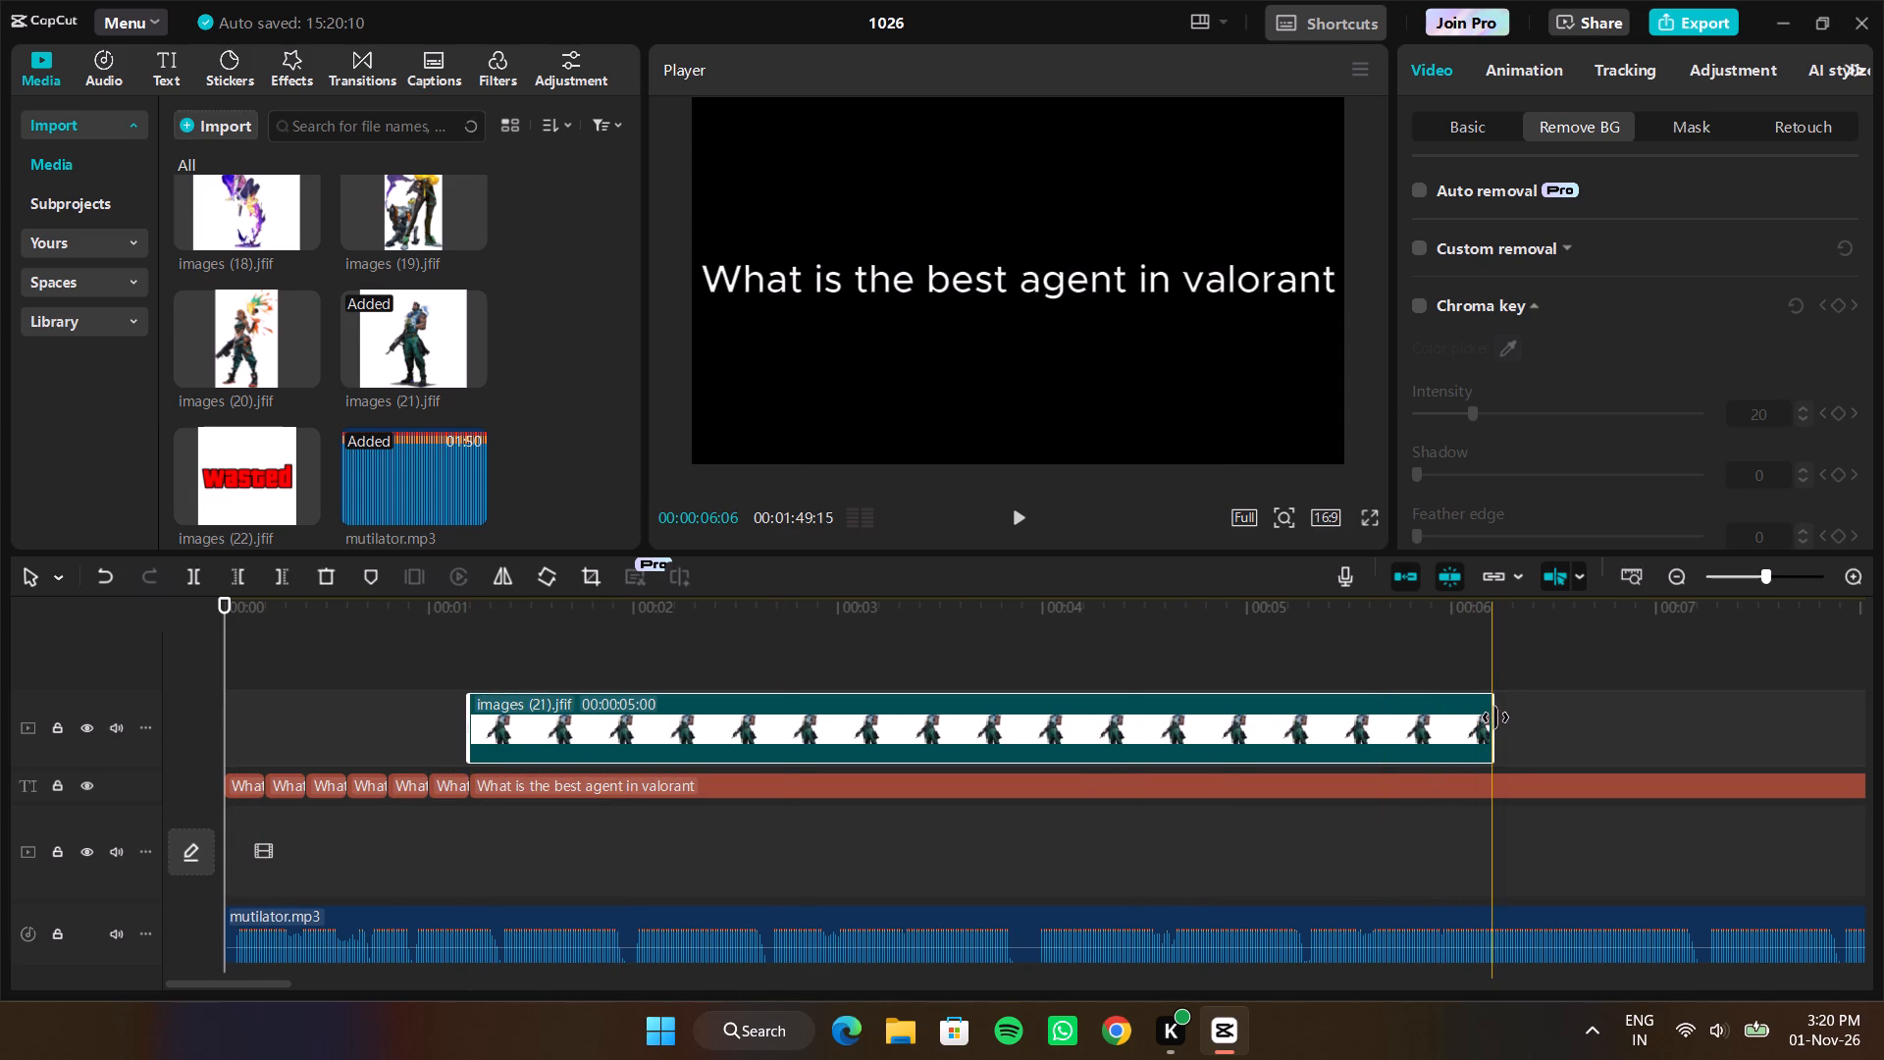
# Key out the white background of images (21).jfif with Chroma key, using intensity 6 and feather edge 17.
pyautogui.click(1102, 667)
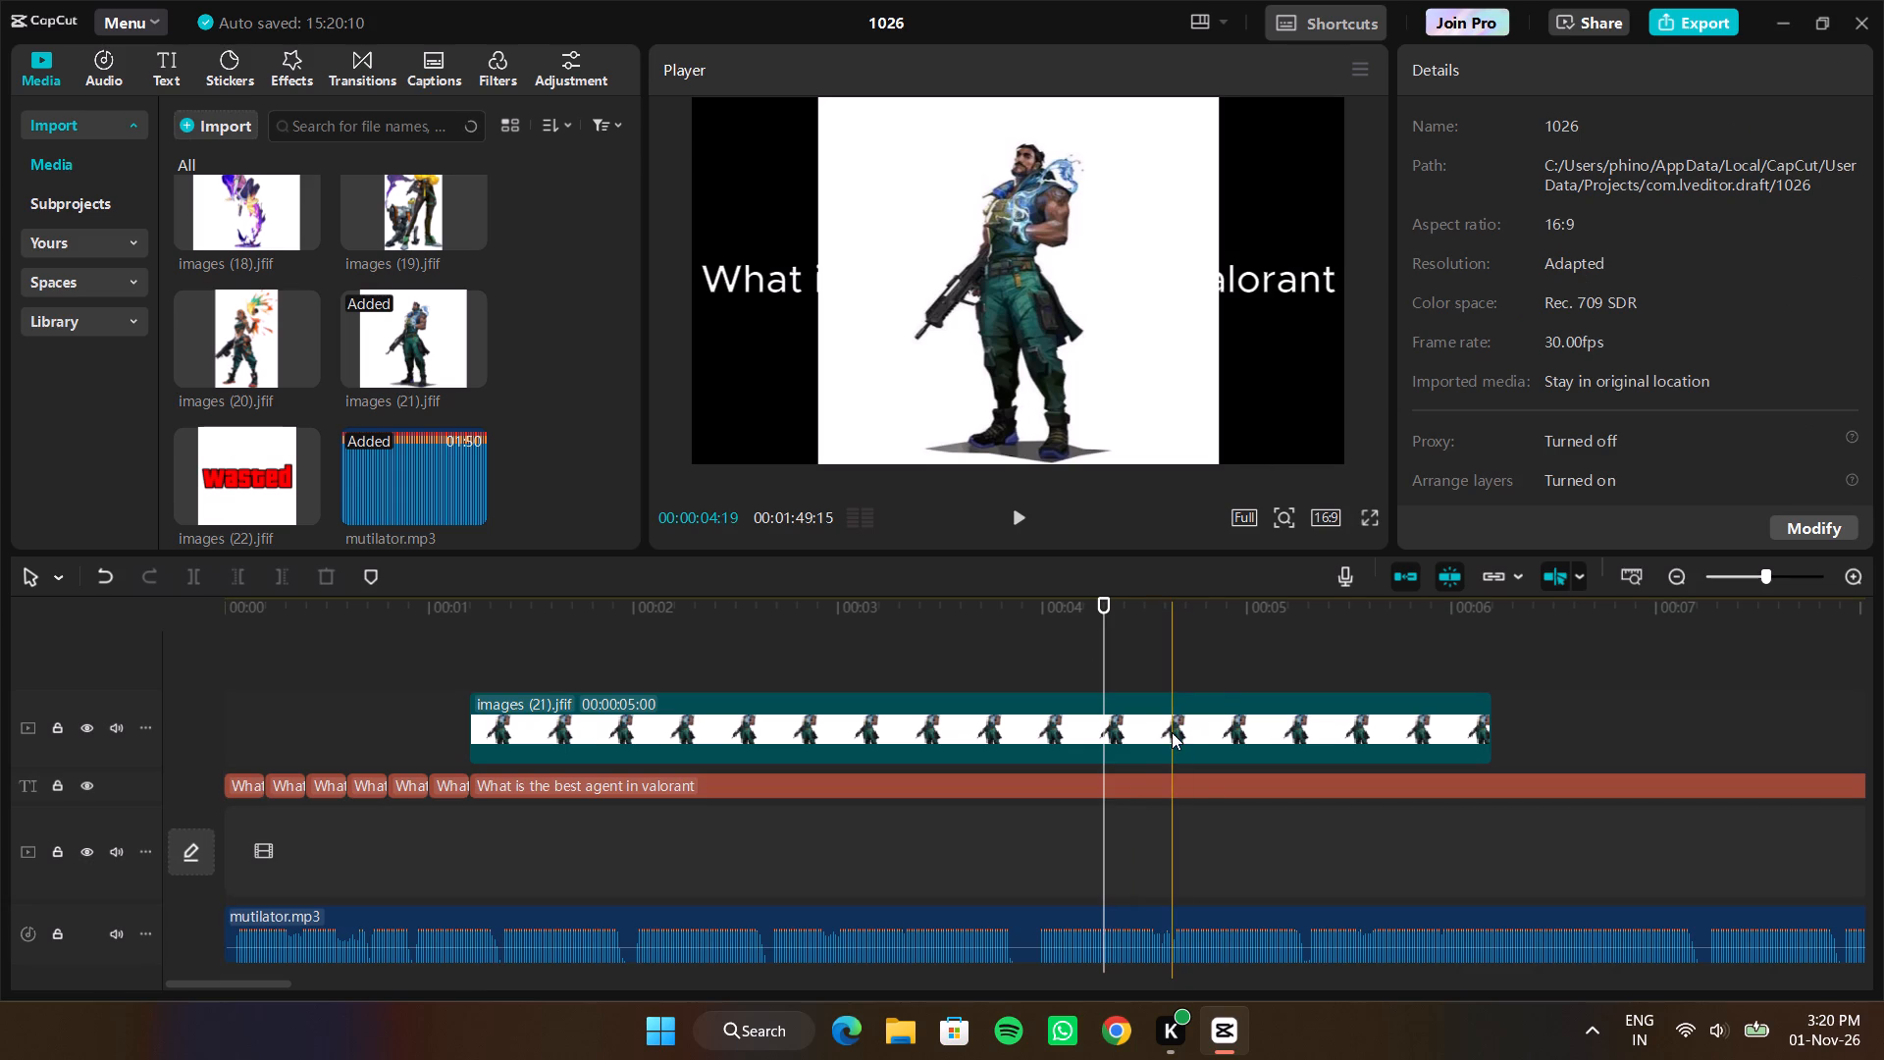
pyautogui.click(1172, 730)
pyautogui.click(1427, 302)
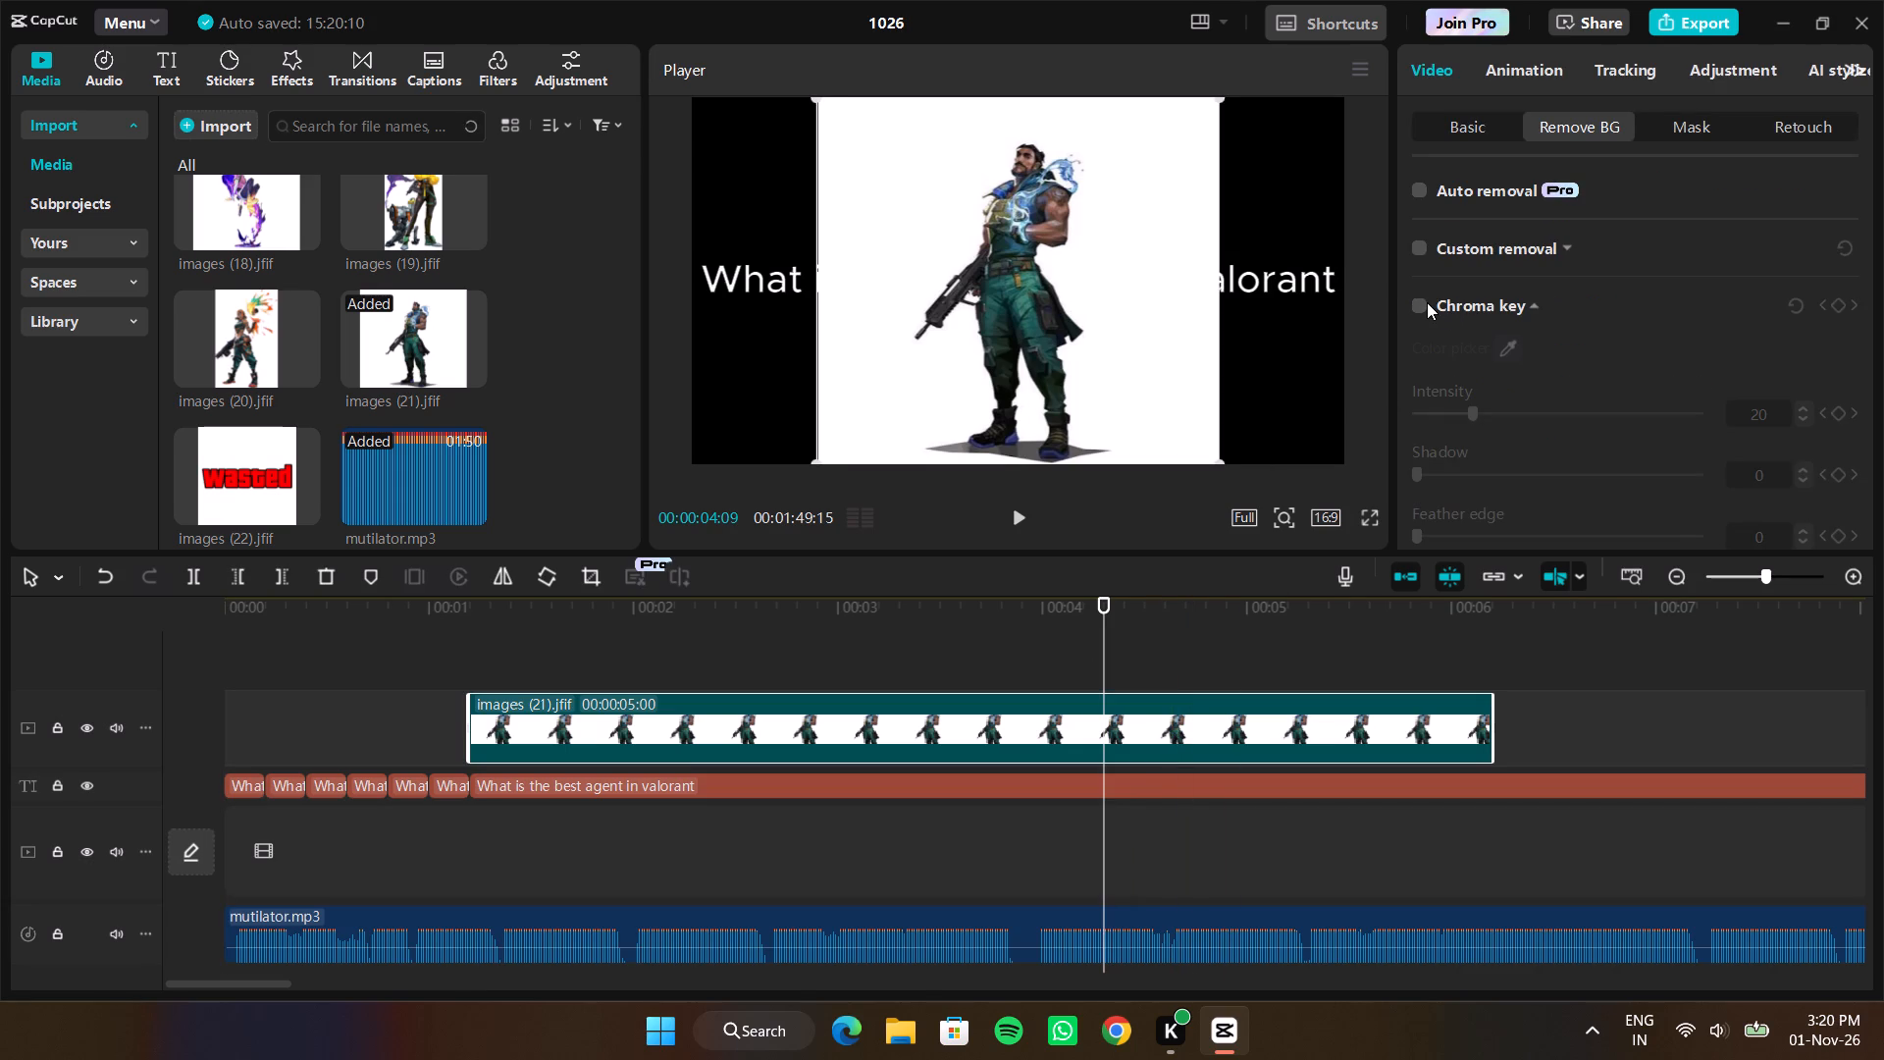
pyautogui.click(1421, 304)
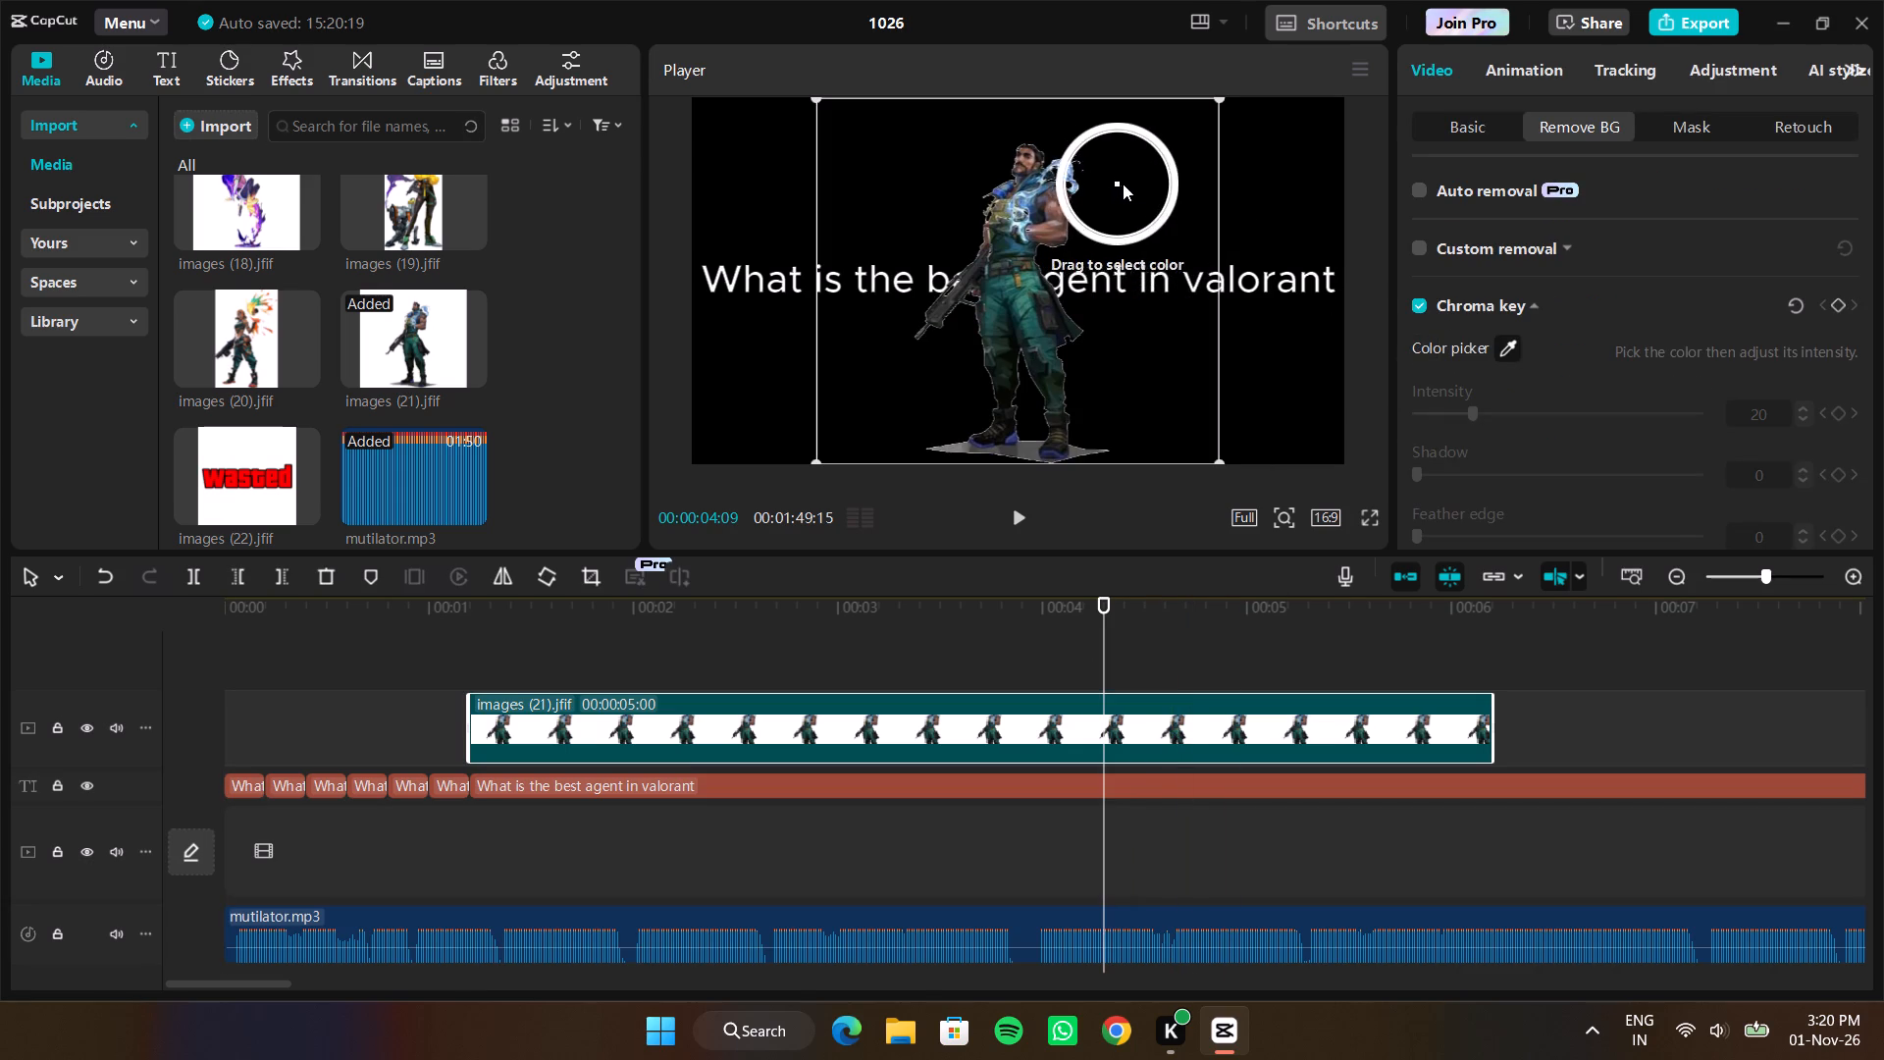
pyautogui.click(1144, 184)
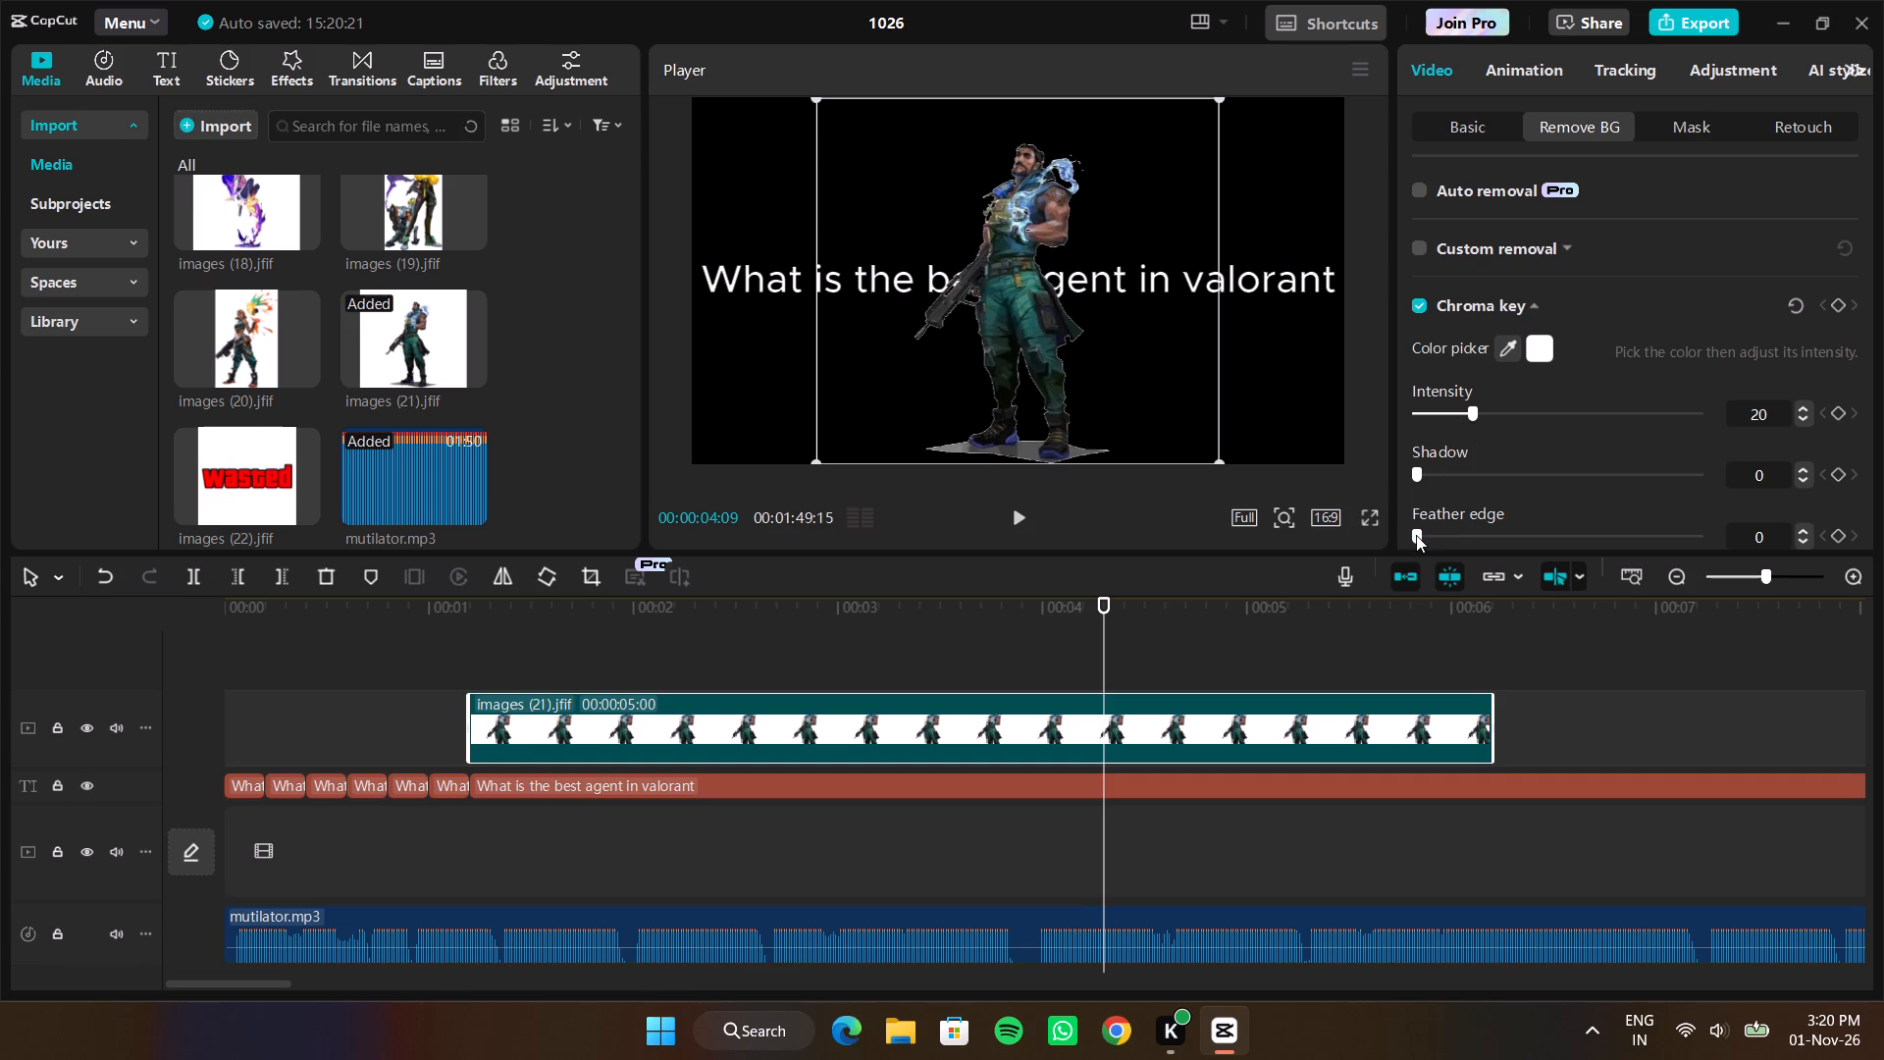
pyautogui.moveTo(1416, 535); pyautogui.dragTo(1465, 531)
pyautogui.moveTo(1476, 416); pyautogui.dragTo(1429, 419)
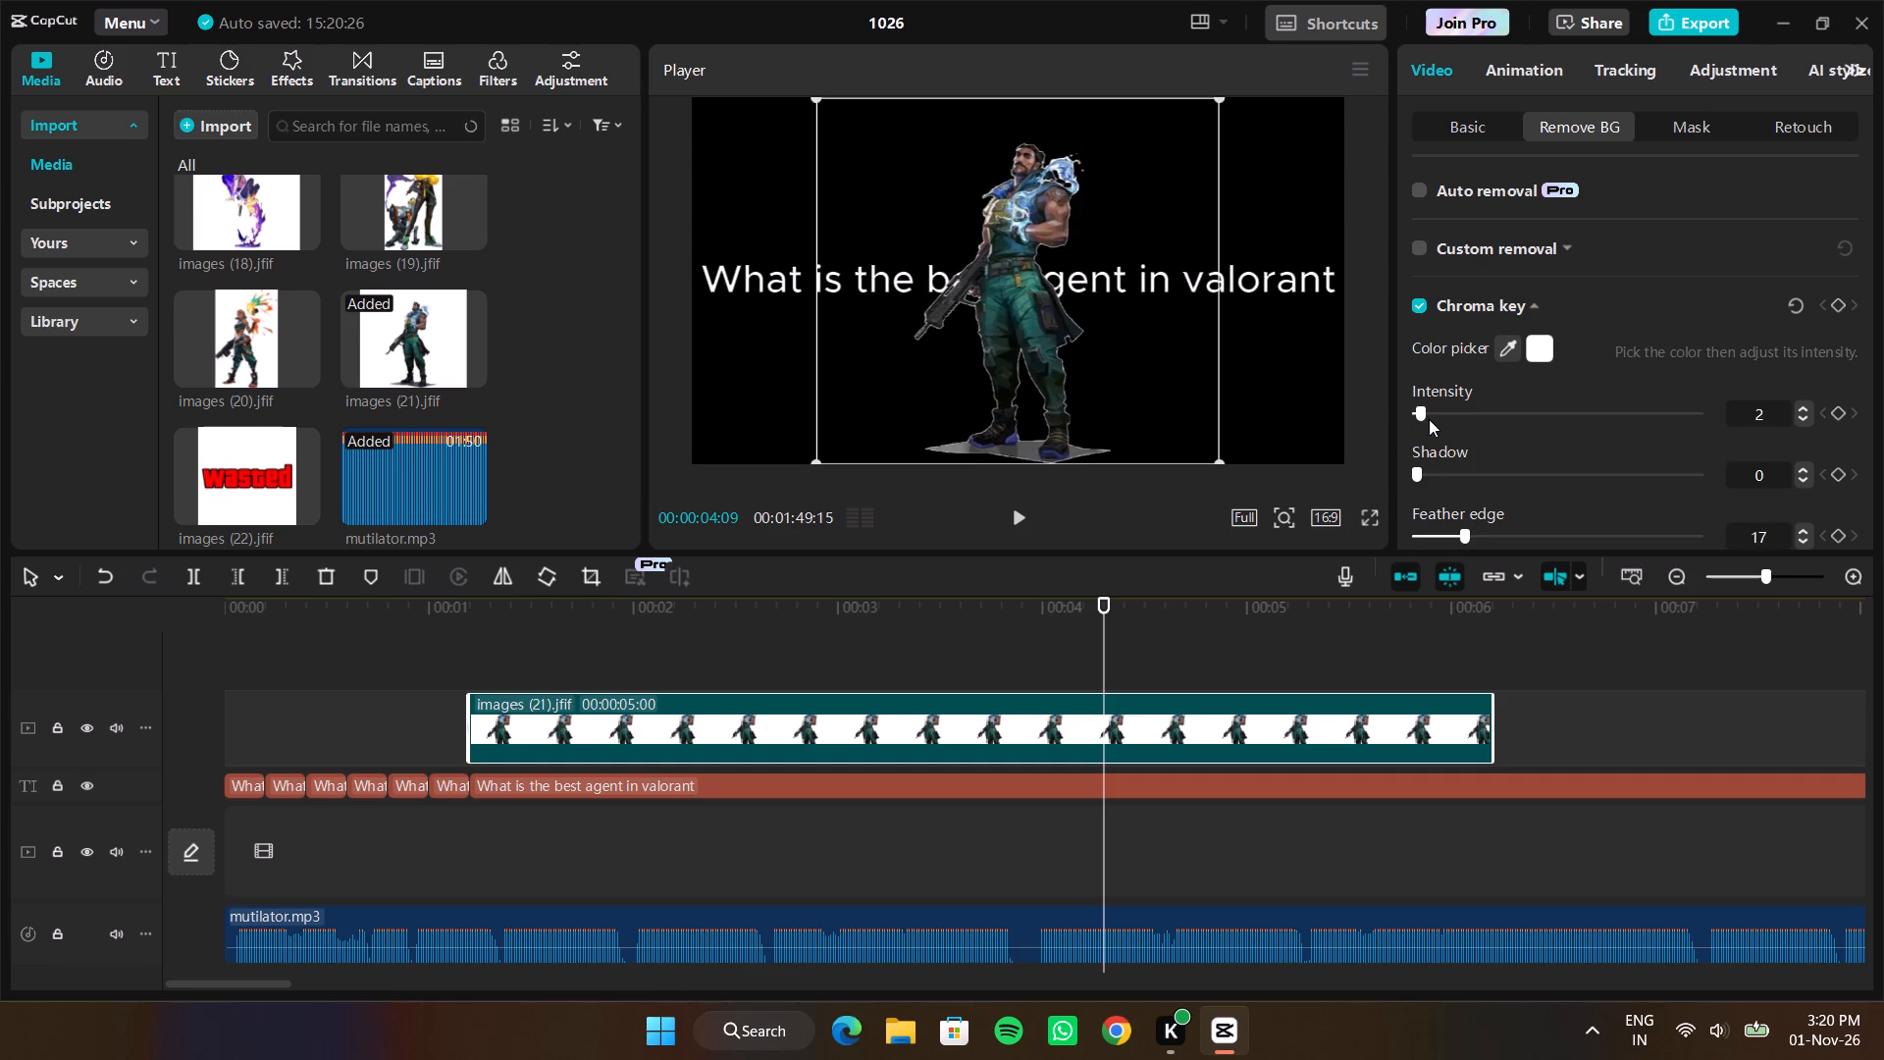
pyautogui.moveTo(1429, 419); pyautogui.dragTo(1422, 423)
pyautogui.moveTo(1422, 423); pyautogui.dragTo(1438, 420)
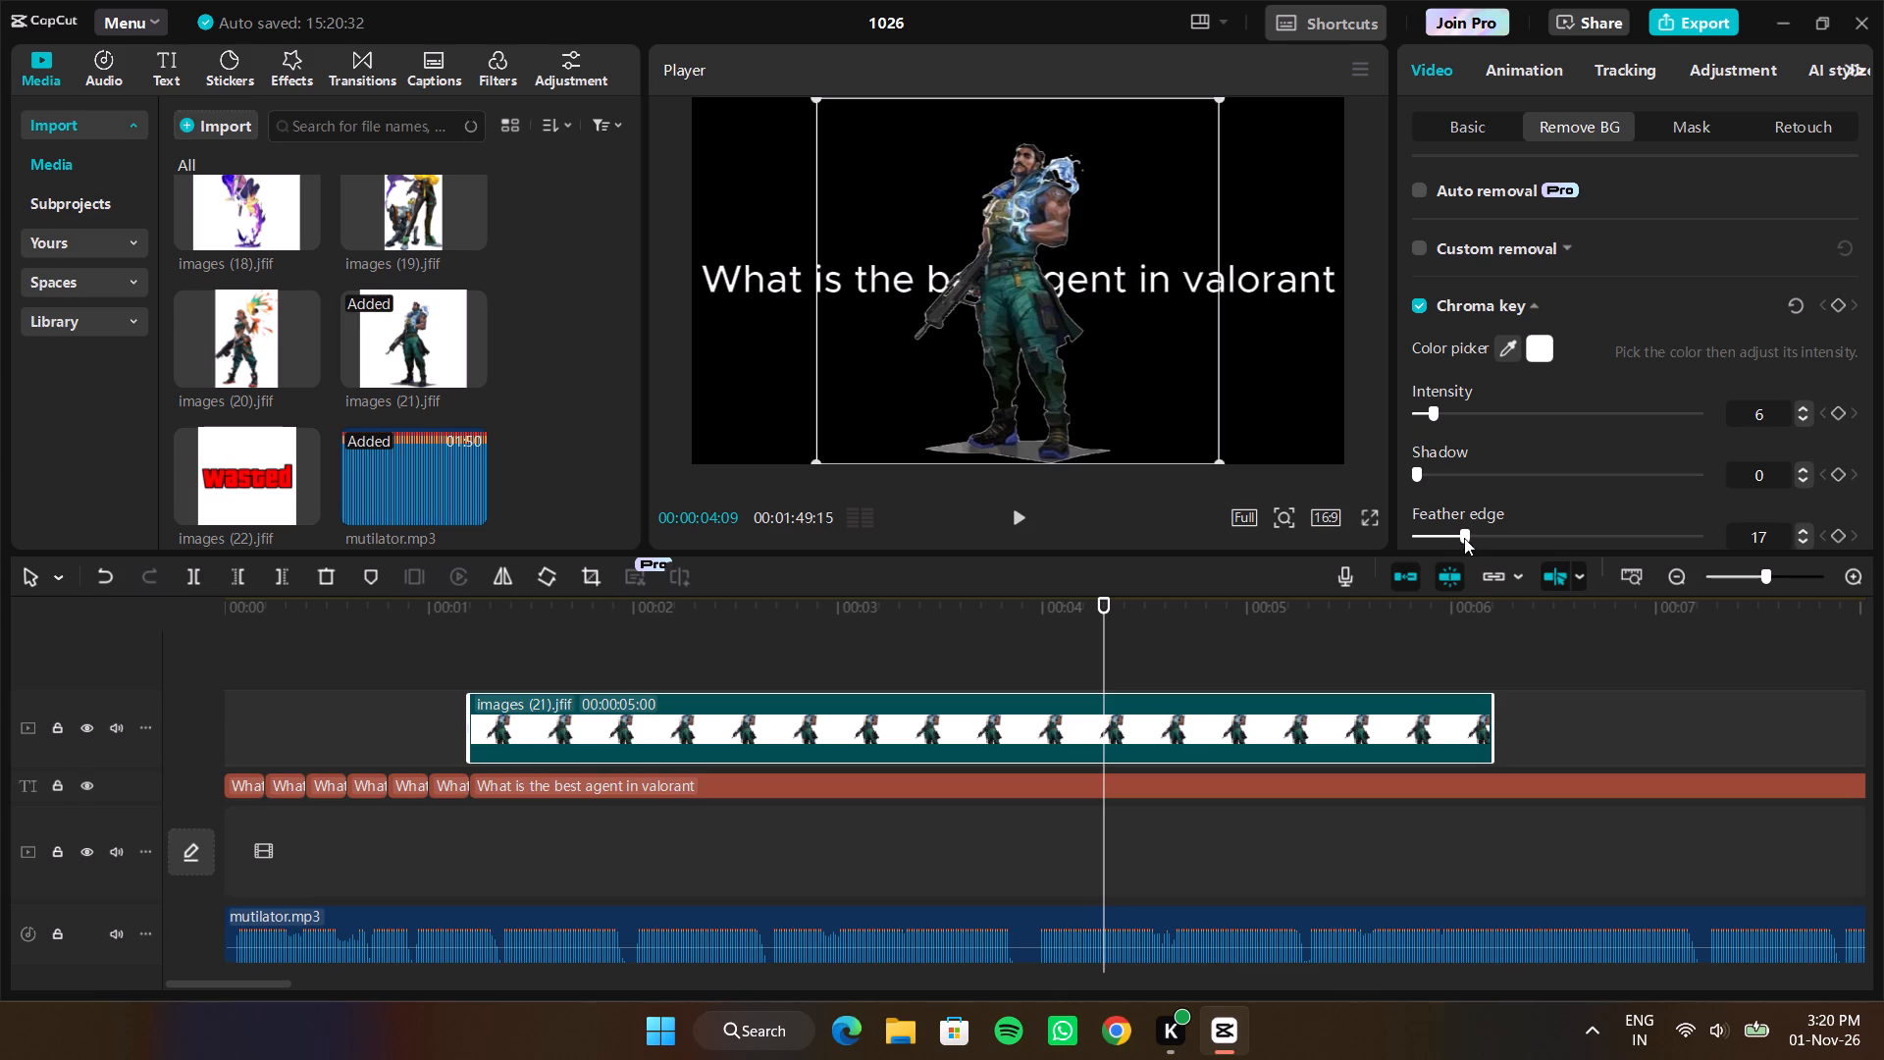
pyautogui.click(1467, 533)
# Scale the images (21).jfif character down to 54% and place it in the lower-left corner of the video frame.
pyautogui.moveTo(1214, 97); pyautogui.dragTo(1078, 194)
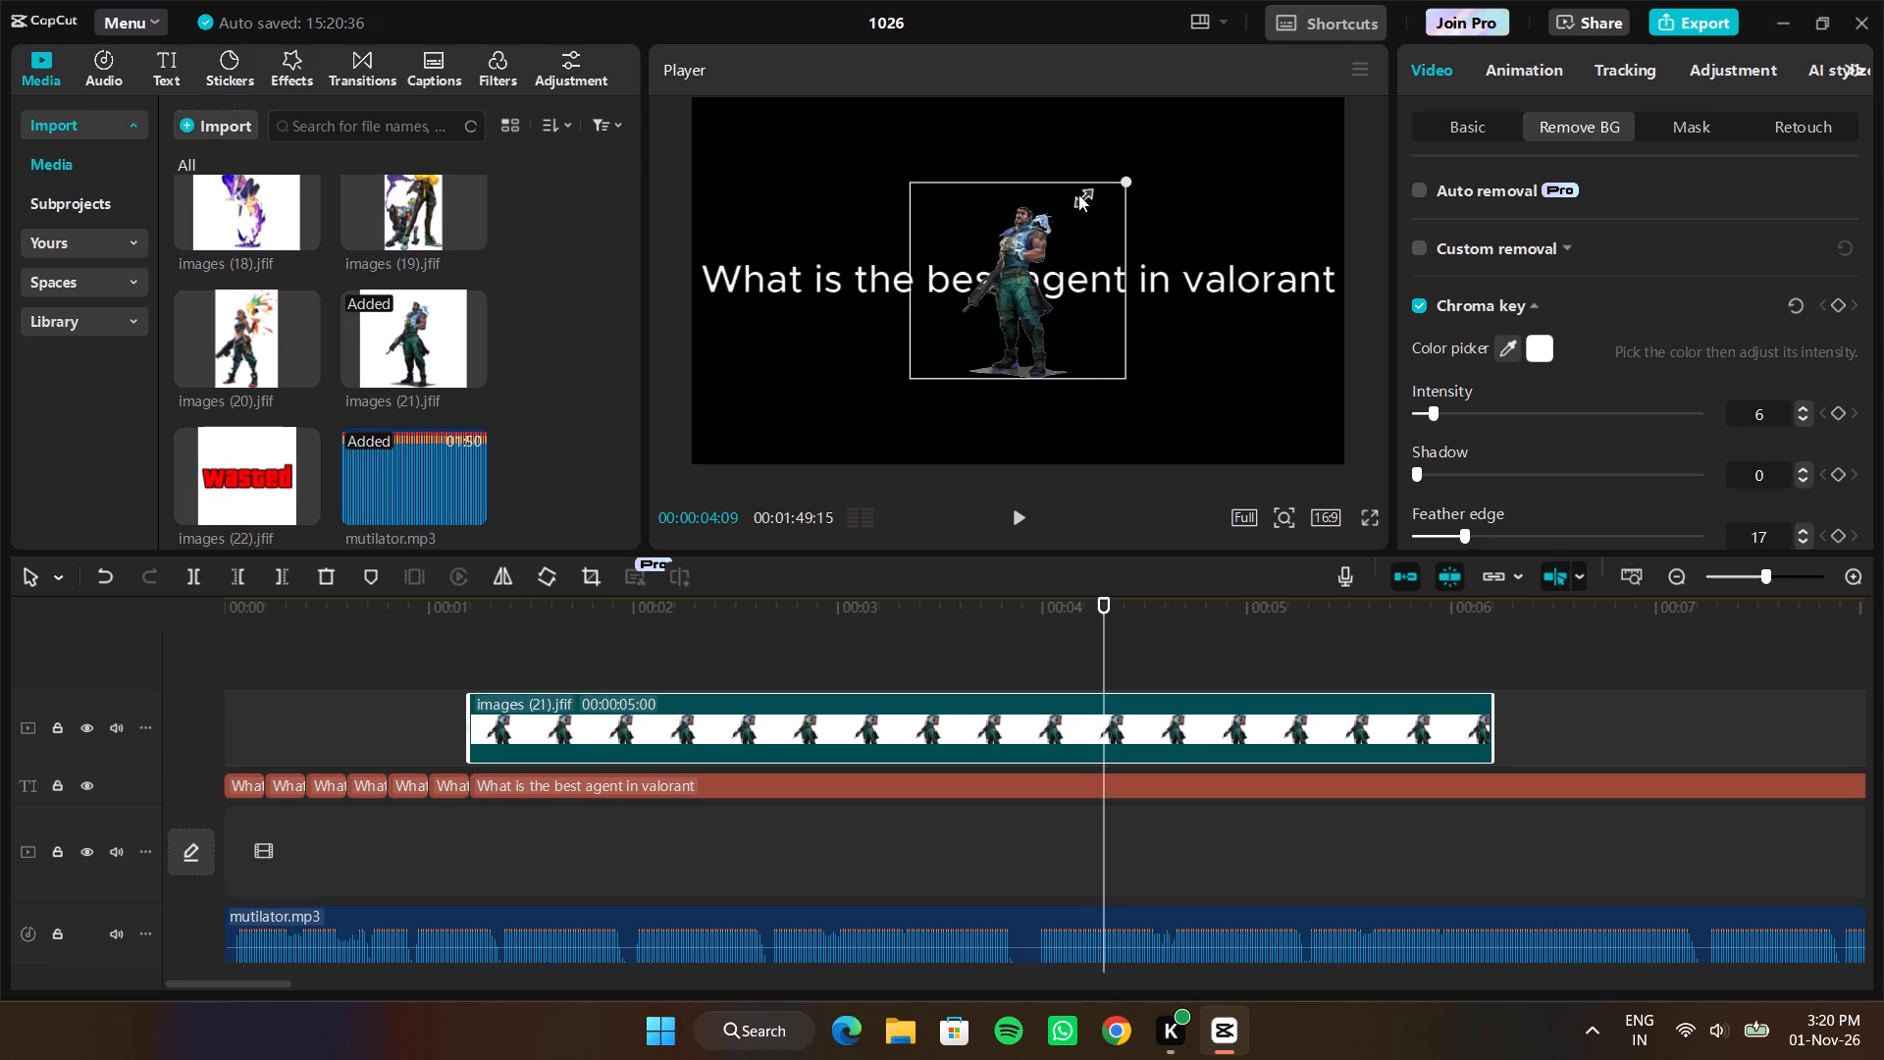
pyautogui.moveTo(1050, 222); pyautogui.dragTo(799, 304)
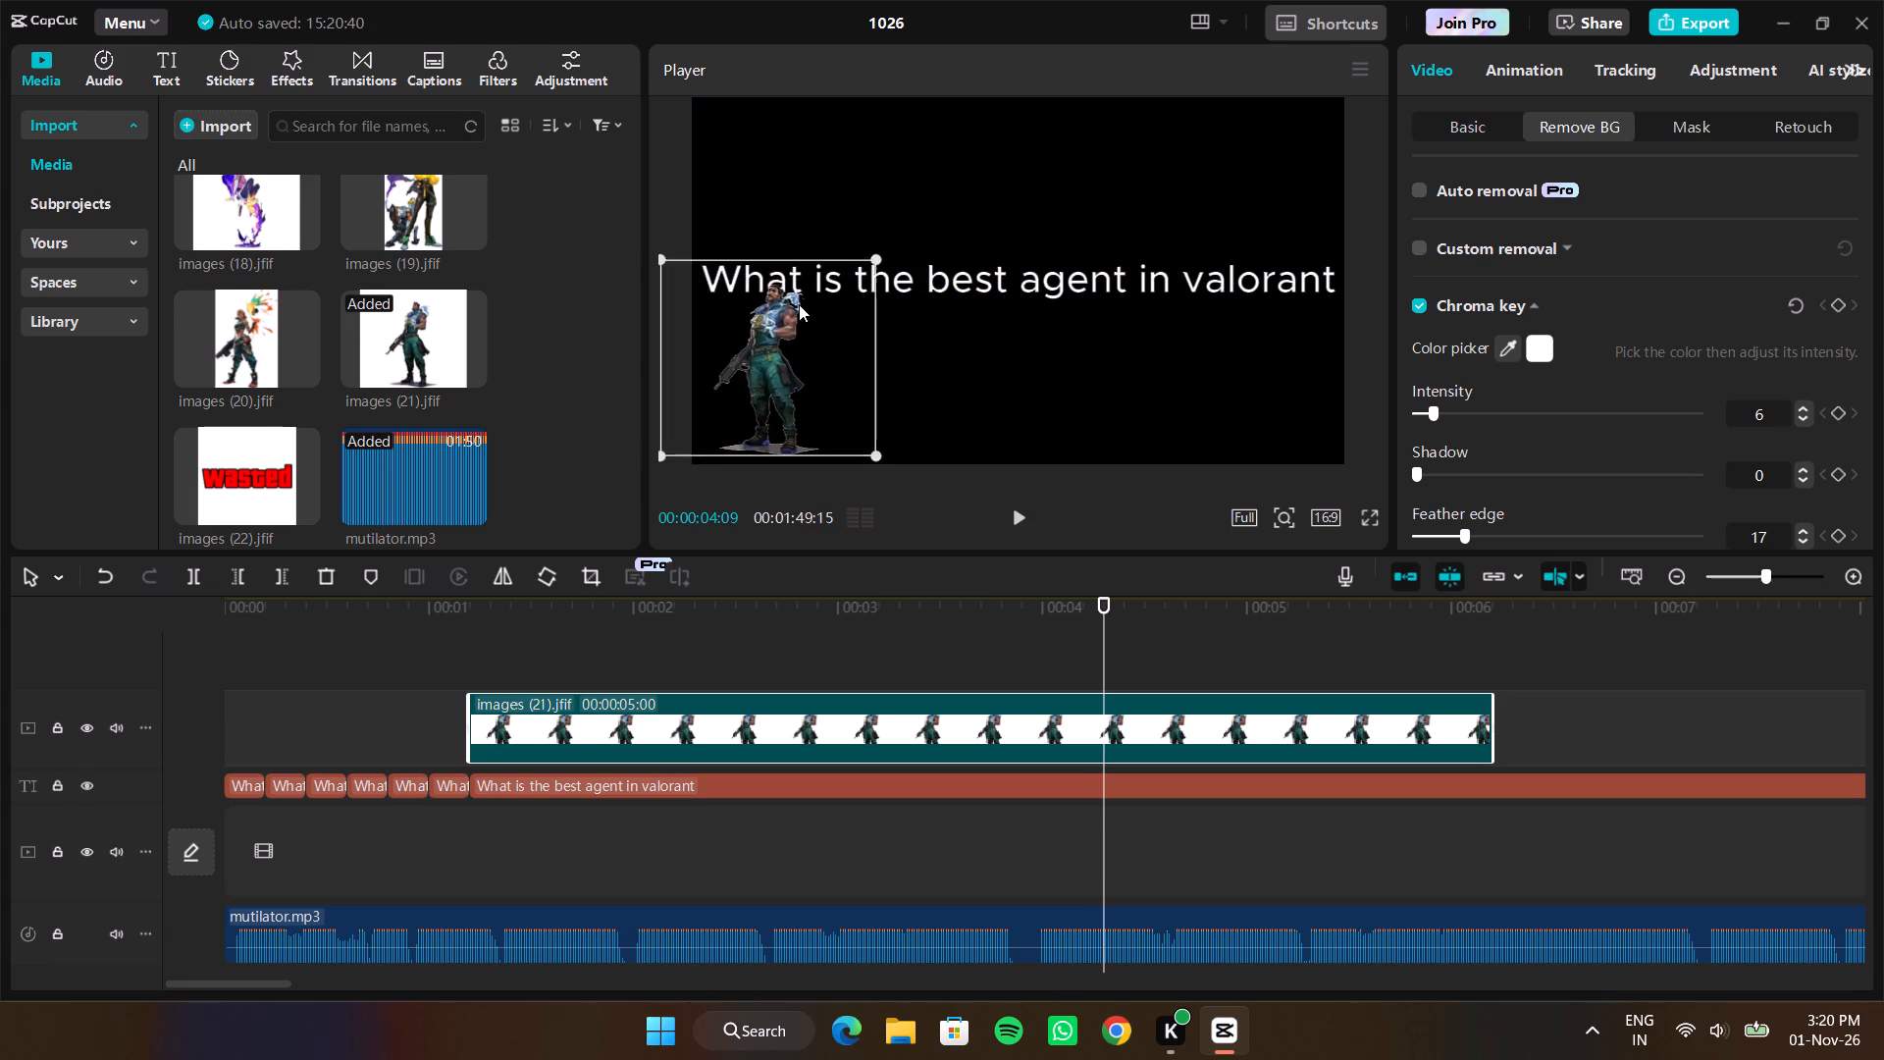
pyautogui.moveTo(799, 304); pyautogui.dragTo(868, 310)
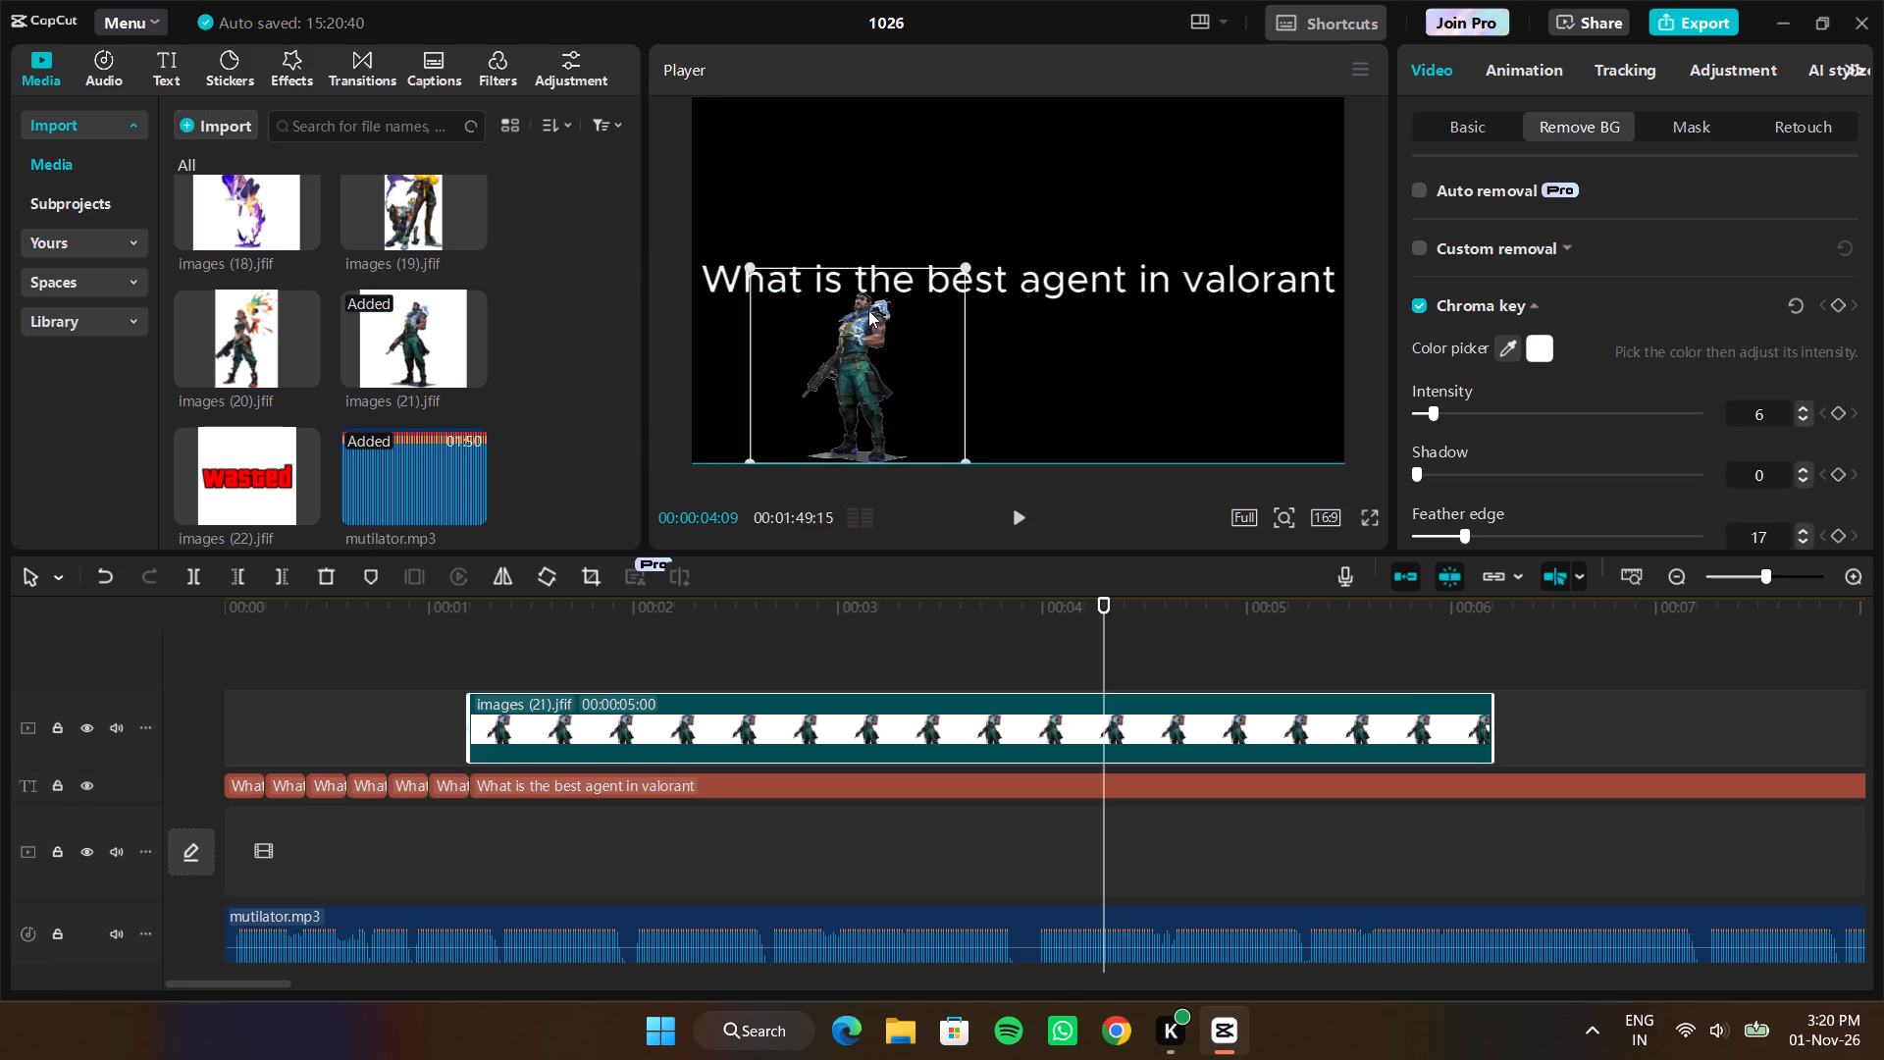
pyautogui.moveTo(868, 310); pyautogui.dragTo(790, 304)
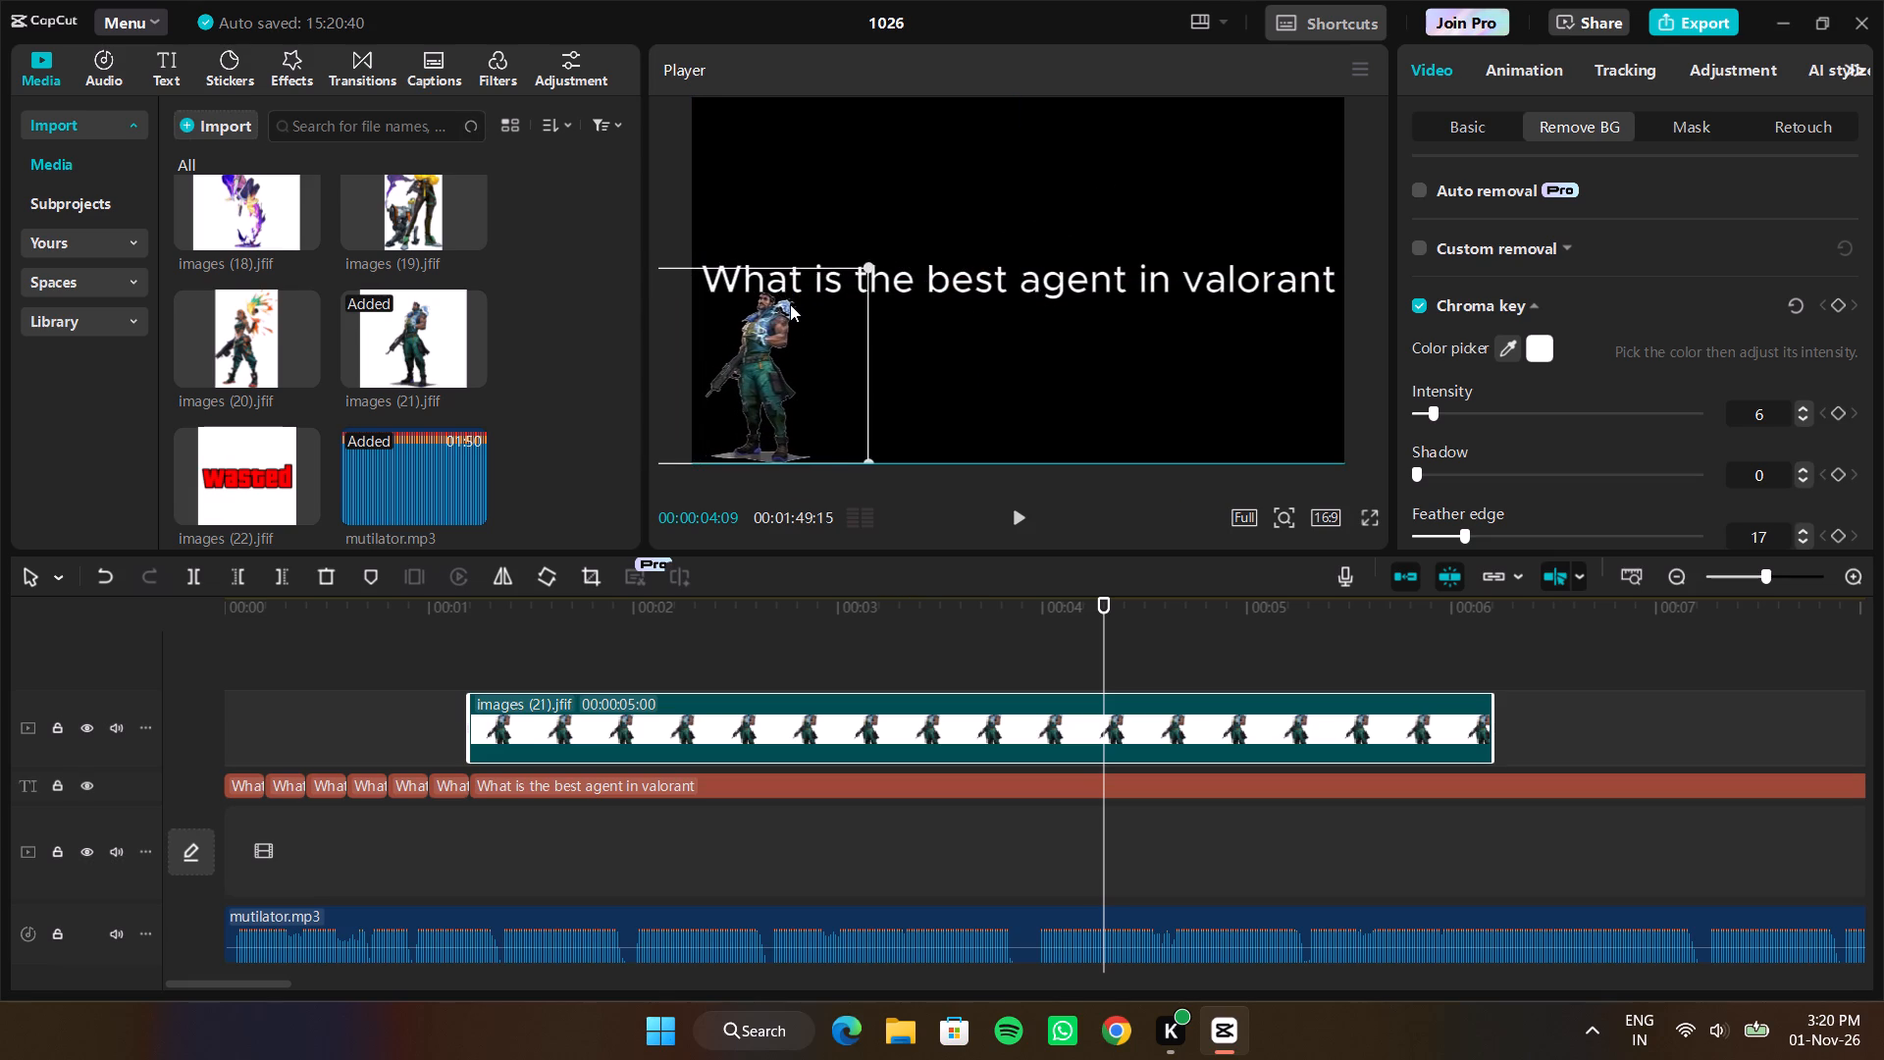
pyautogui.moveTo(790, 304); pyautogui.dragTo(786, 304)
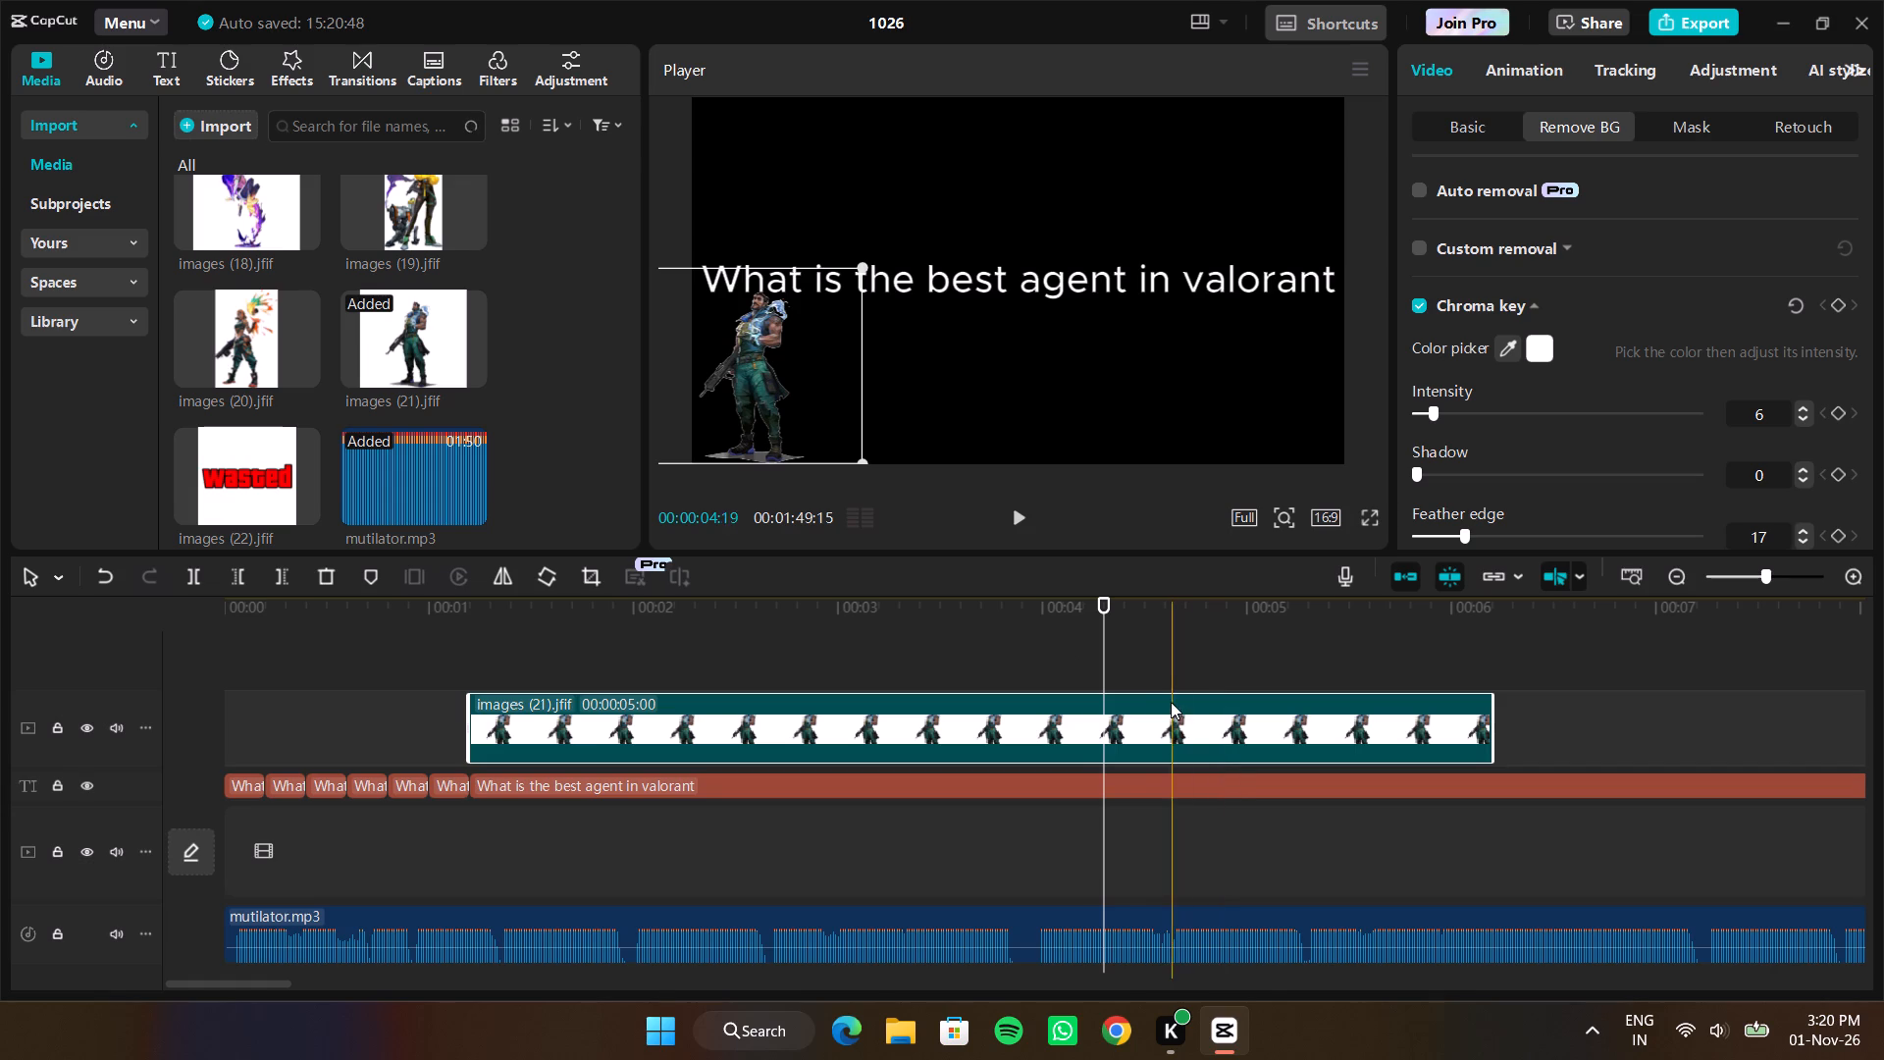
# At the image clip's start, 00:00:01:06, move the character off the frame's left edge to X -2158 and add a position keyframe.
pyautogui.moveTo(1103, 660); pyautogui.dragTo(705, 664)
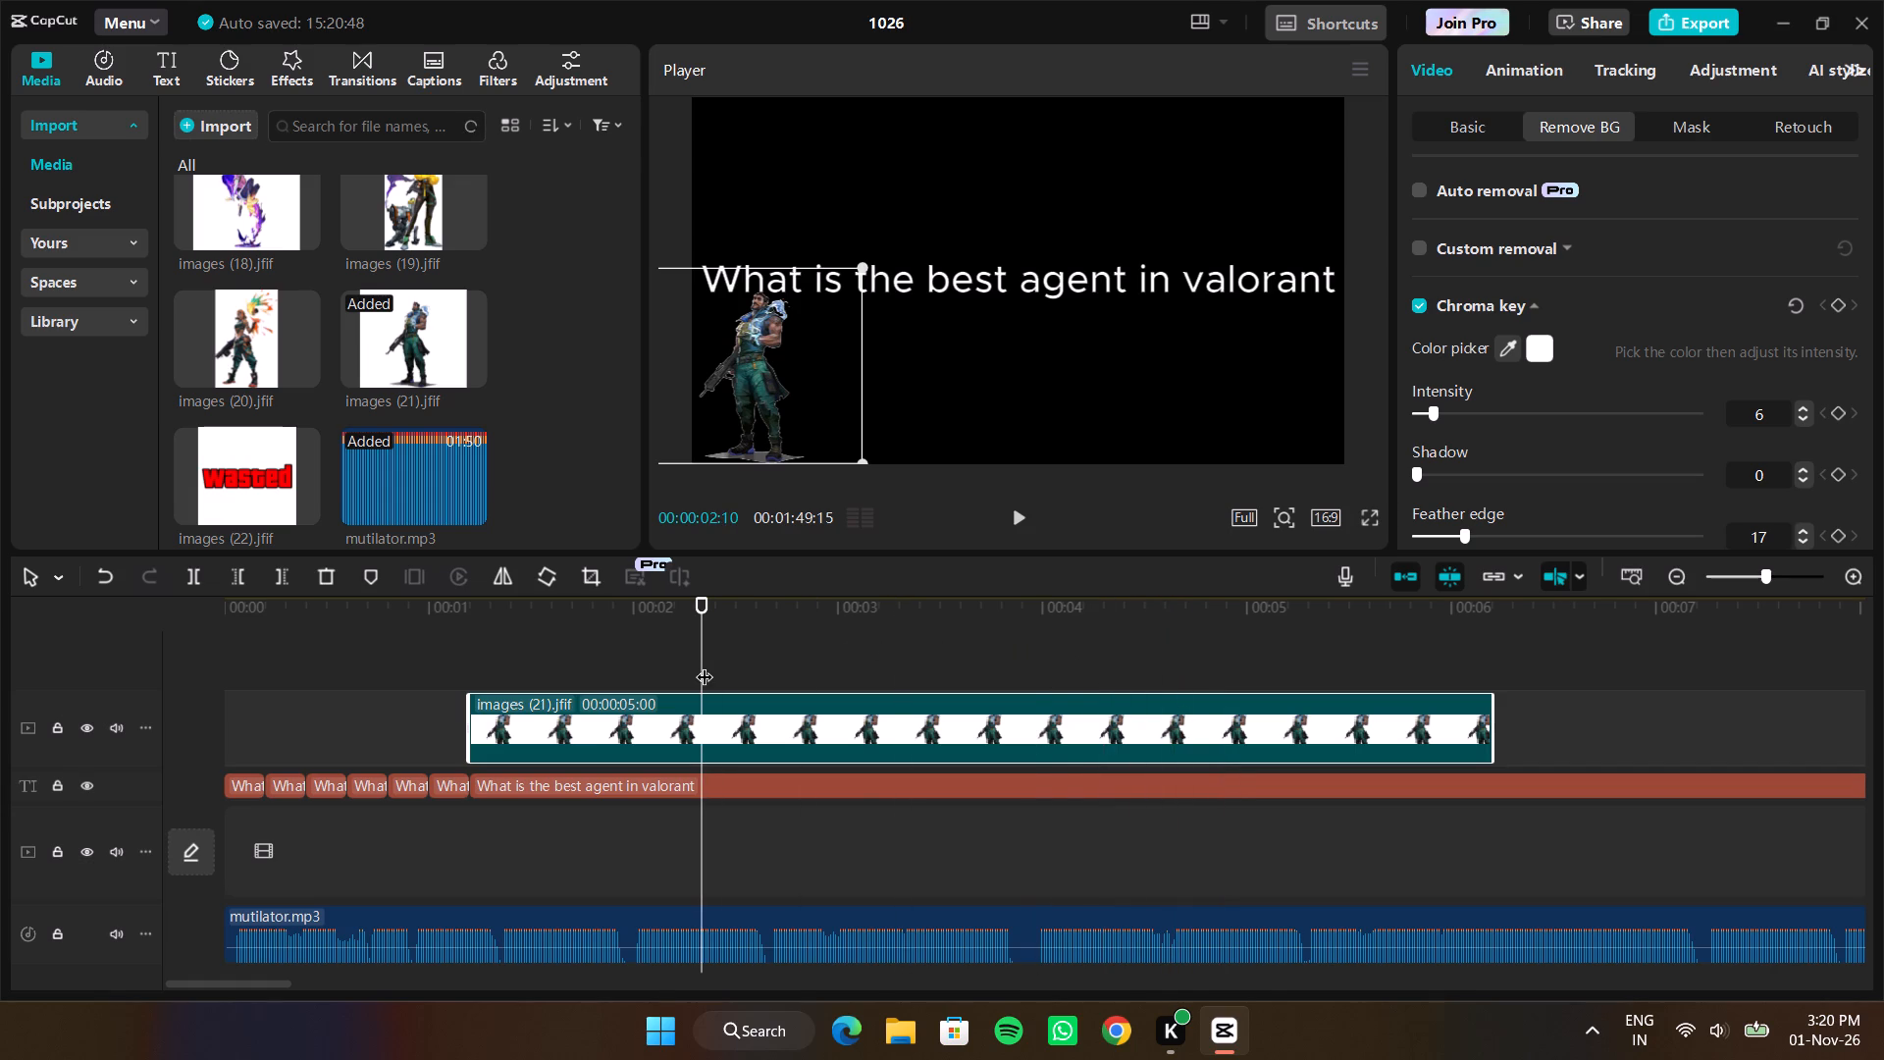
pyautogui.moveTo(705, 664); pyautogui.dragTo(473, 673)
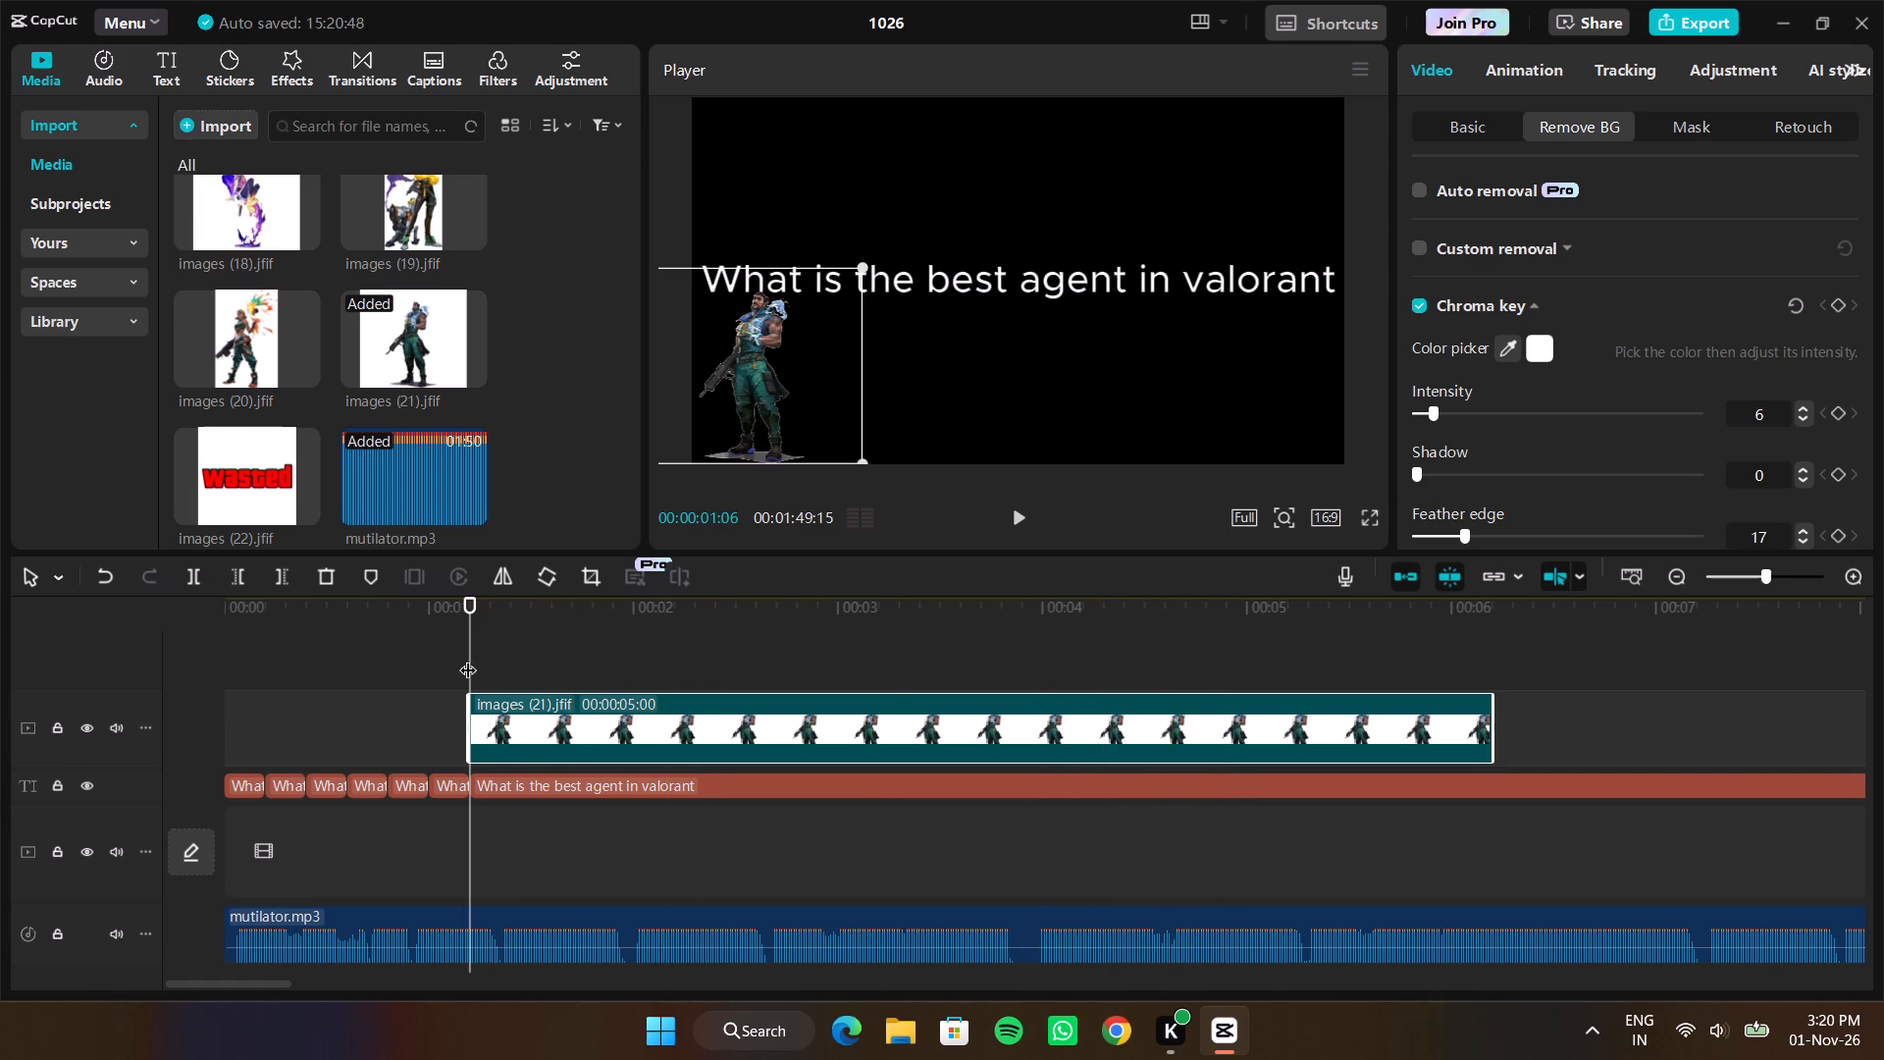
pyautogui.click(466, 658)
pyautogui.click(446, 658)
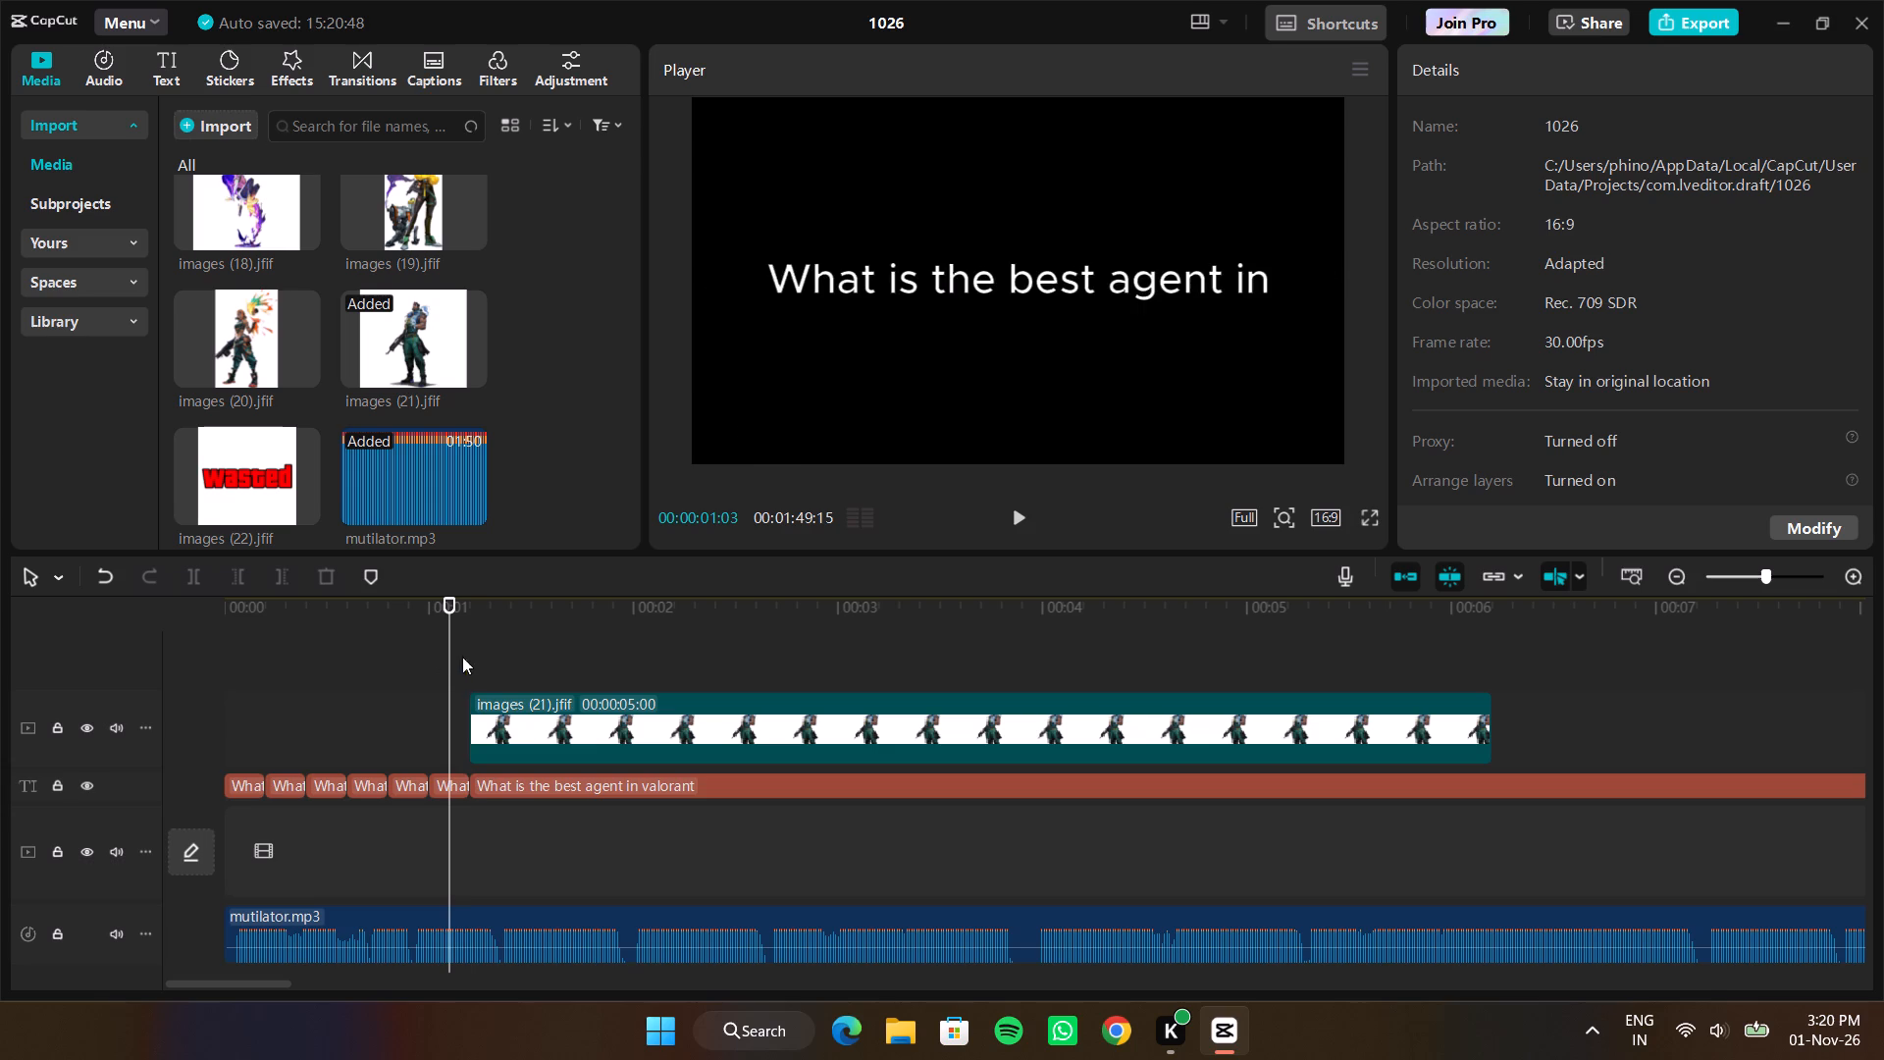
pyautogui.click(470, 657)
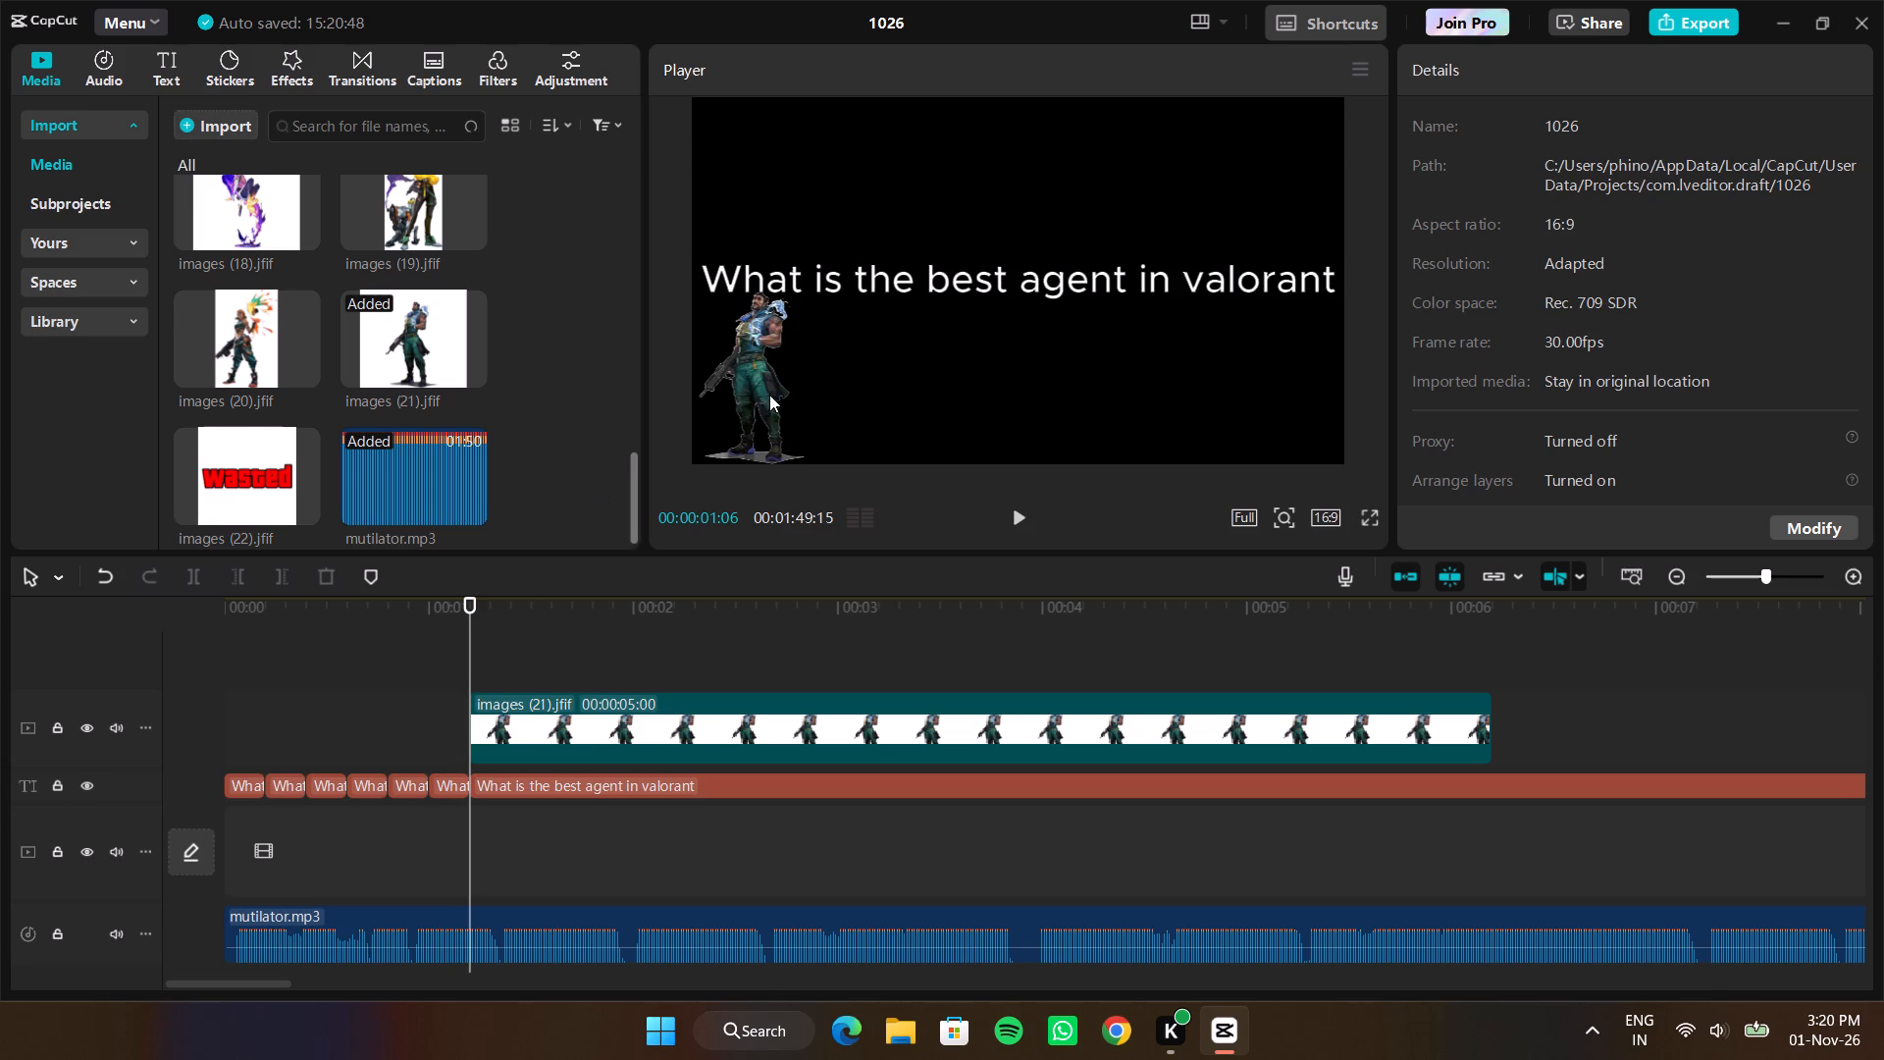
pyautogui.click(765, 392)
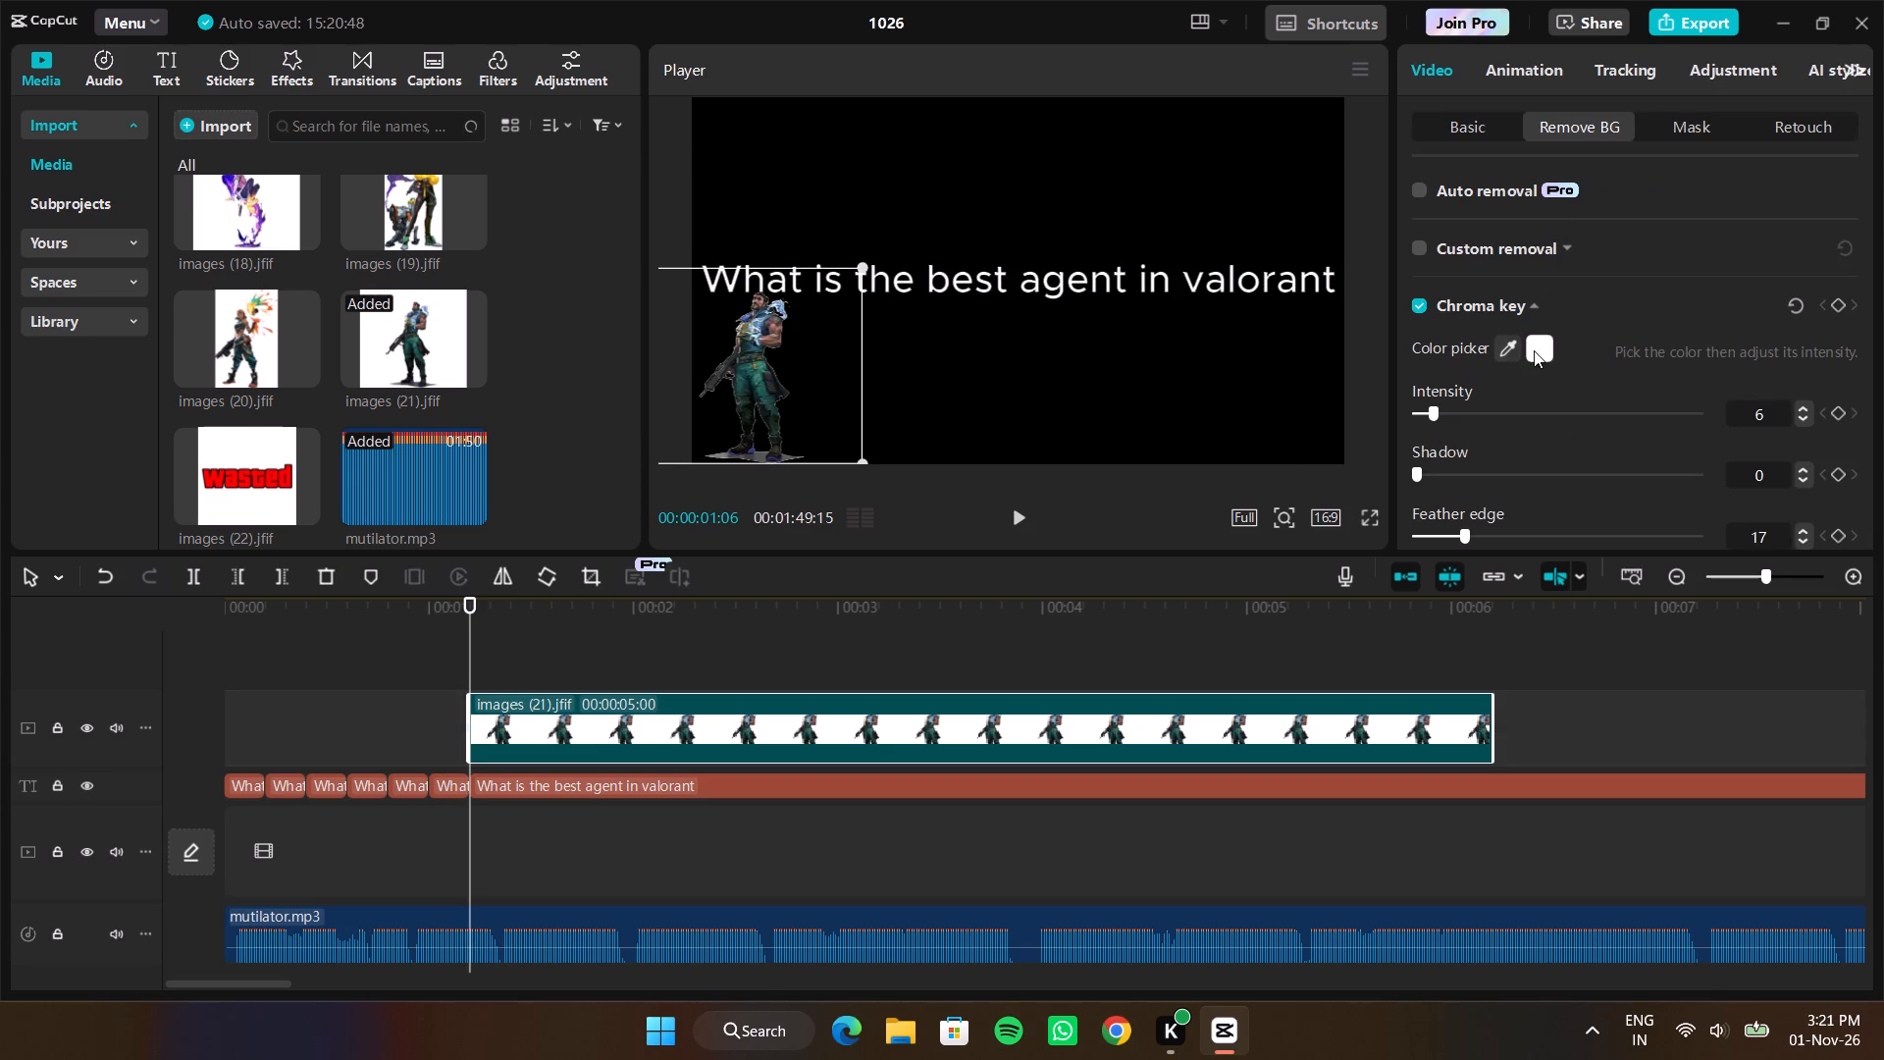
pyautogui.click(1466, 118)
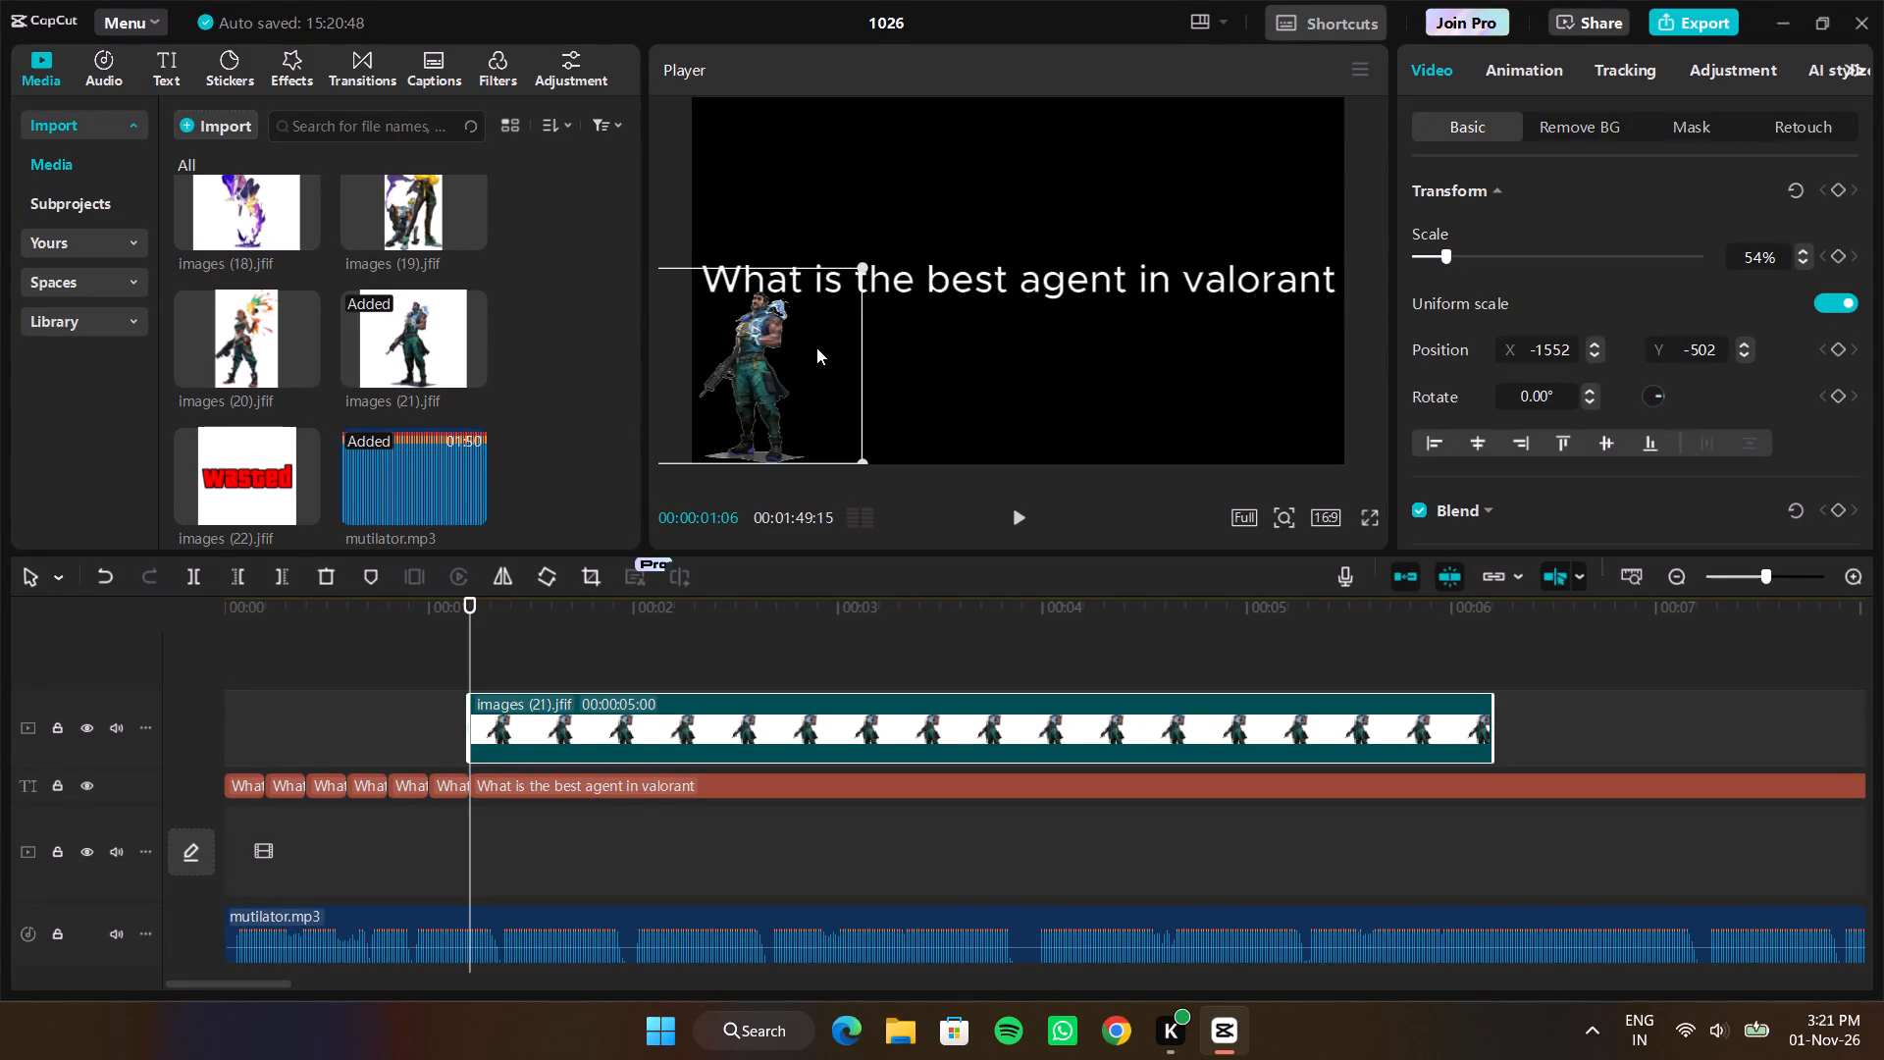
pyautogui.moveTo(793, 347); pyautogui.dragTo(690, 348)
pyautogui.click(1837, 351)
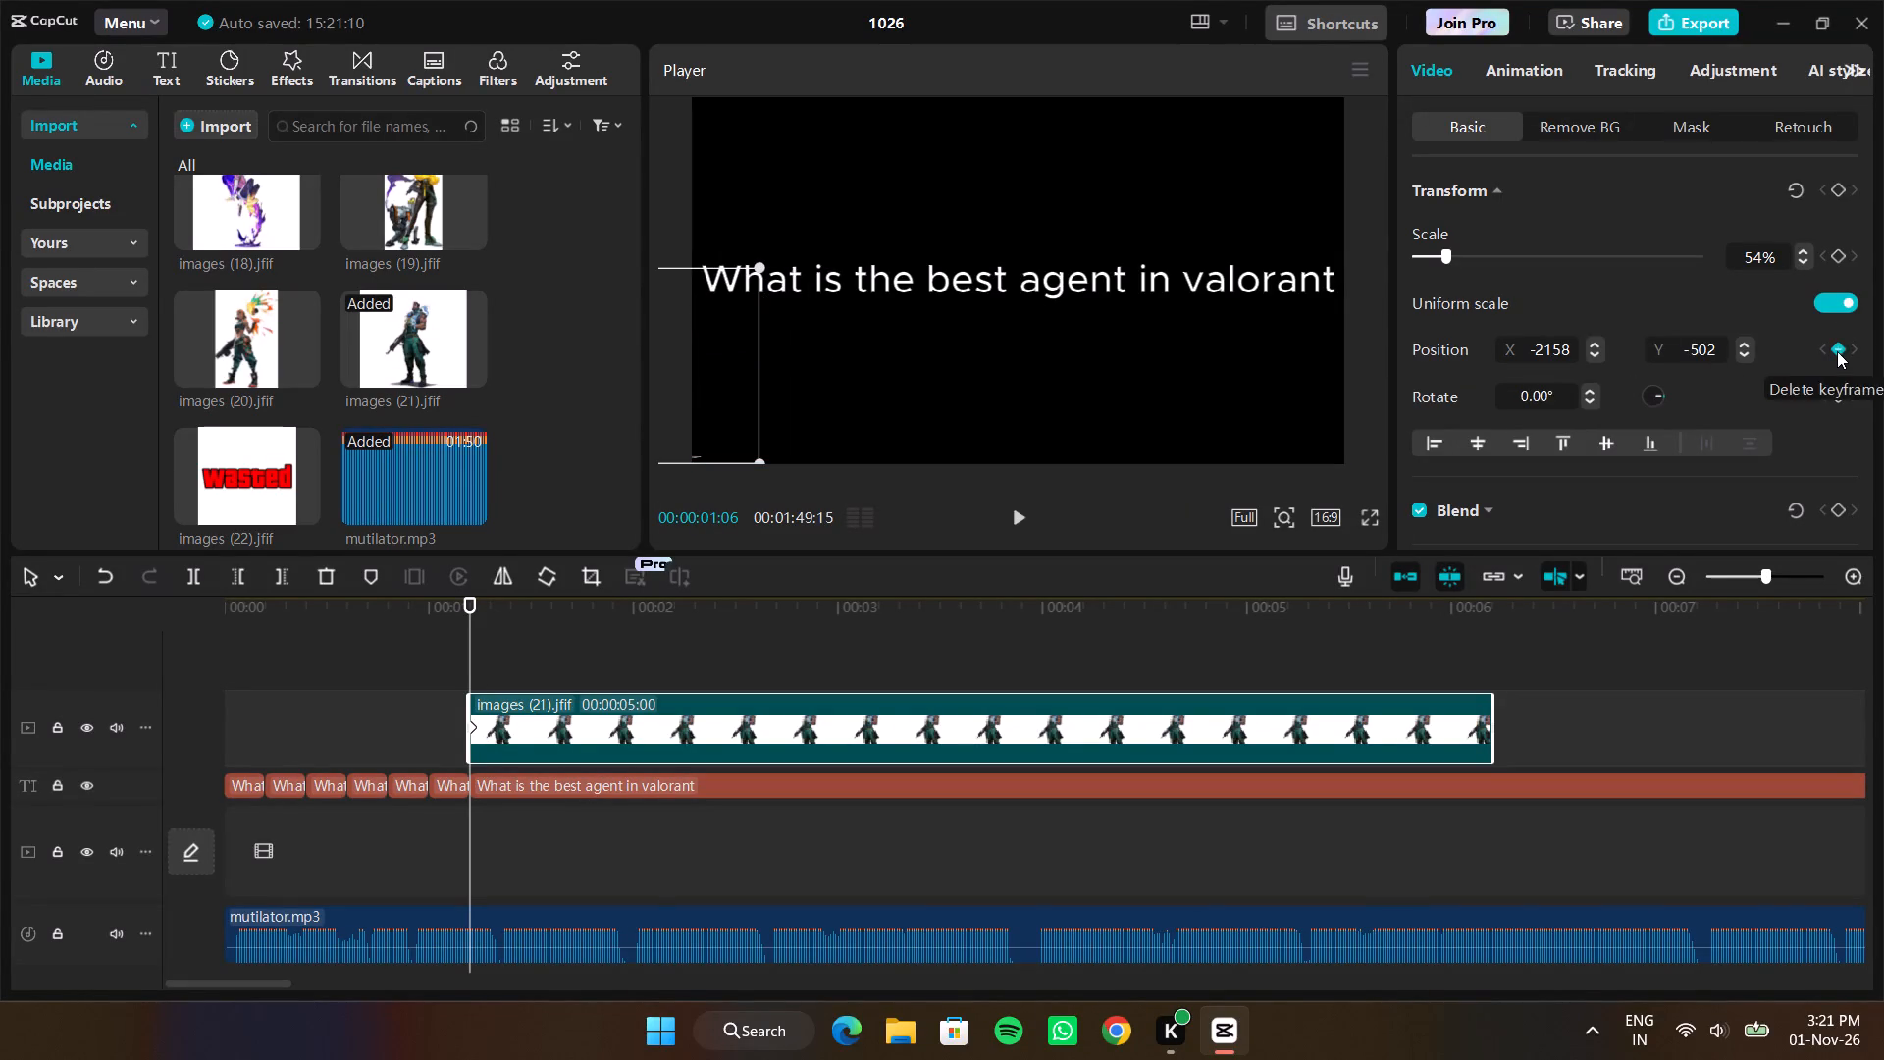
# At 00:00:01:08, move the images (21).jfif character into the video frame's lower-left corner at X -1574, adding a second position keyframe.
pyautogui.moveTo(465, 631); pyautogui.dragTo(472, 631)
pyautogui.moveTo(472, 631); pyautogui.dragTo(485, 632)
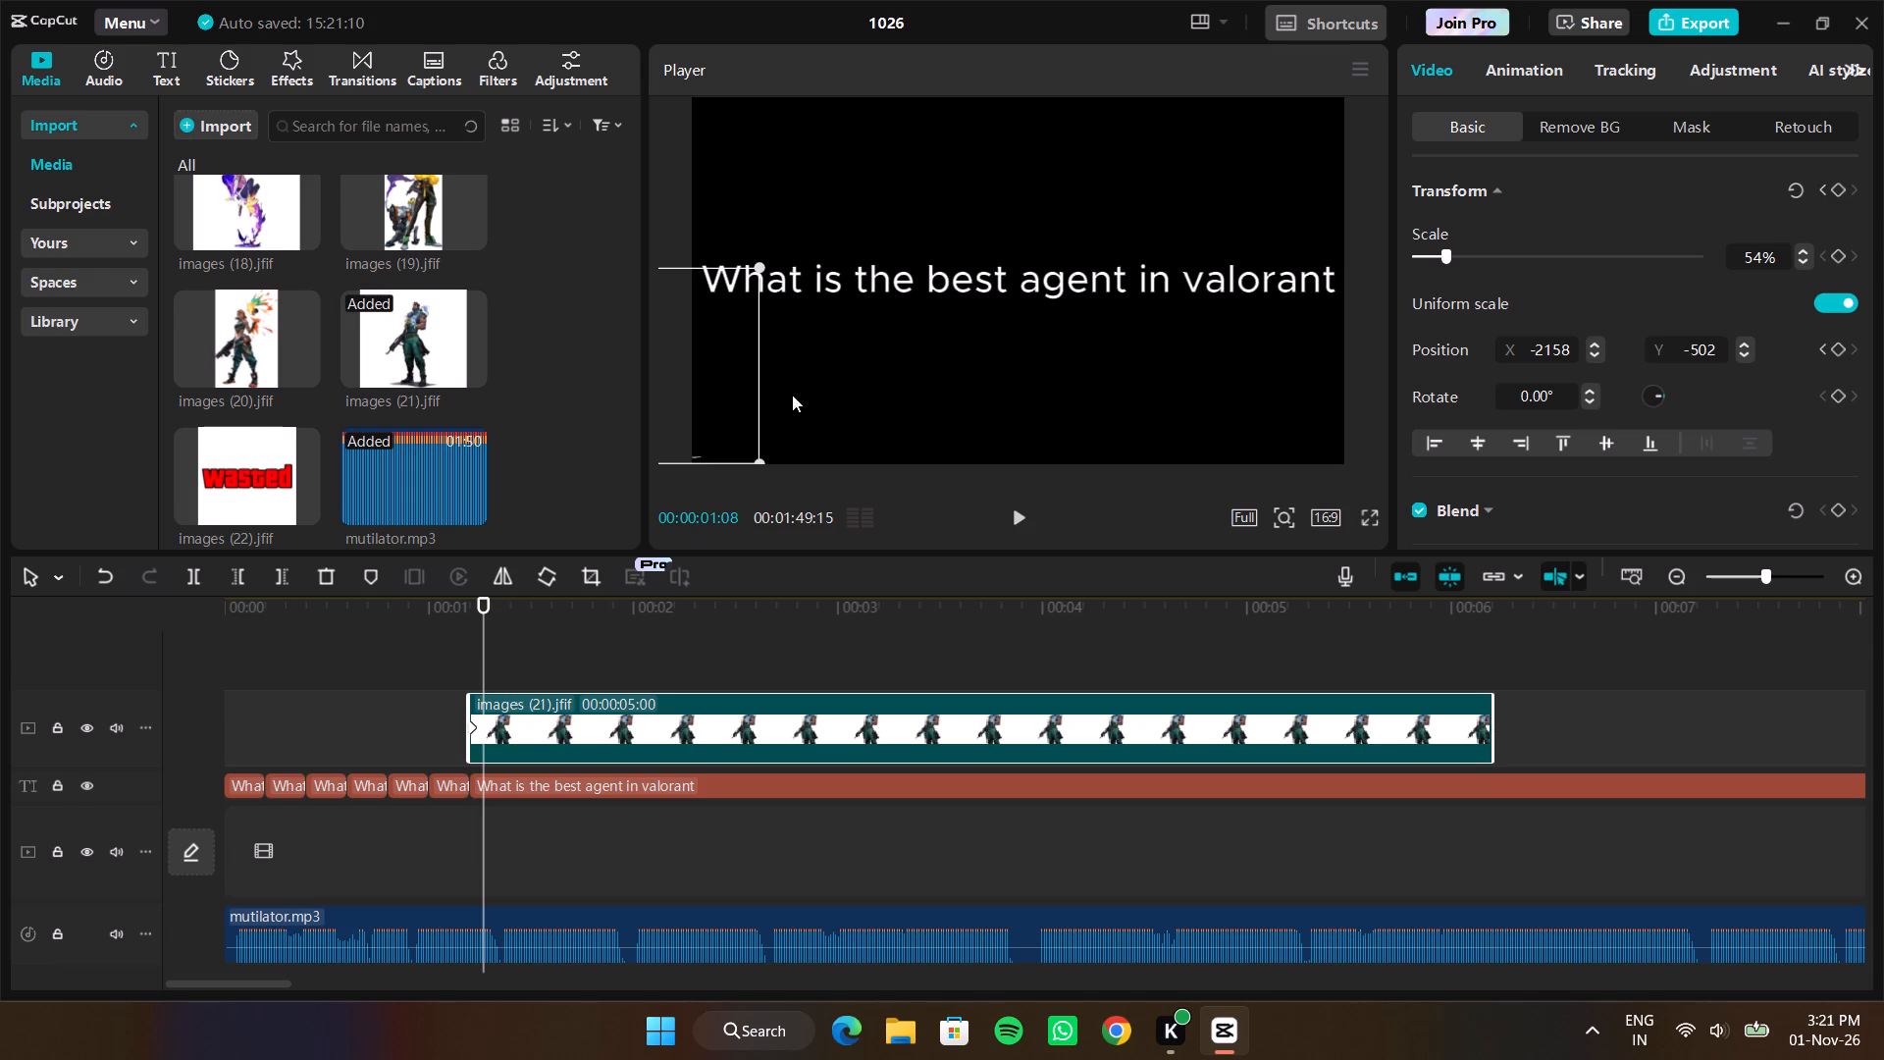
pyautogui.moveTo(720, 364); pyautogui.dragTo(809, 364)
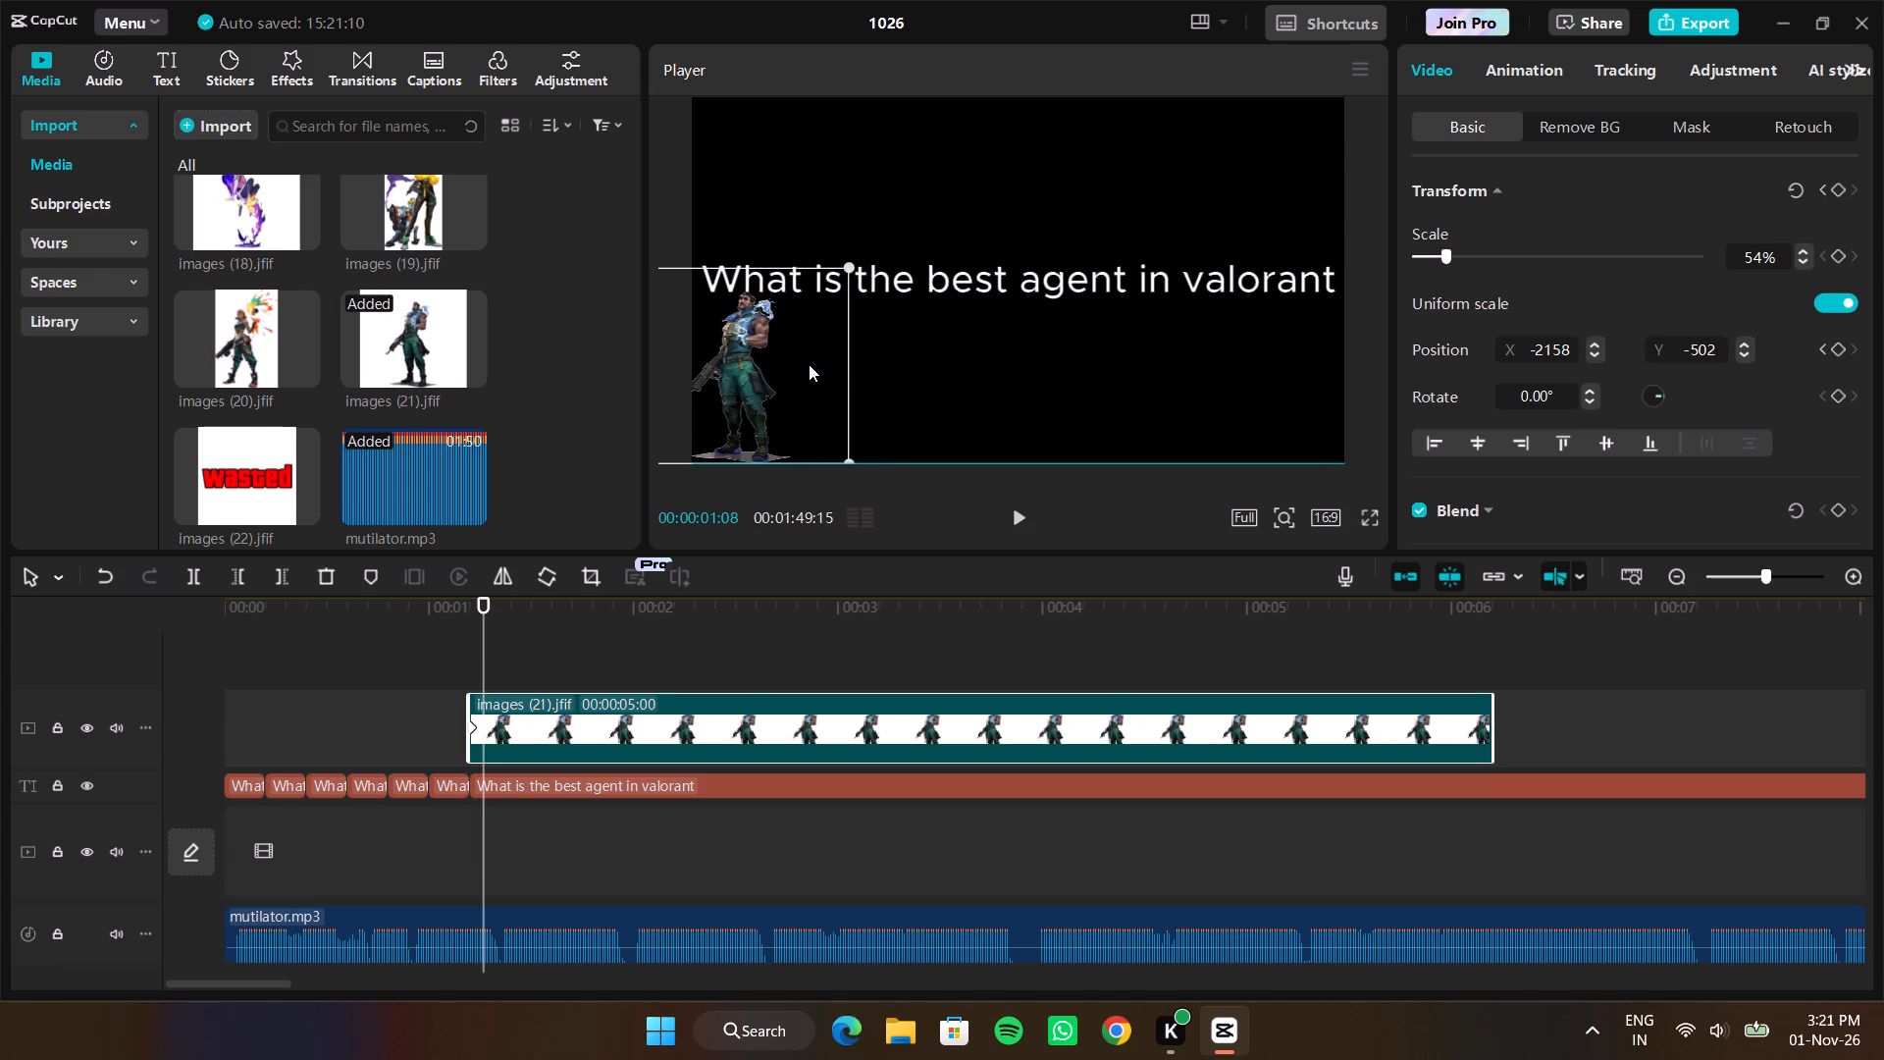
pyautogui.moveTo(809, 364); pyautogui.dragTo(819, 362)
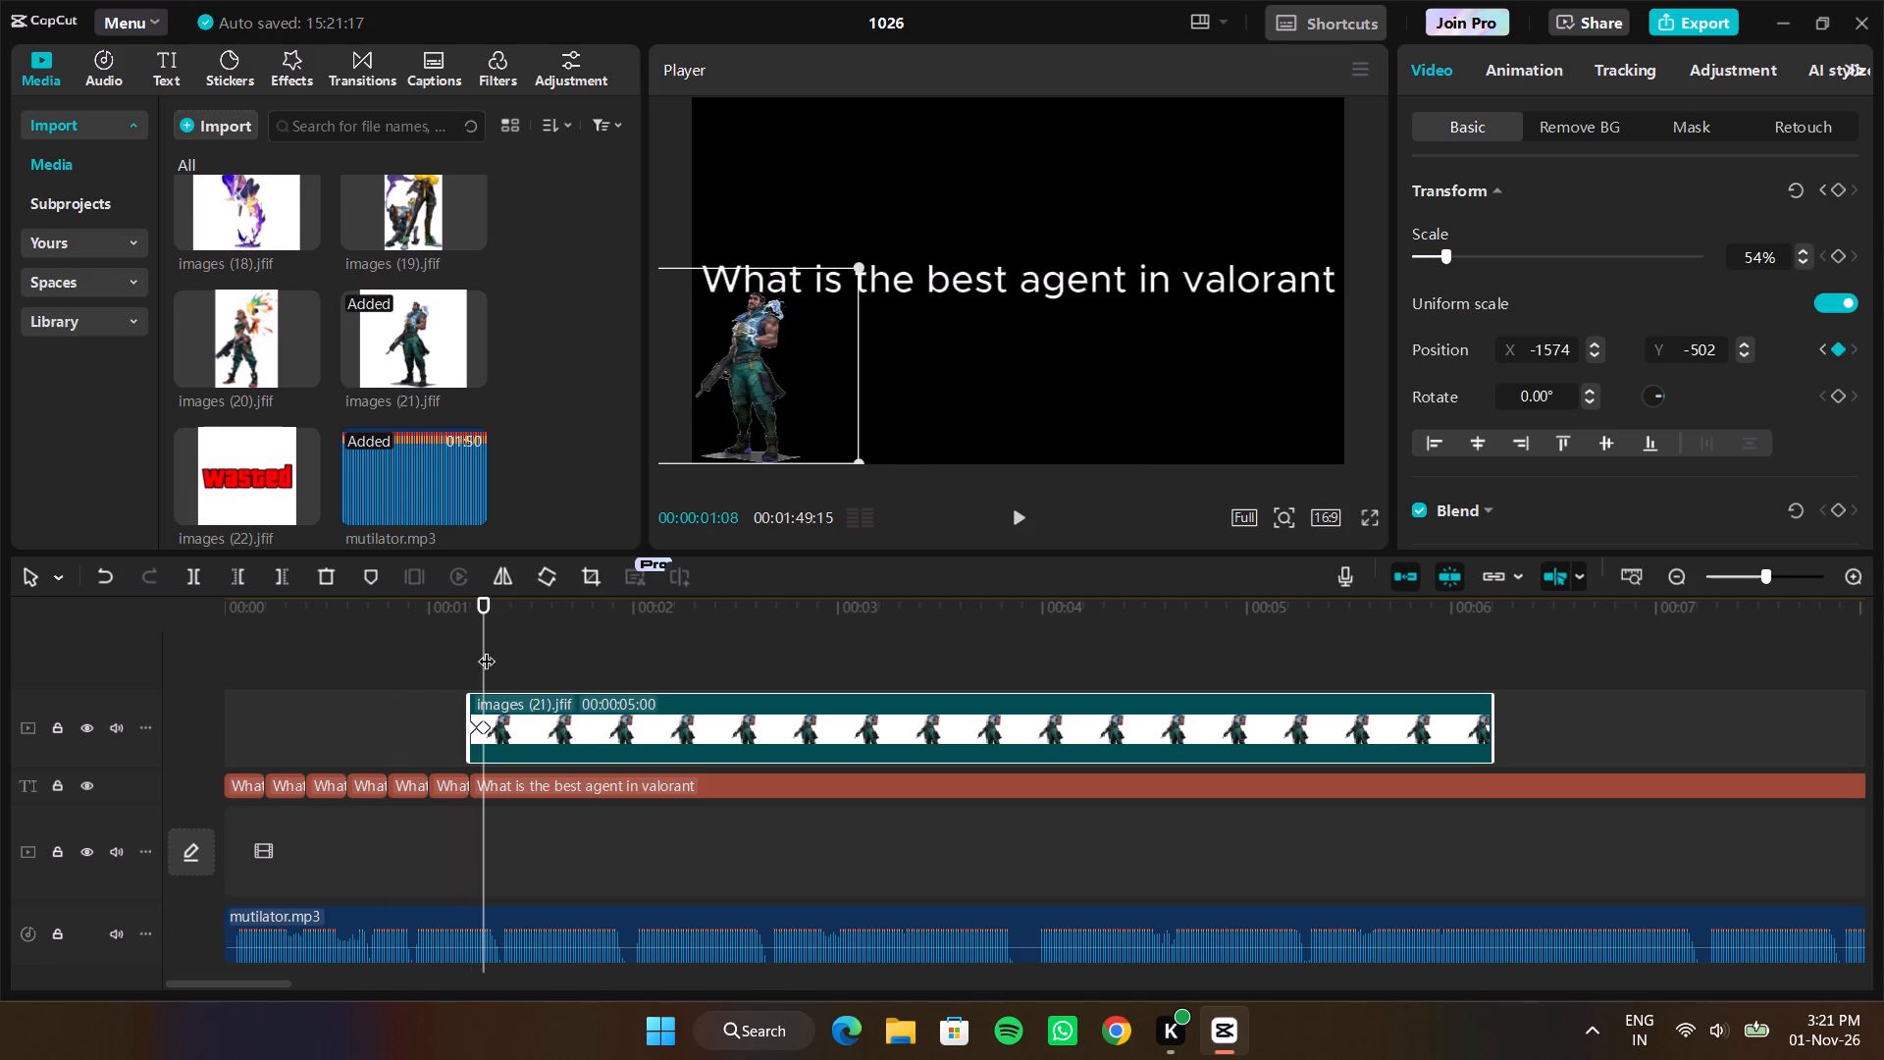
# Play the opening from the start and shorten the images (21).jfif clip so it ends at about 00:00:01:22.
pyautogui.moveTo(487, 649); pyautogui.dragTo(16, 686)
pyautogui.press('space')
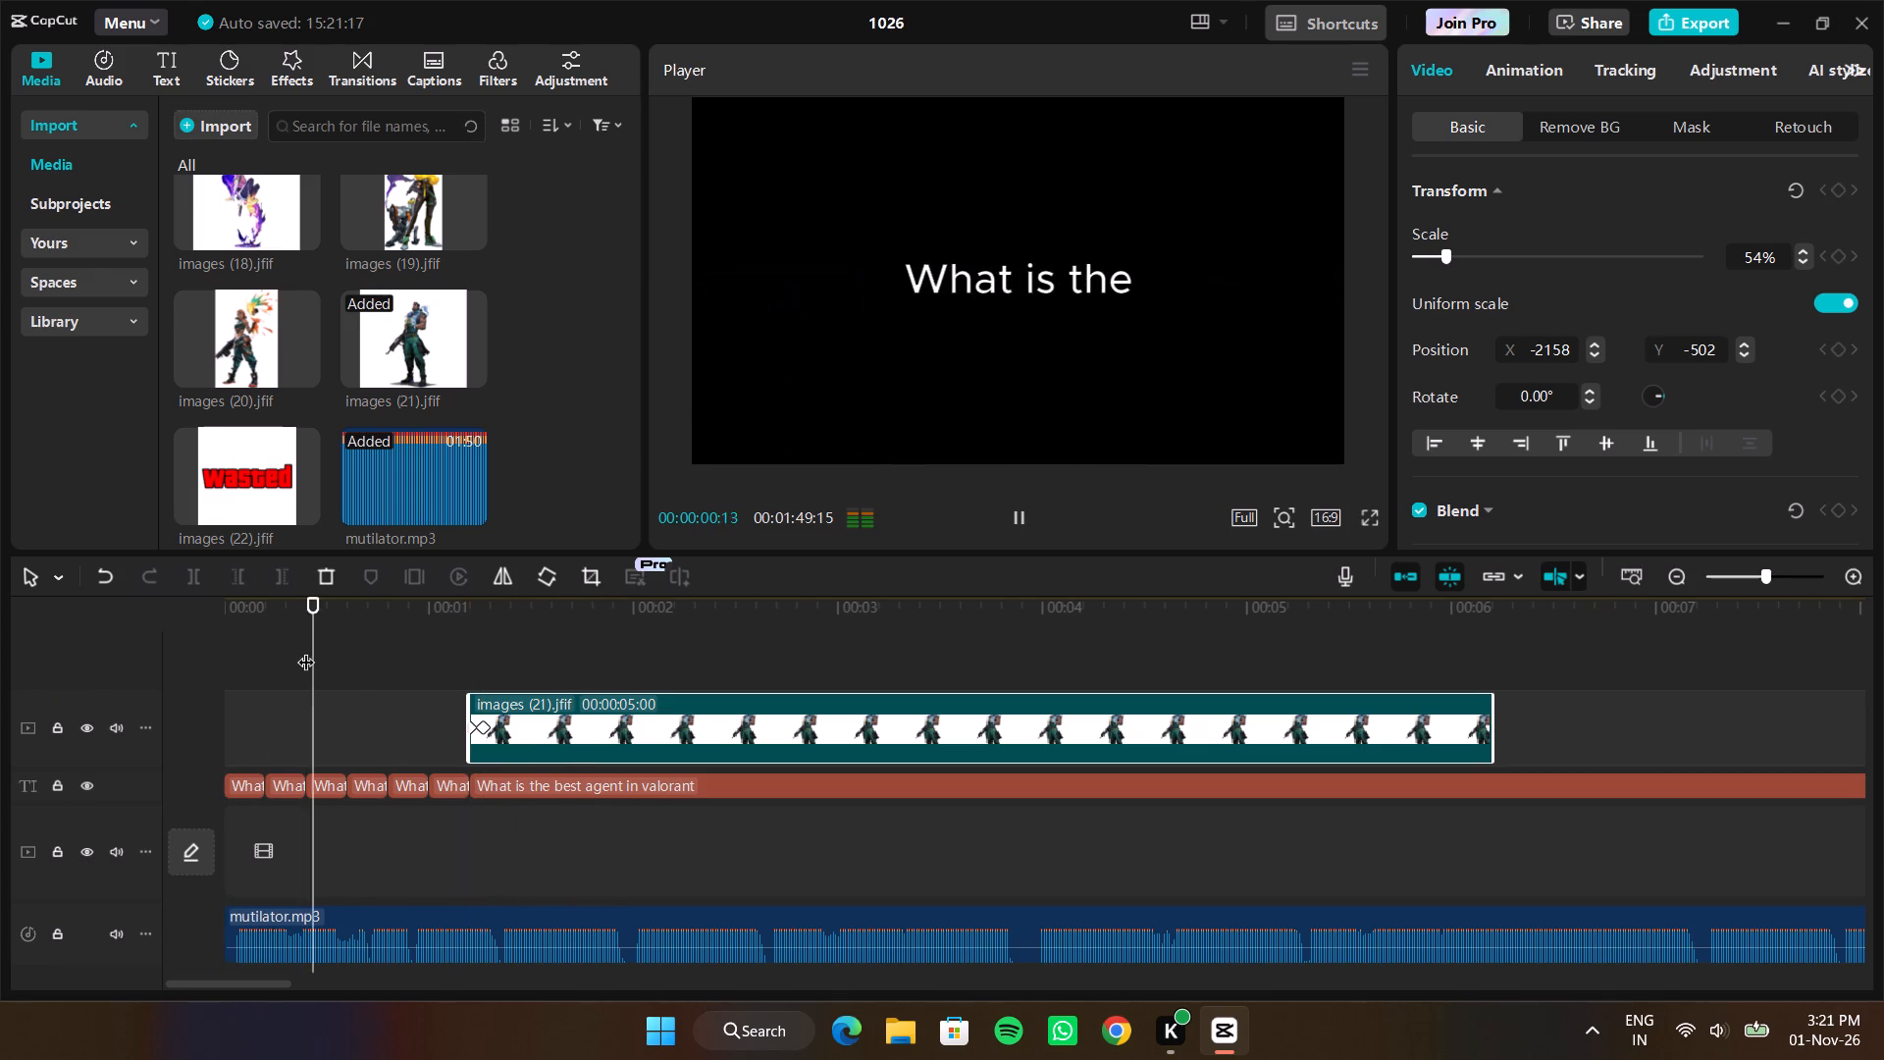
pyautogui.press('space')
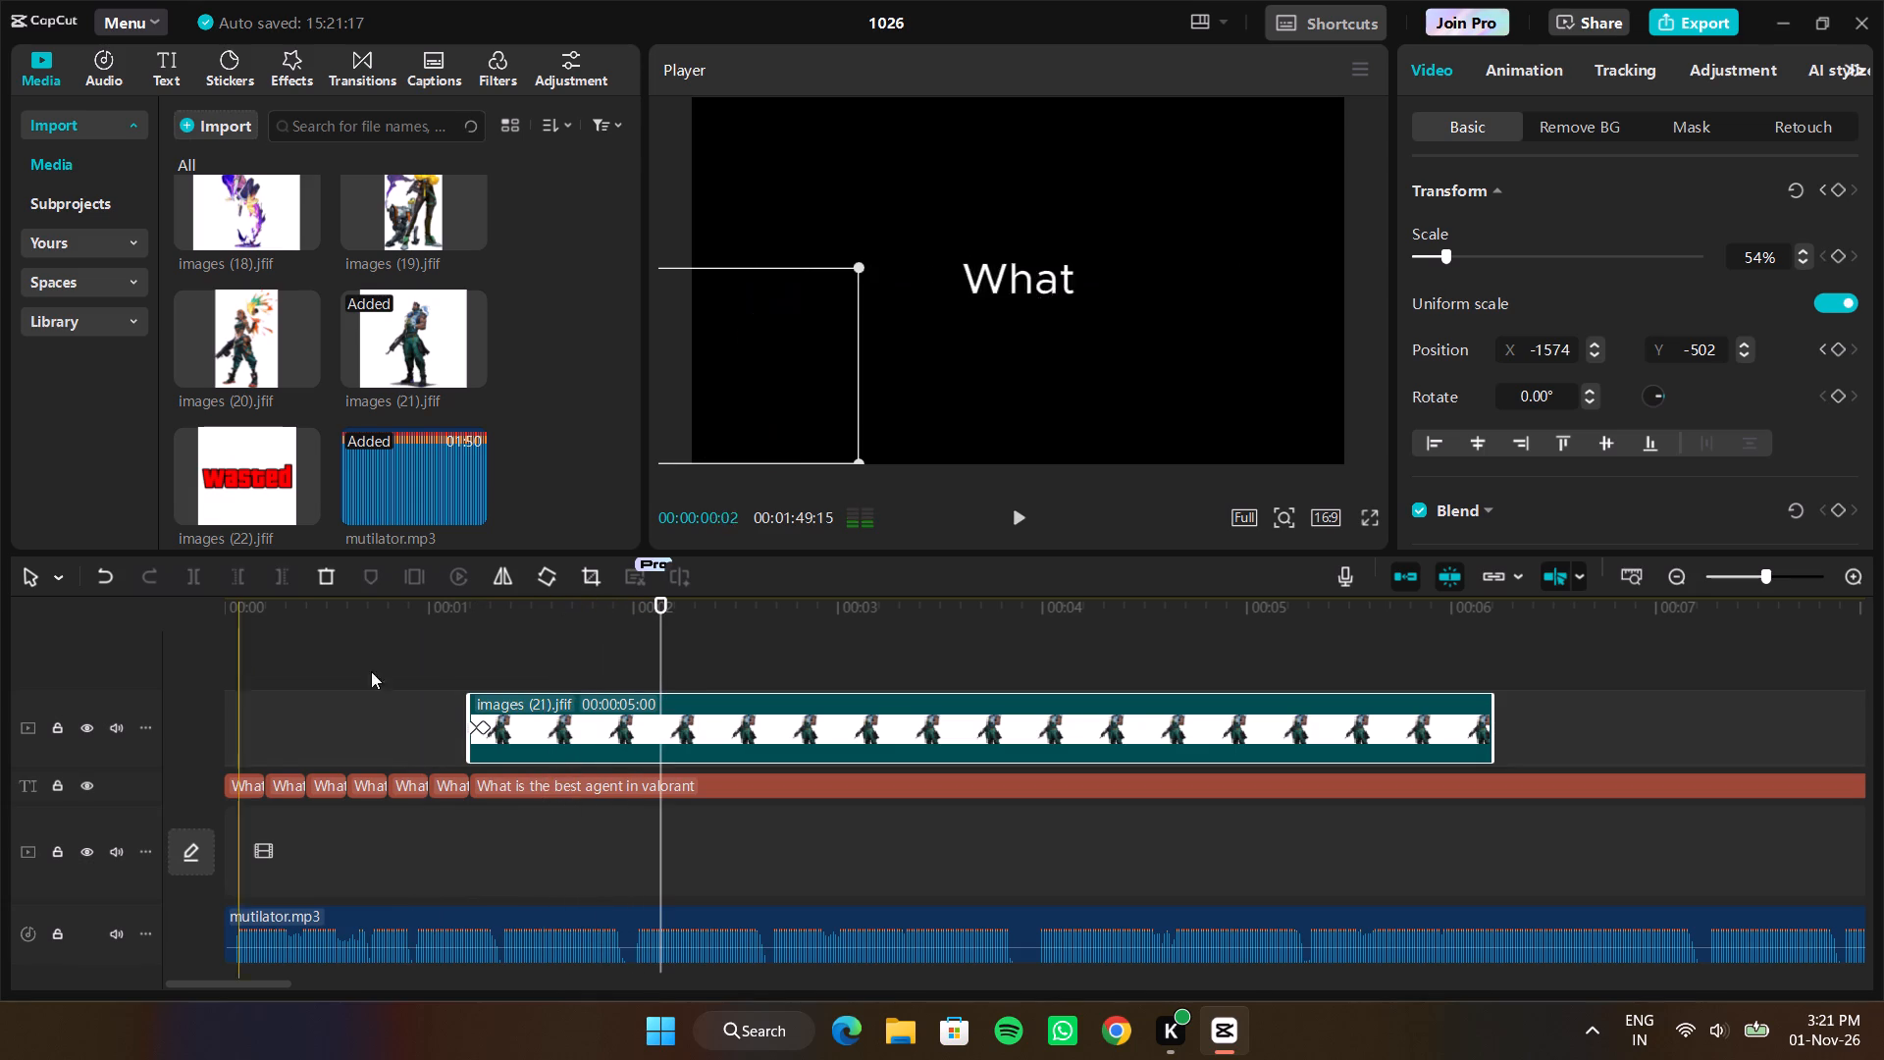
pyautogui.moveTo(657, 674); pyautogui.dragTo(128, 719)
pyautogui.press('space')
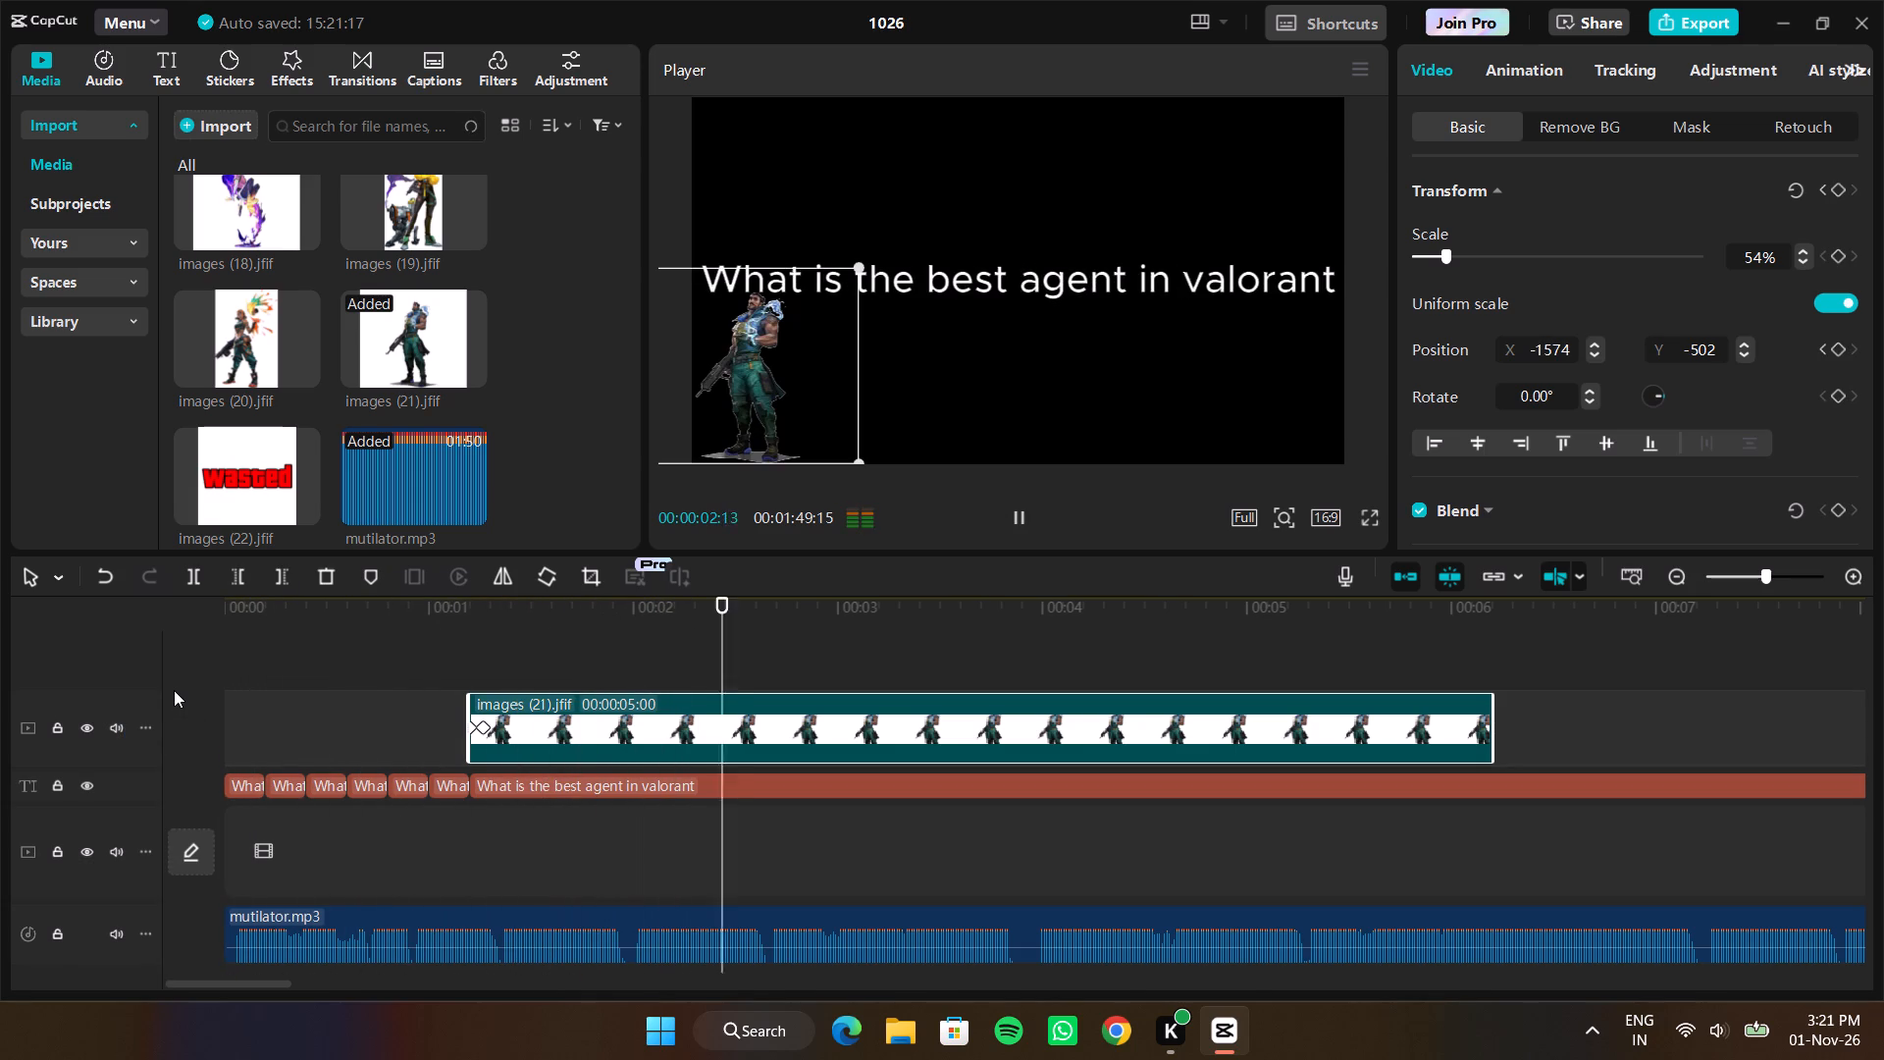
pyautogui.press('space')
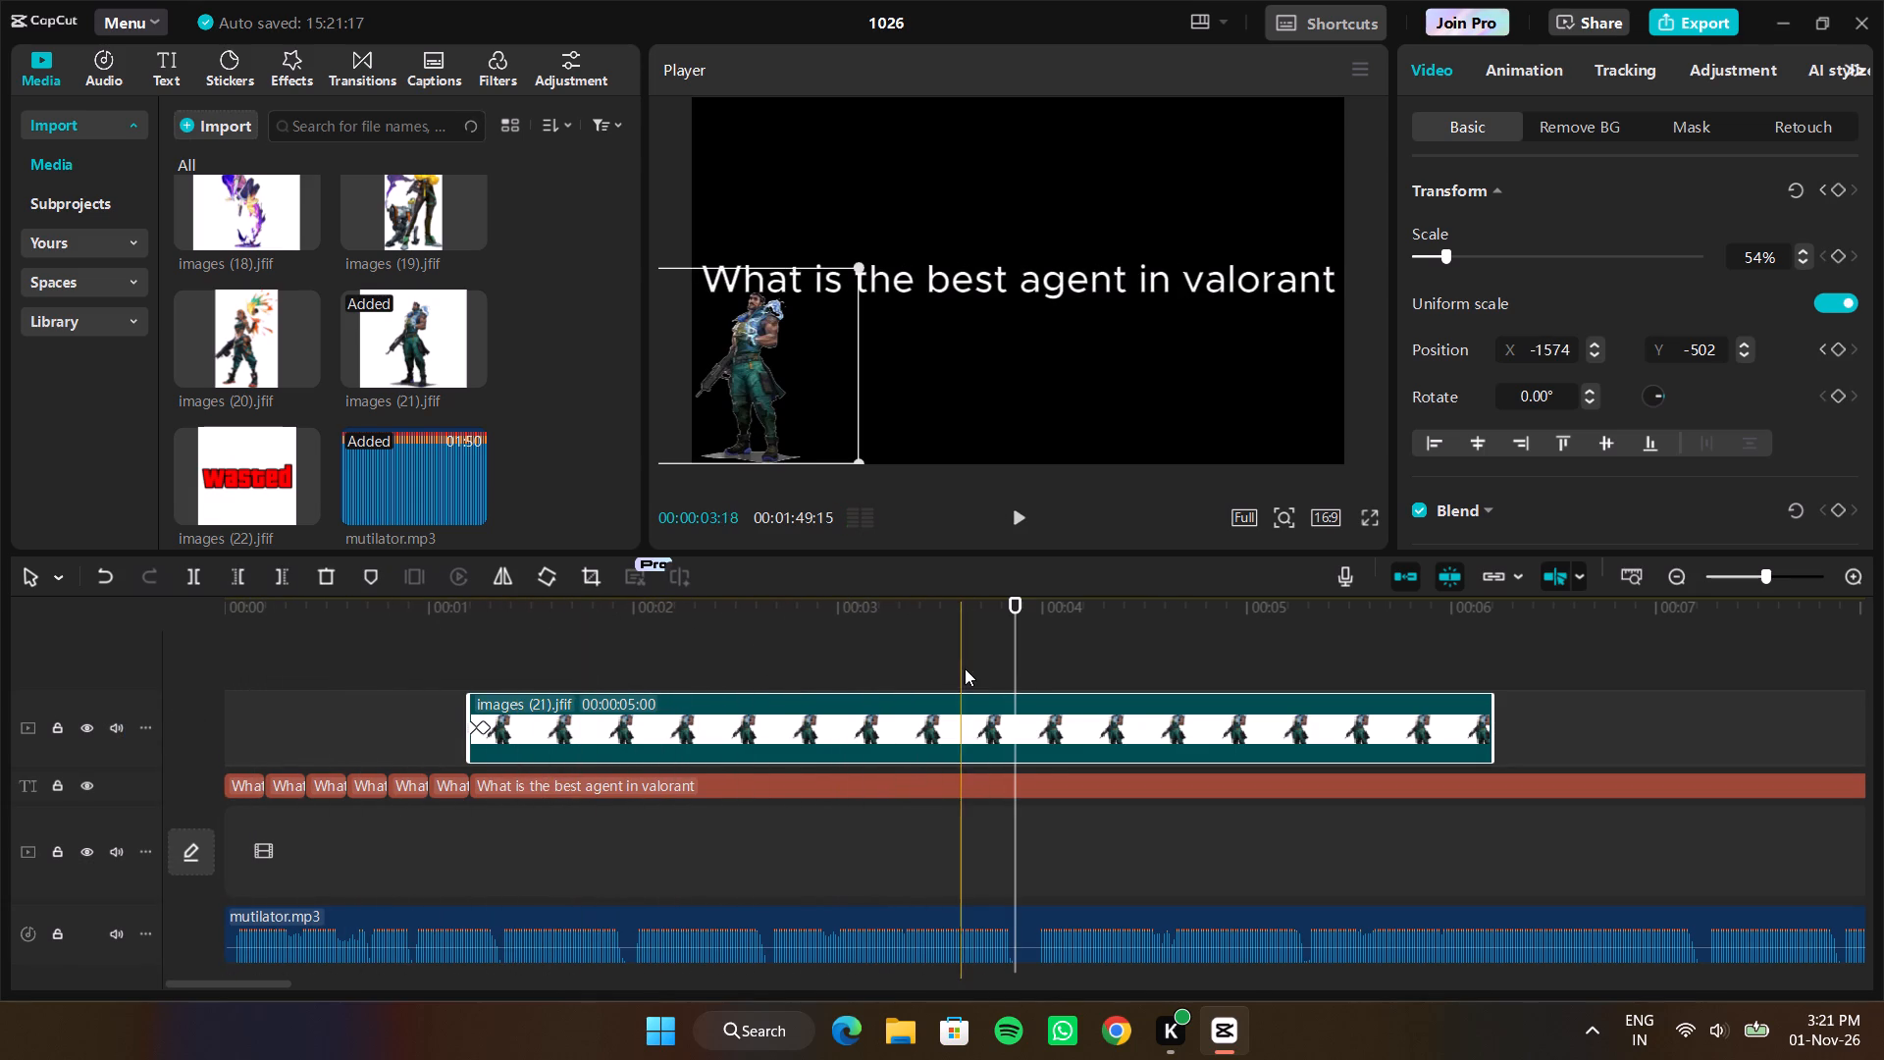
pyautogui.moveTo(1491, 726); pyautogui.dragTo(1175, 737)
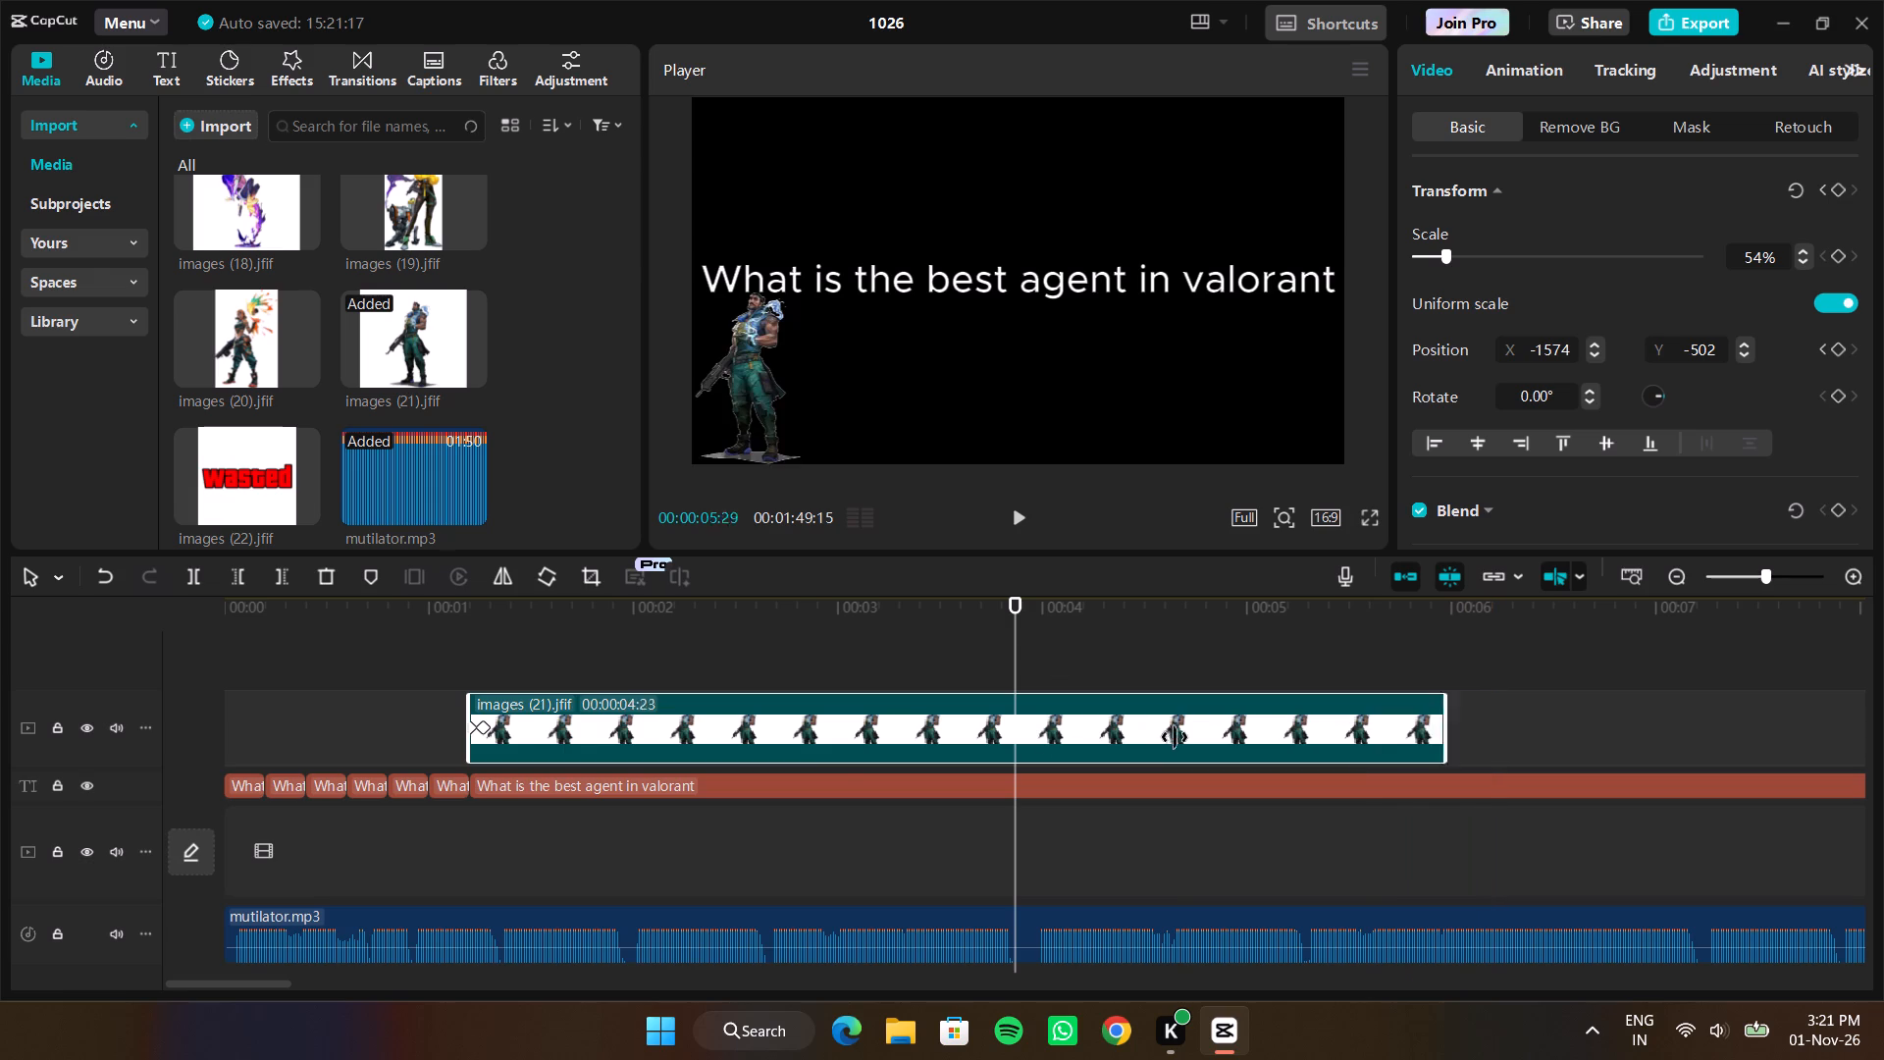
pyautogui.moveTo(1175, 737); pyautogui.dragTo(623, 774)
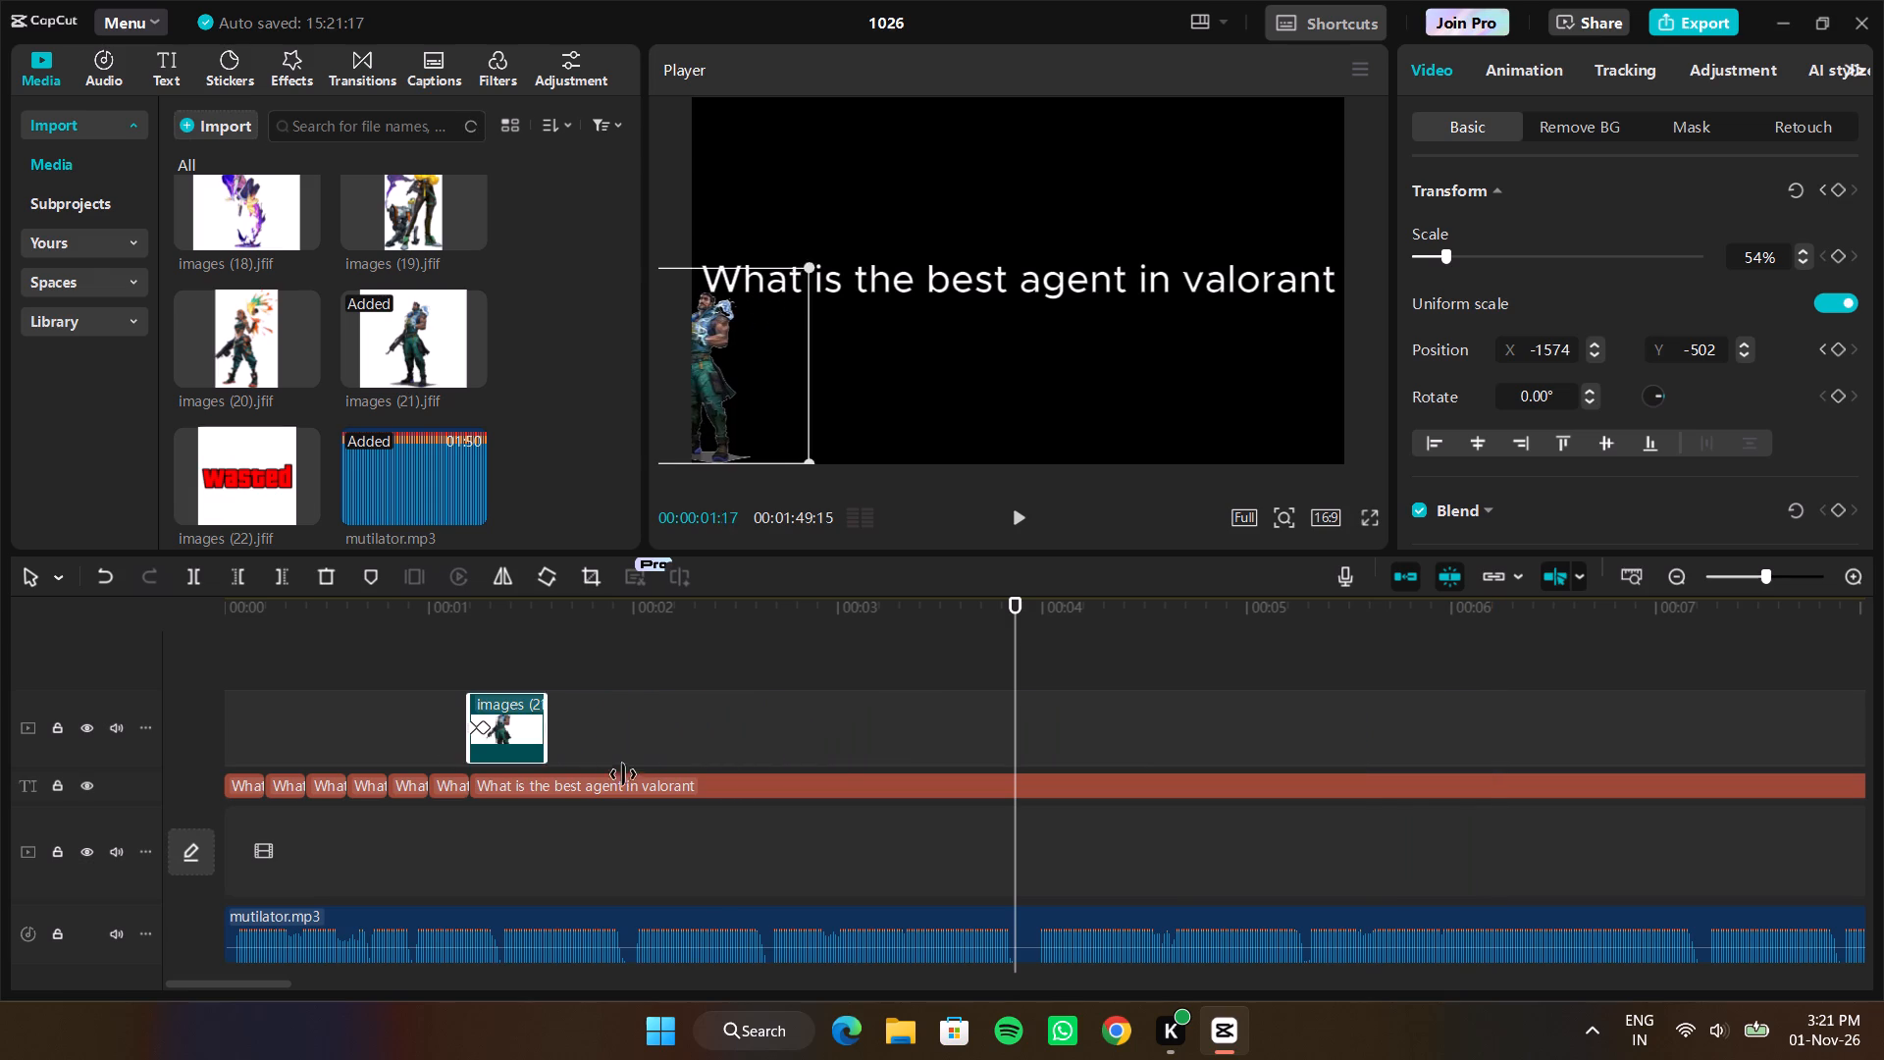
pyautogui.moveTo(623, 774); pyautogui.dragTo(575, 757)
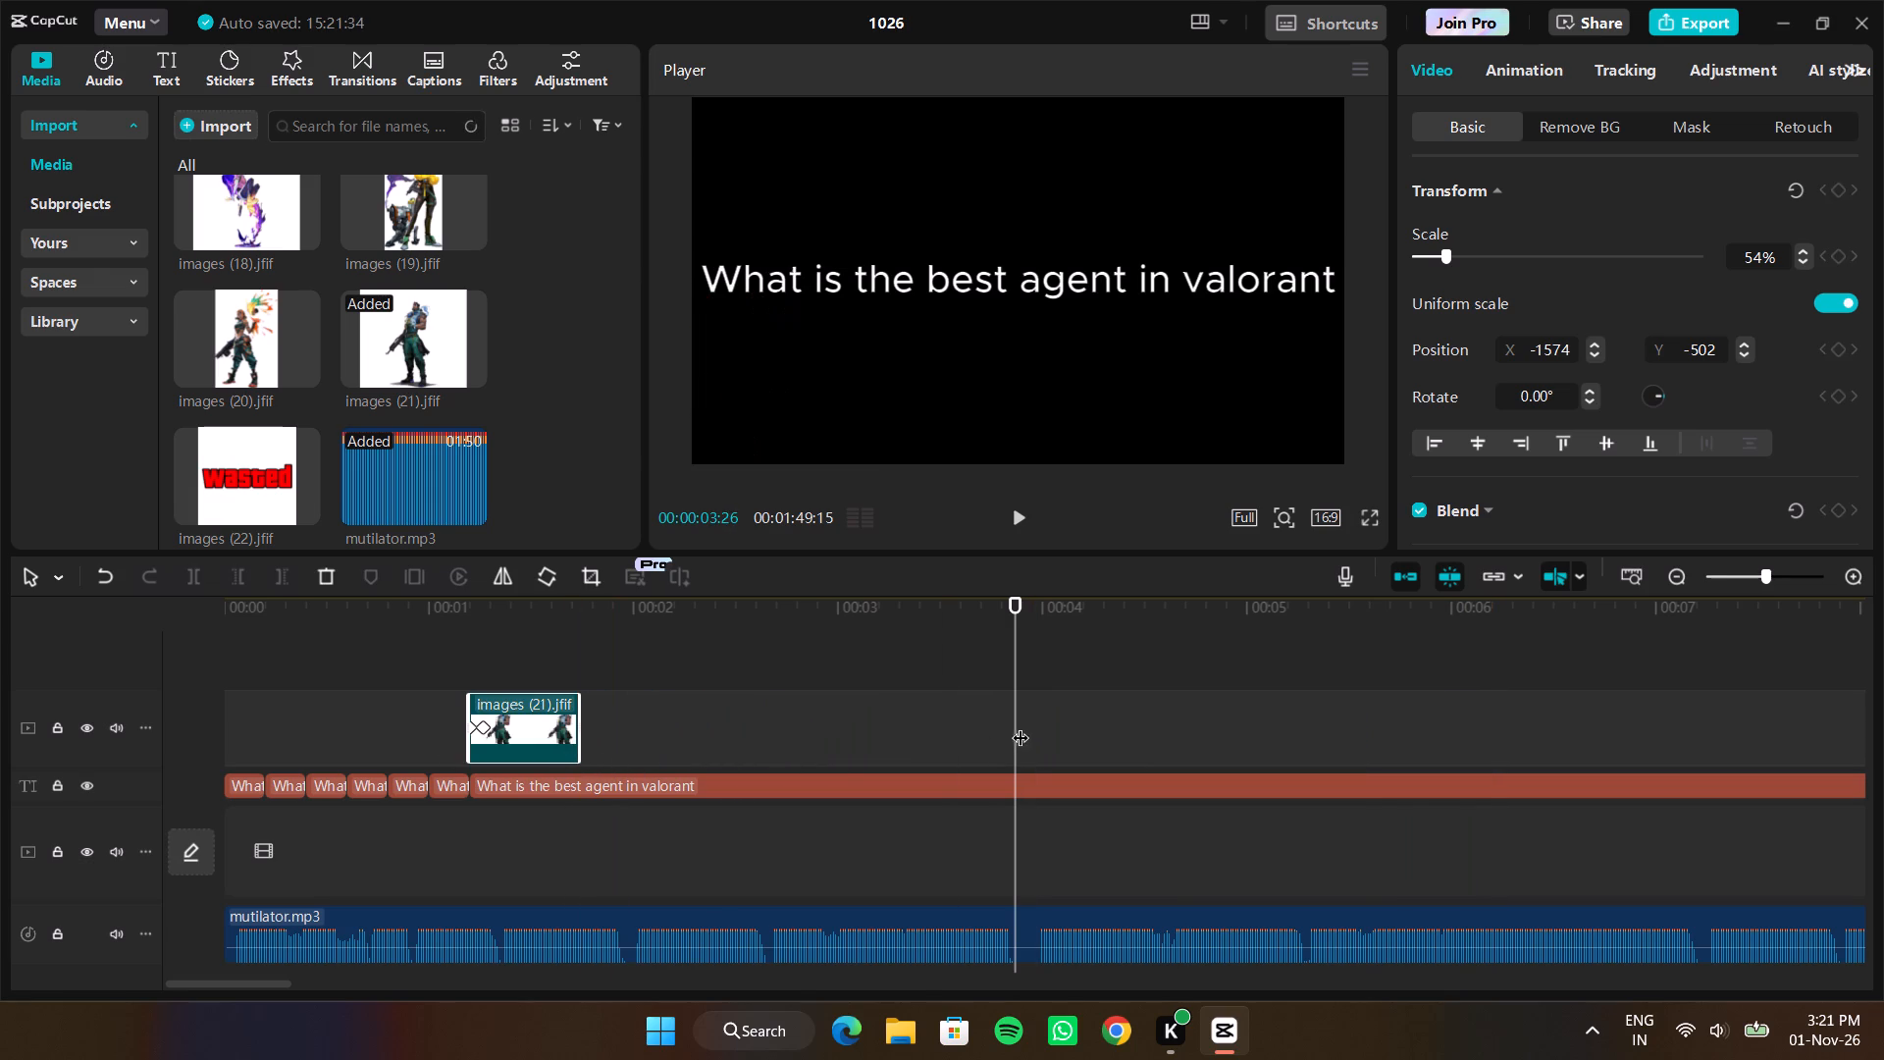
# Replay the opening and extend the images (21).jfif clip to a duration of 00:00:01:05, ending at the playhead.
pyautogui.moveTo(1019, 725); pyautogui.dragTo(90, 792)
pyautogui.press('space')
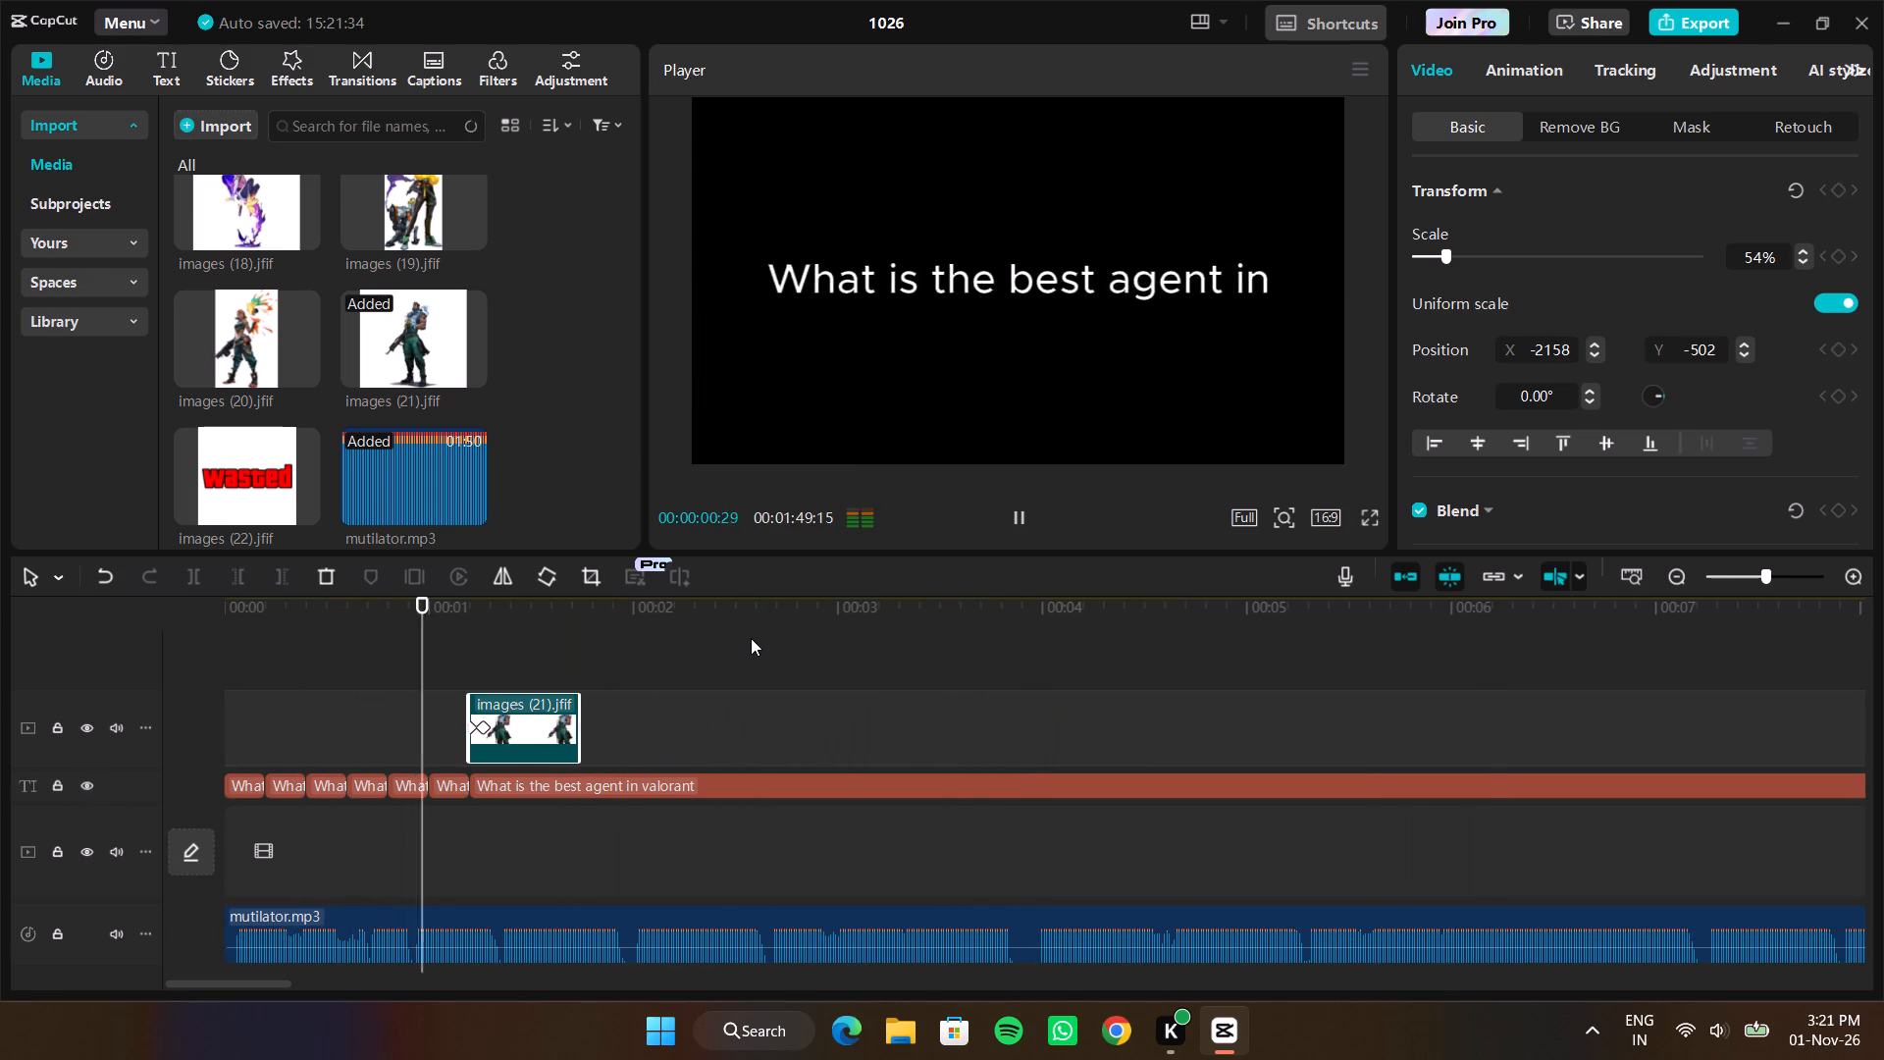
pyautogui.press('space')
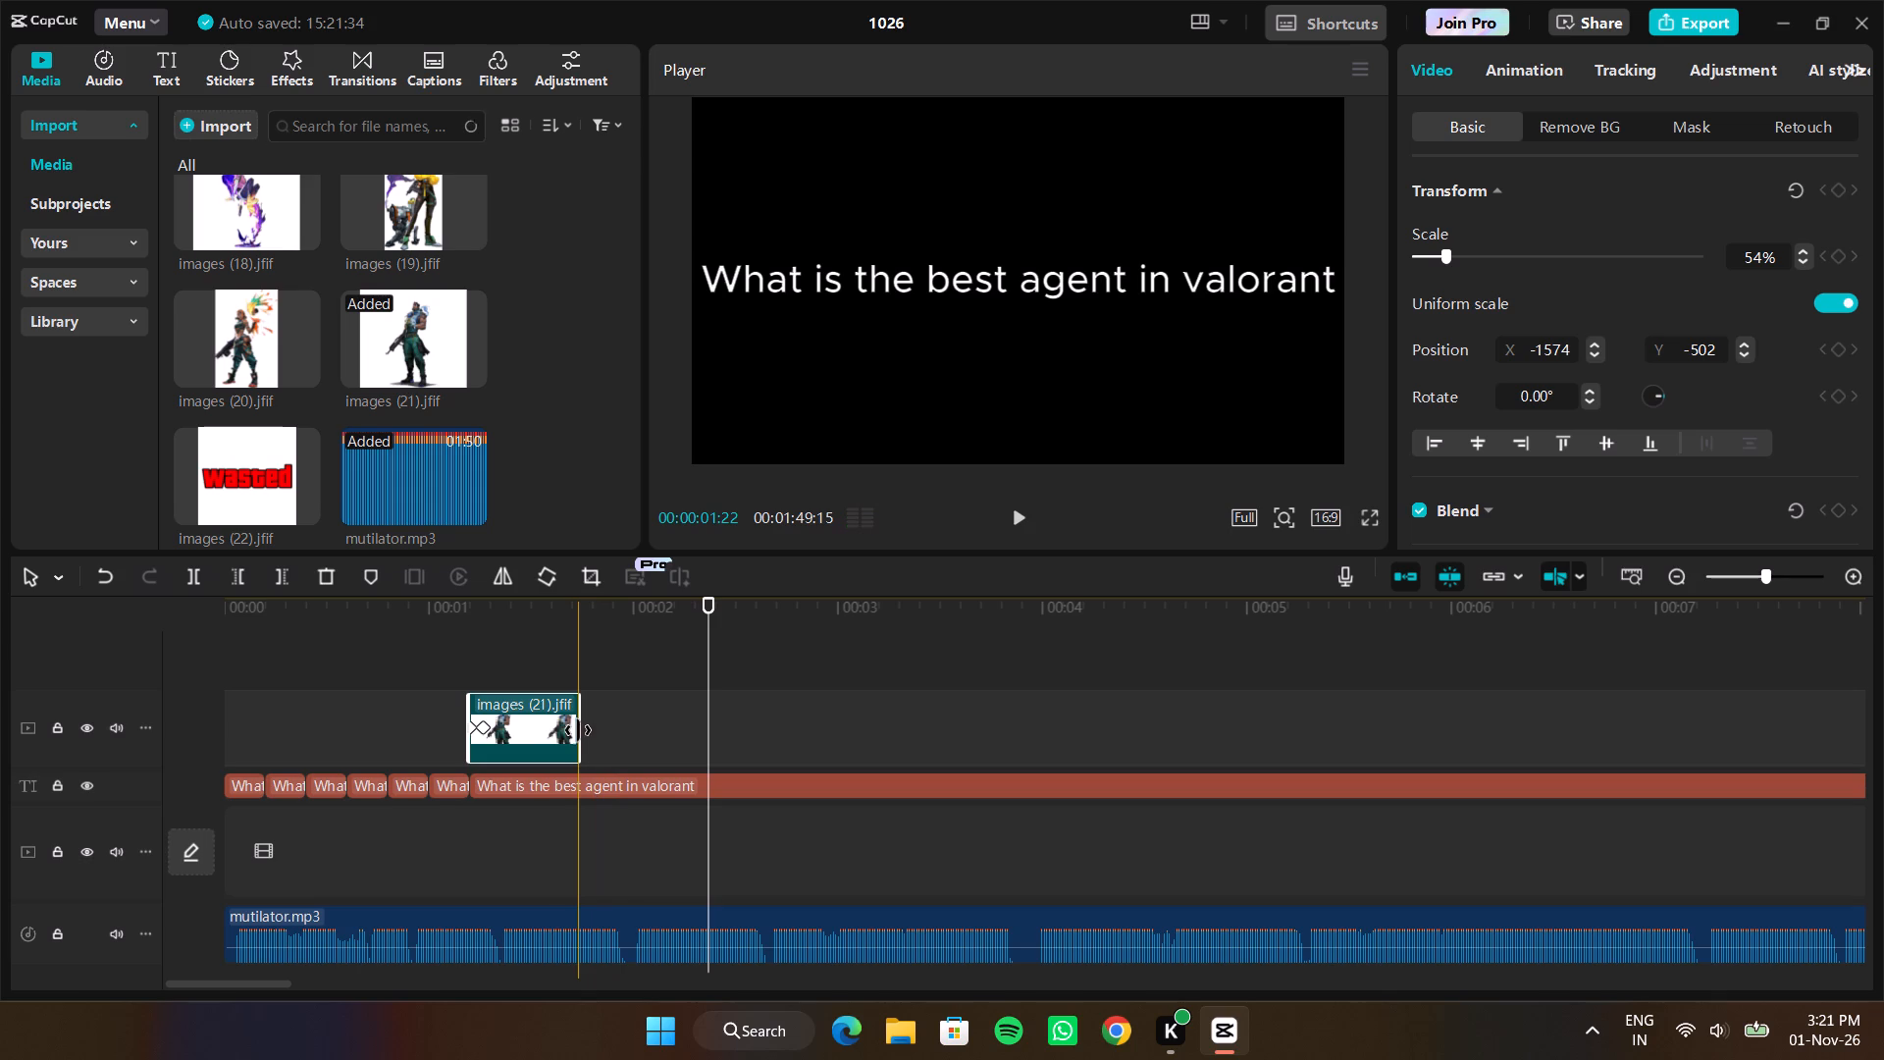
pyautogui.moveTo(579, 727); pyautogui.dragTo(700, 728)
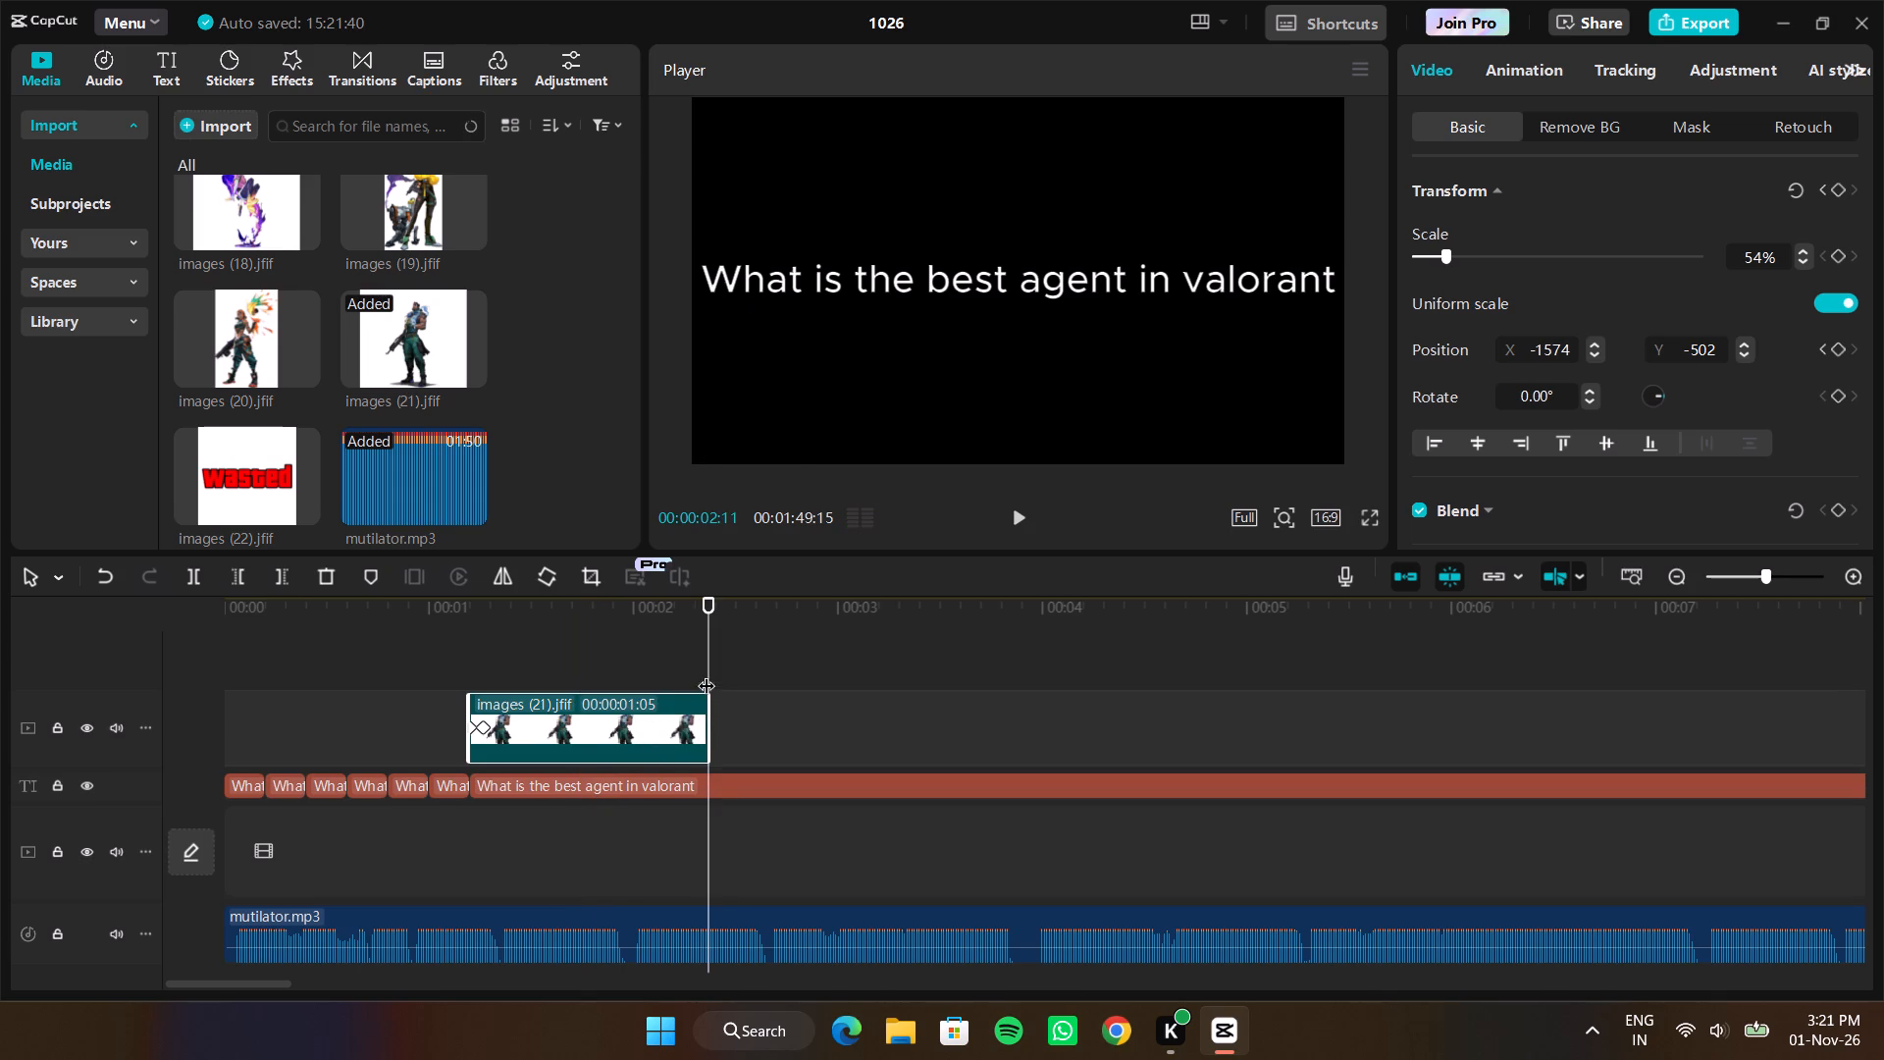
# Replay the opening against the music and trim the end of images (21).jfif to 00:00:02:03, for a duration of 00:00:00:27.
pyautogui.moveTo(706, 673); pyautogui.dragTo(405, 685)
pyautogui.press('space')
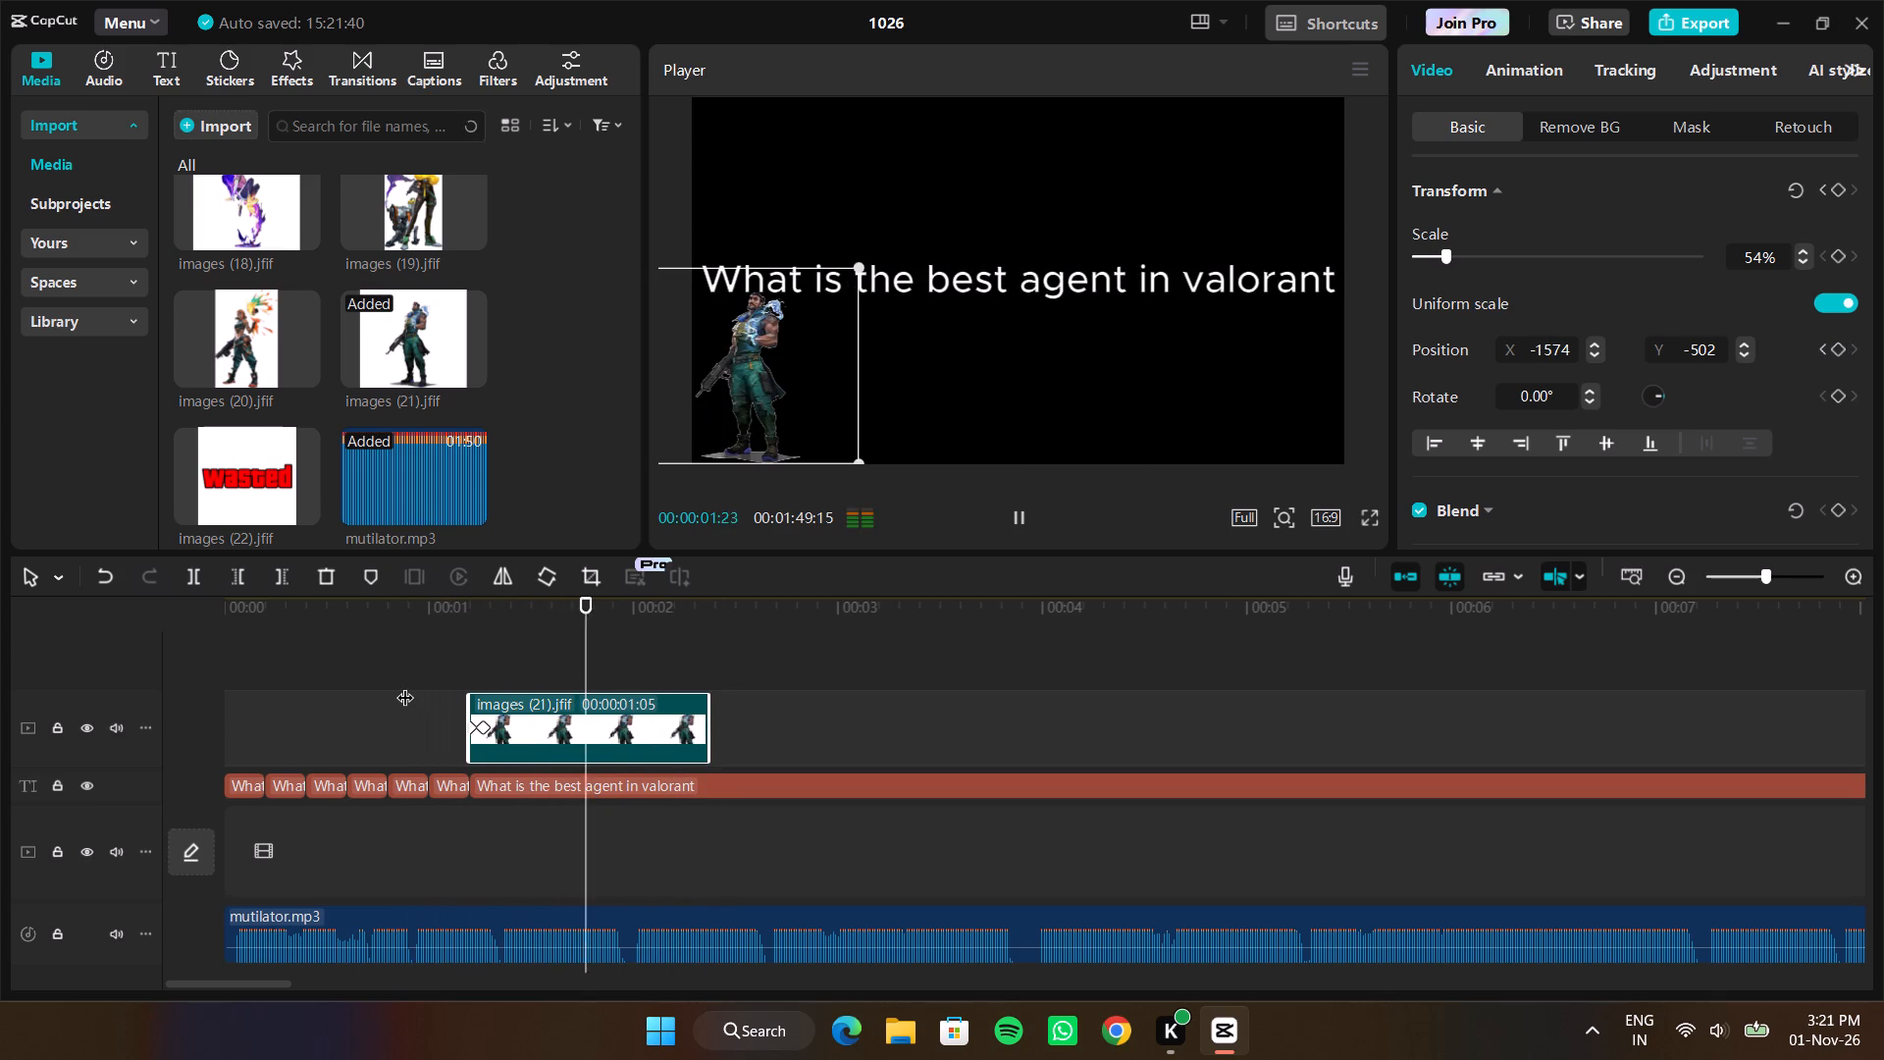
pyautogui.press('space')
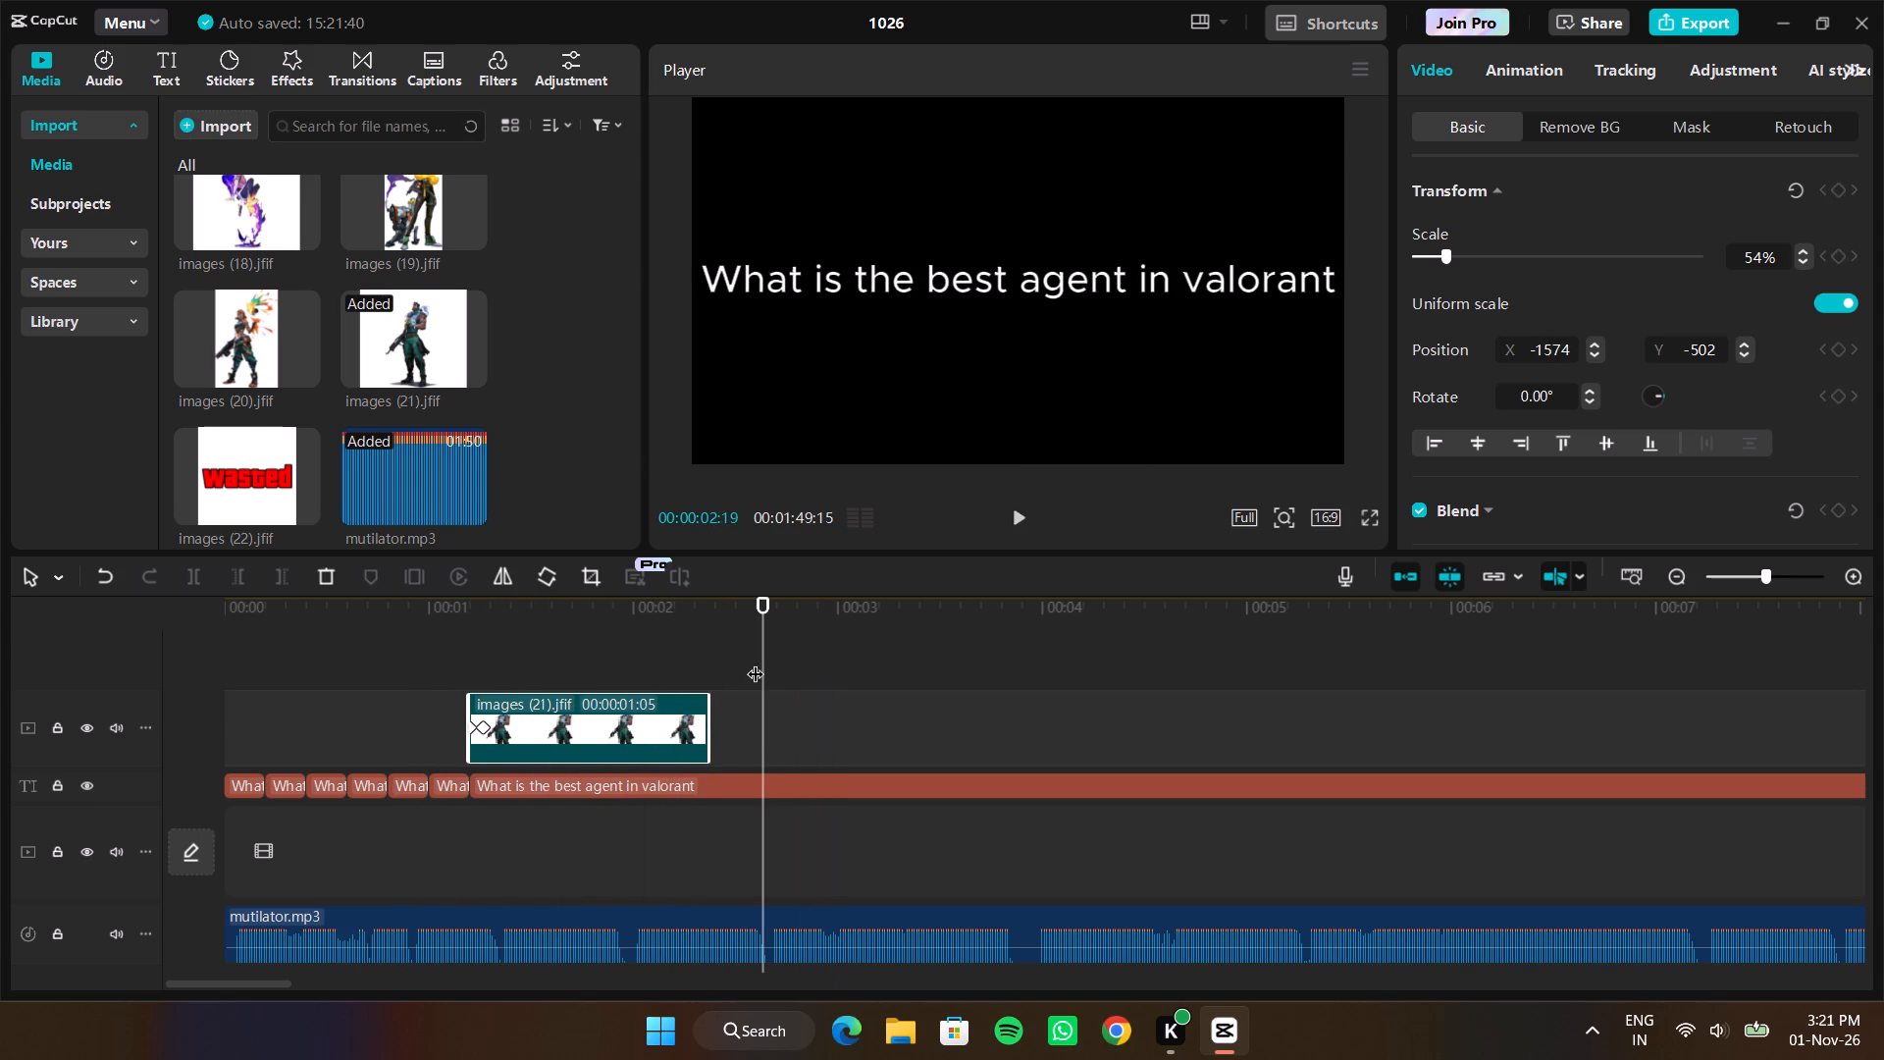
pyautogui.moveTo(756, 662); pyautogui.dragTo(591, 674)
pyautogui.press('space')
pyautogui.press('space')
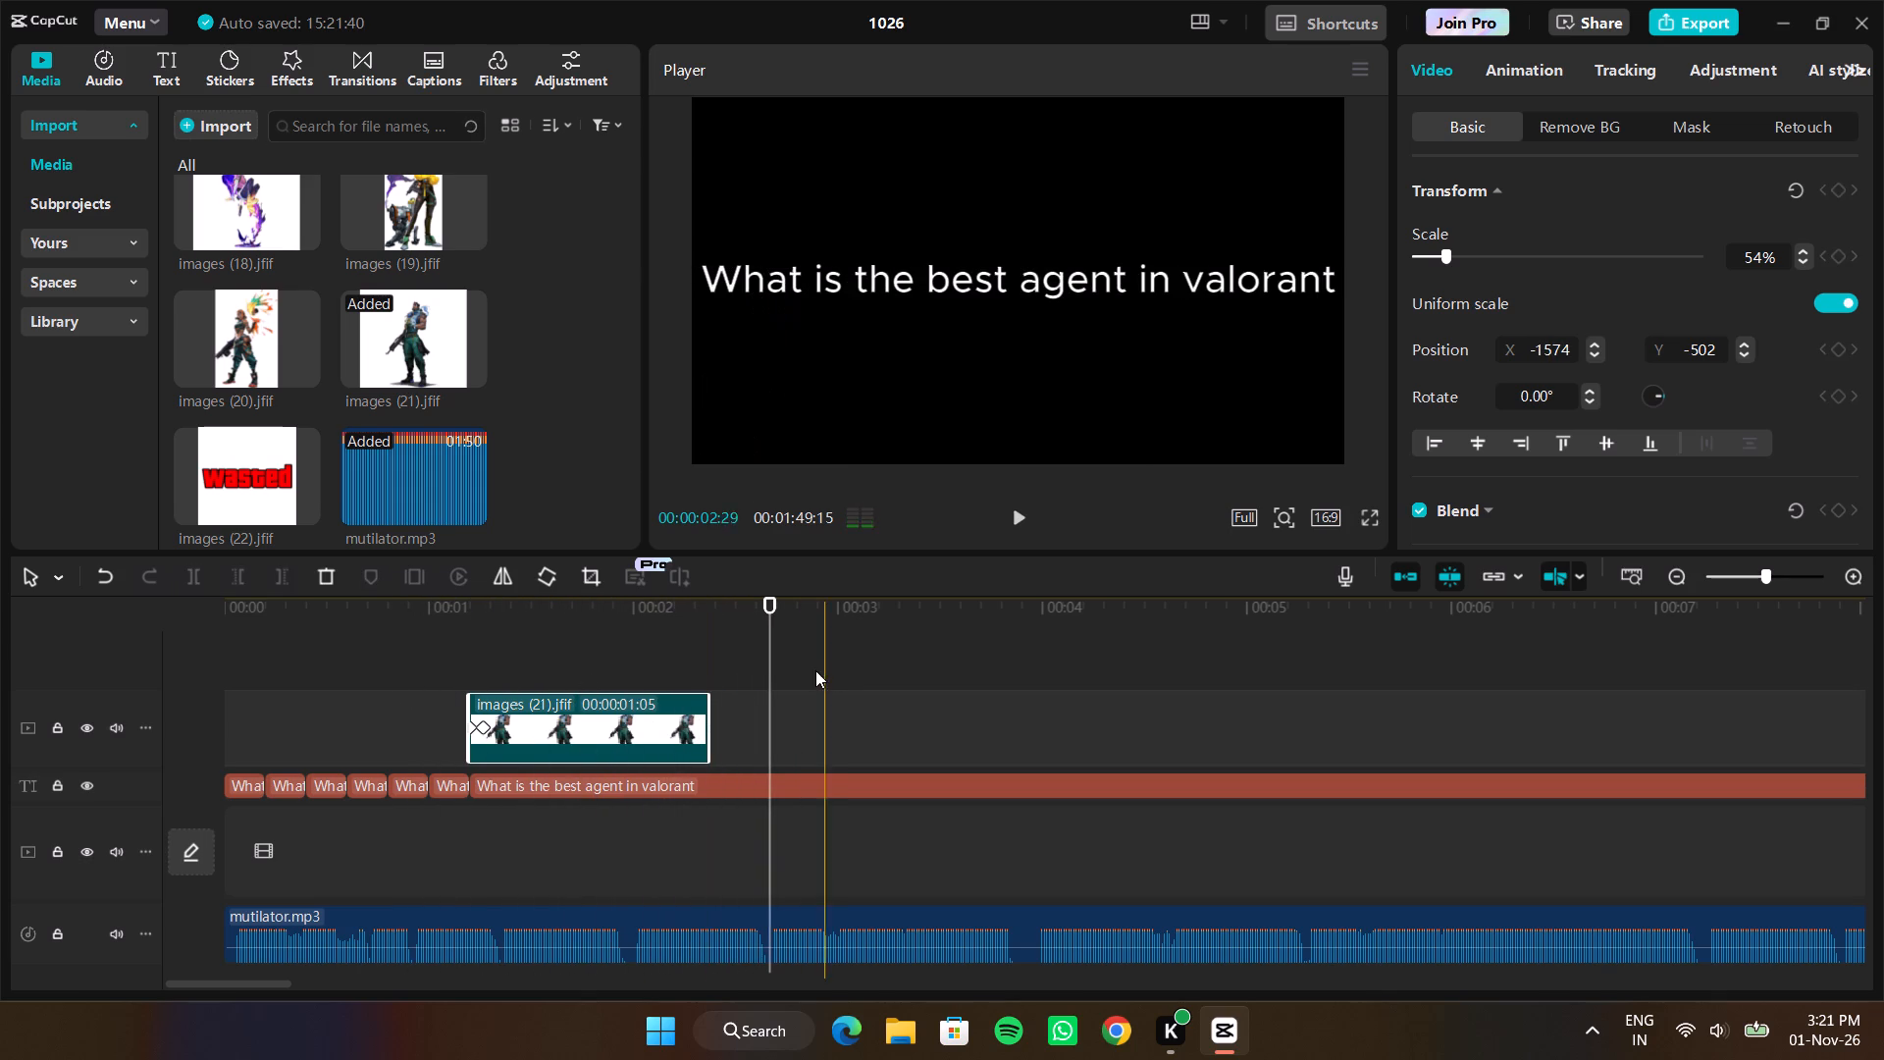
pyautogui.moveTo(765, 672); pyautogui.dragTo(0, 987)
pyautogui.press('space')
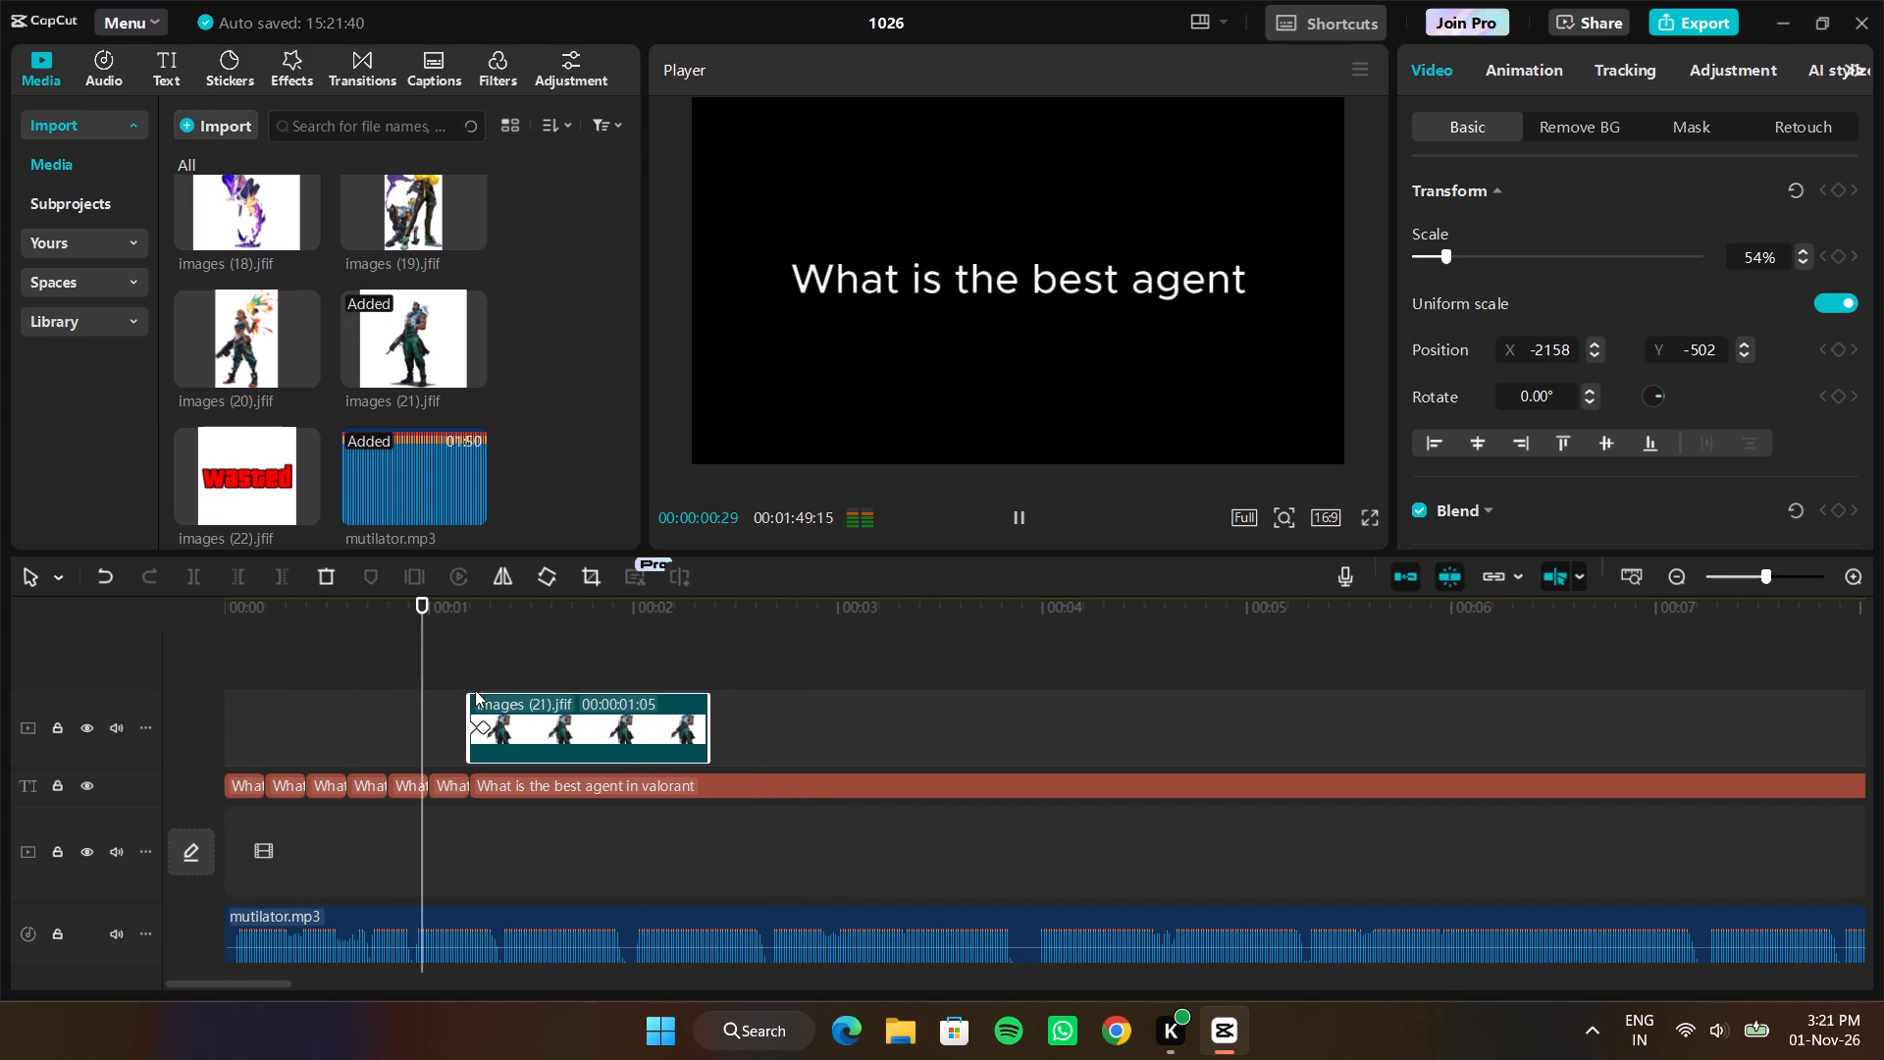
pyautogui.press('space')
pyautogui.press('space')
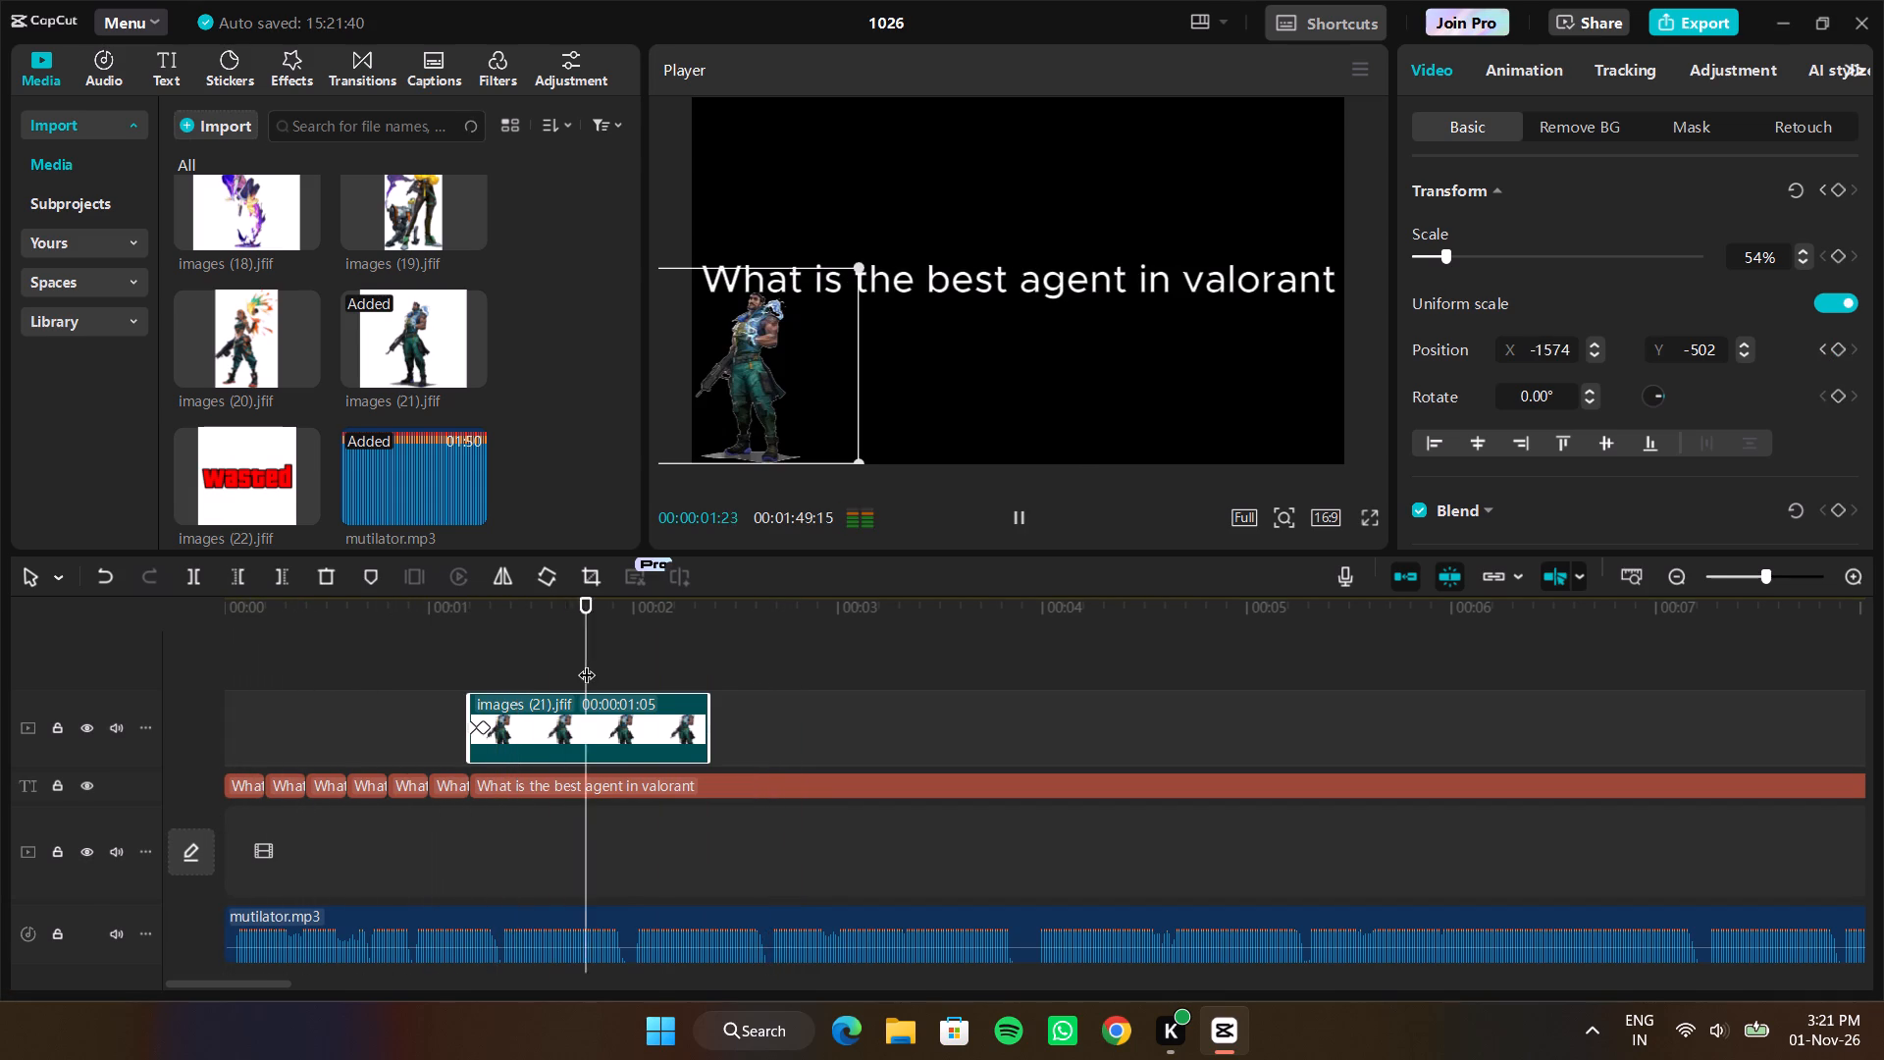
pyautogui.press('space')
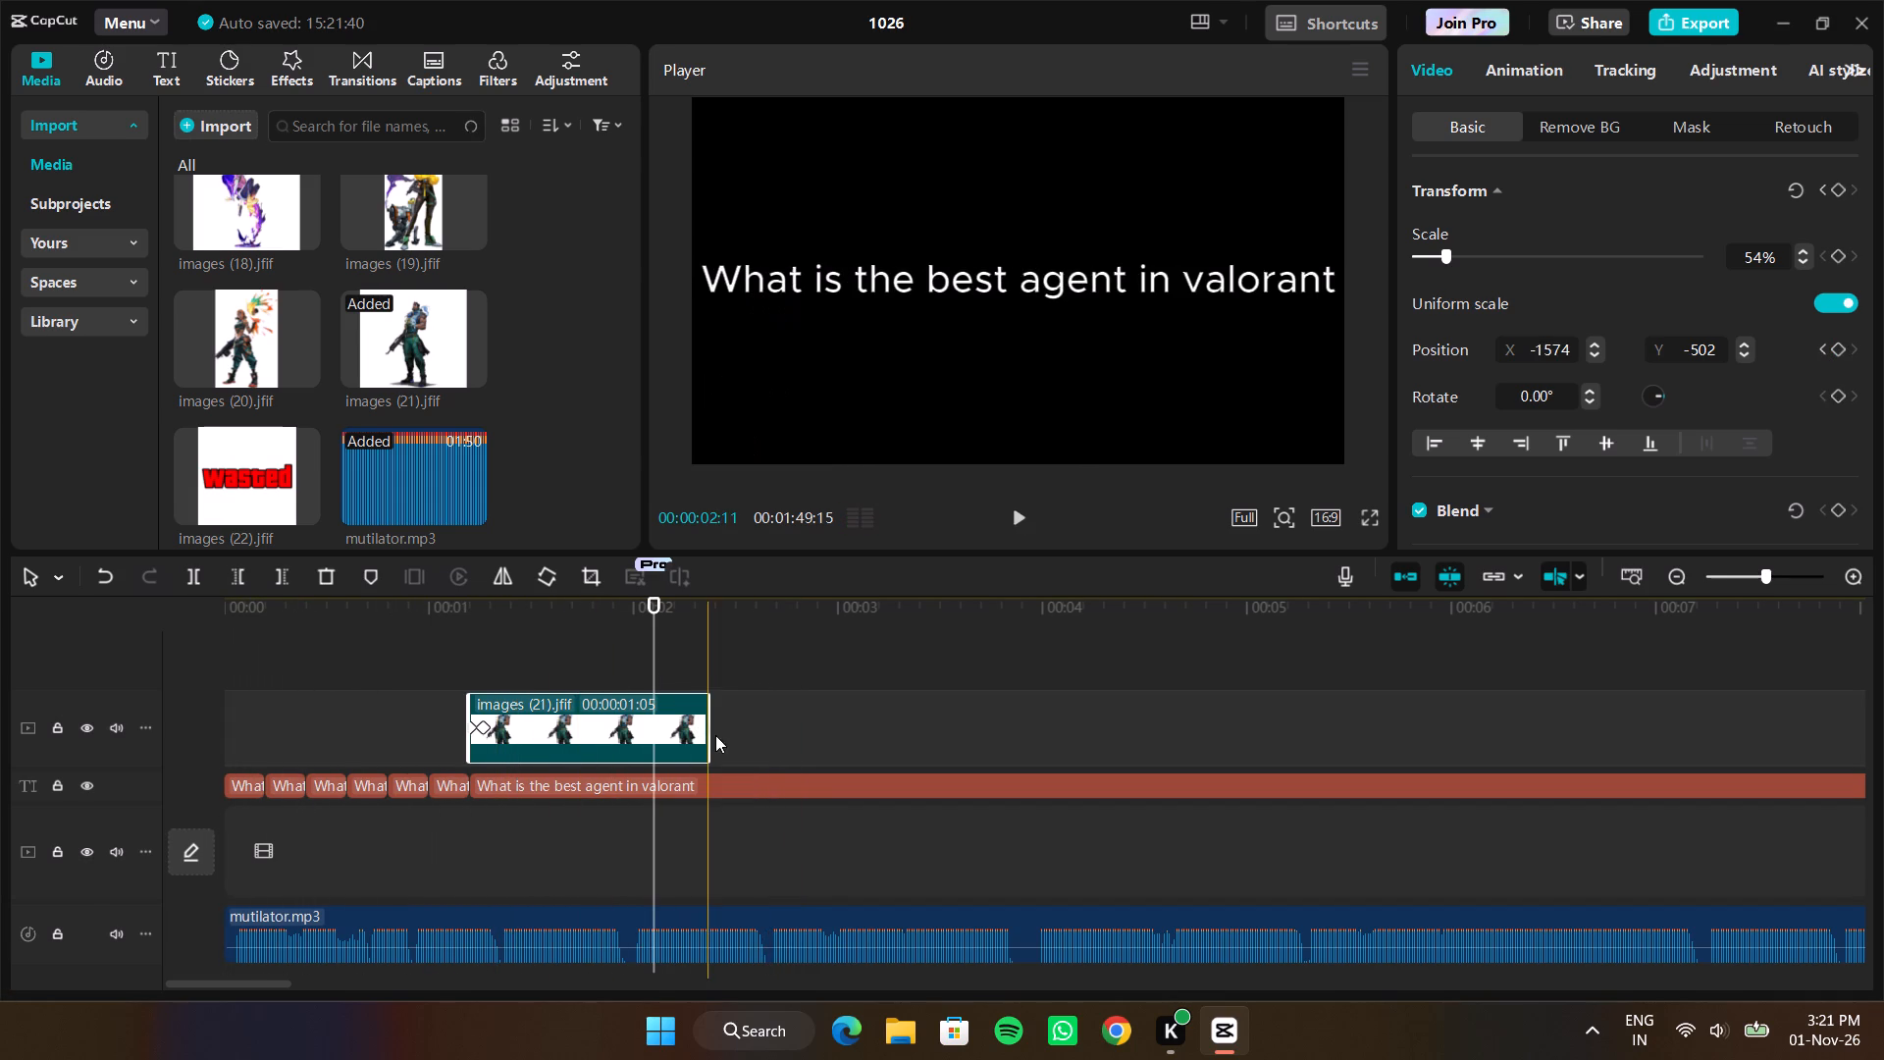
pyautogui.moveTo(709, 732); pyautogui.dragTo(650, 717)
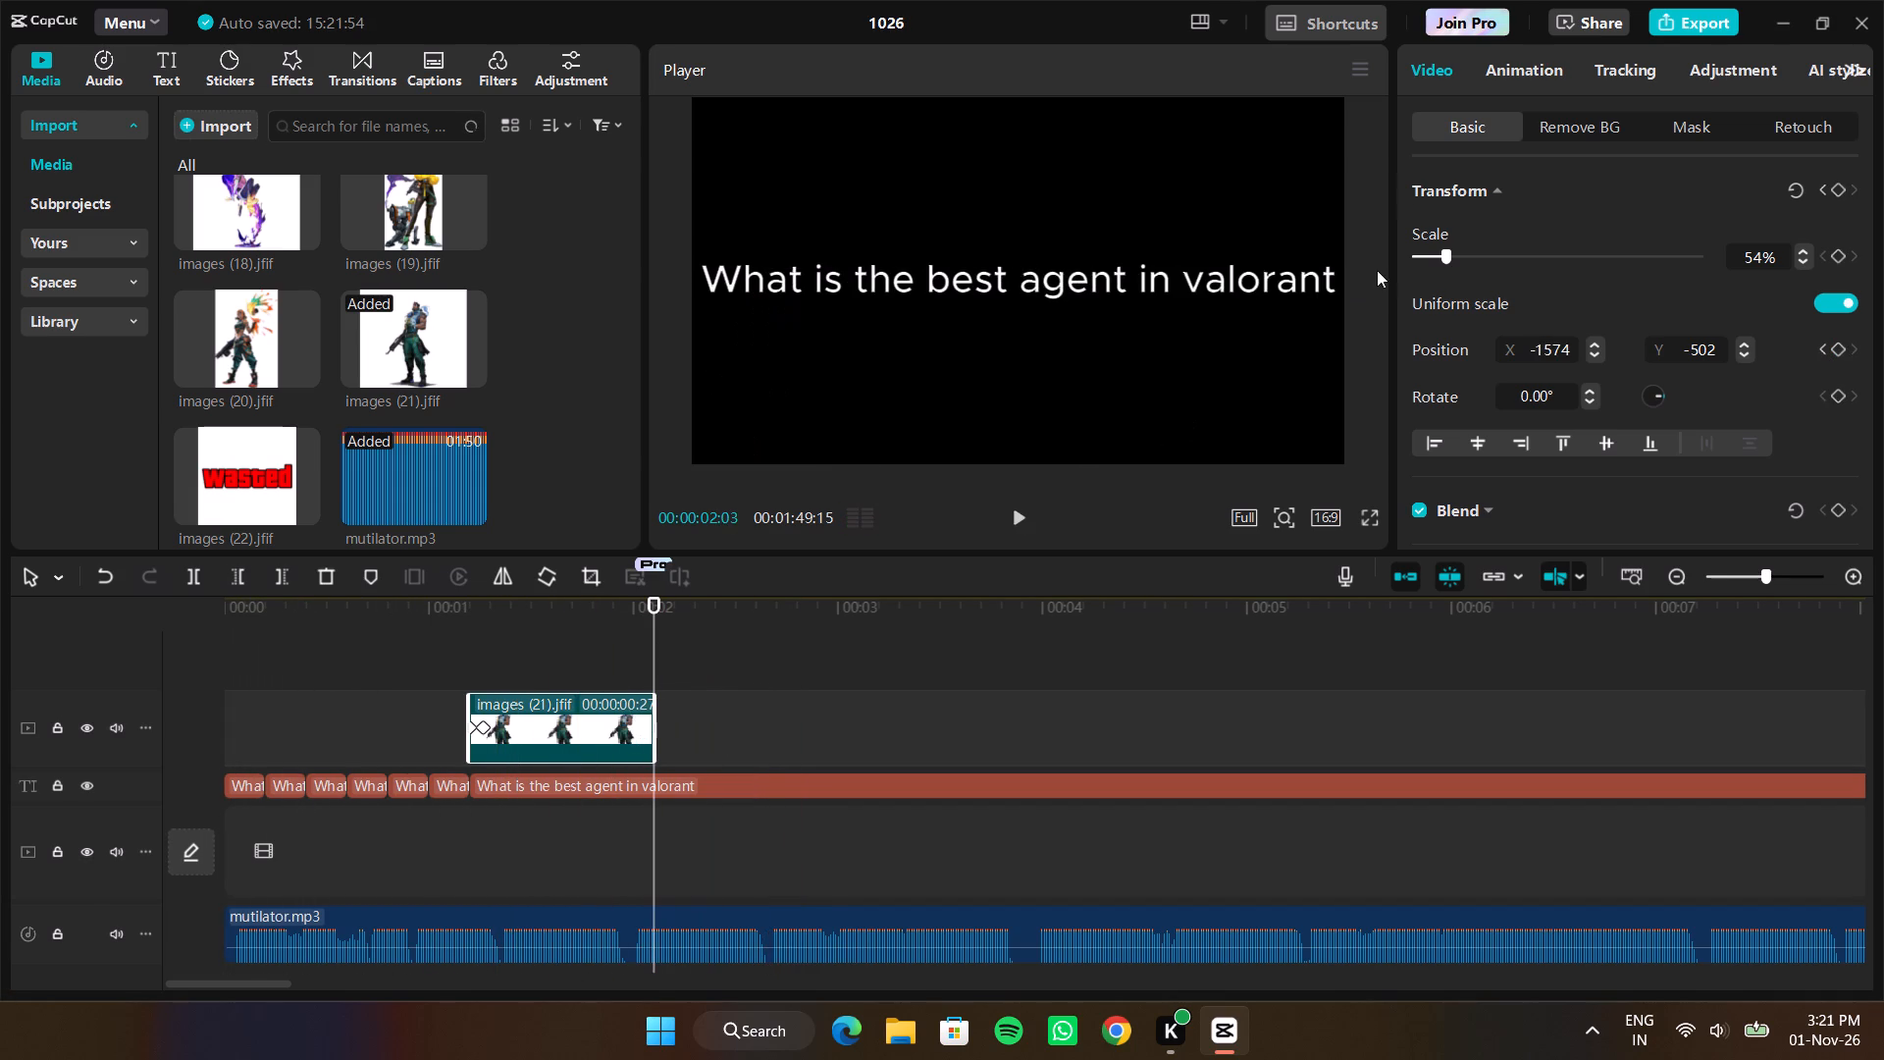